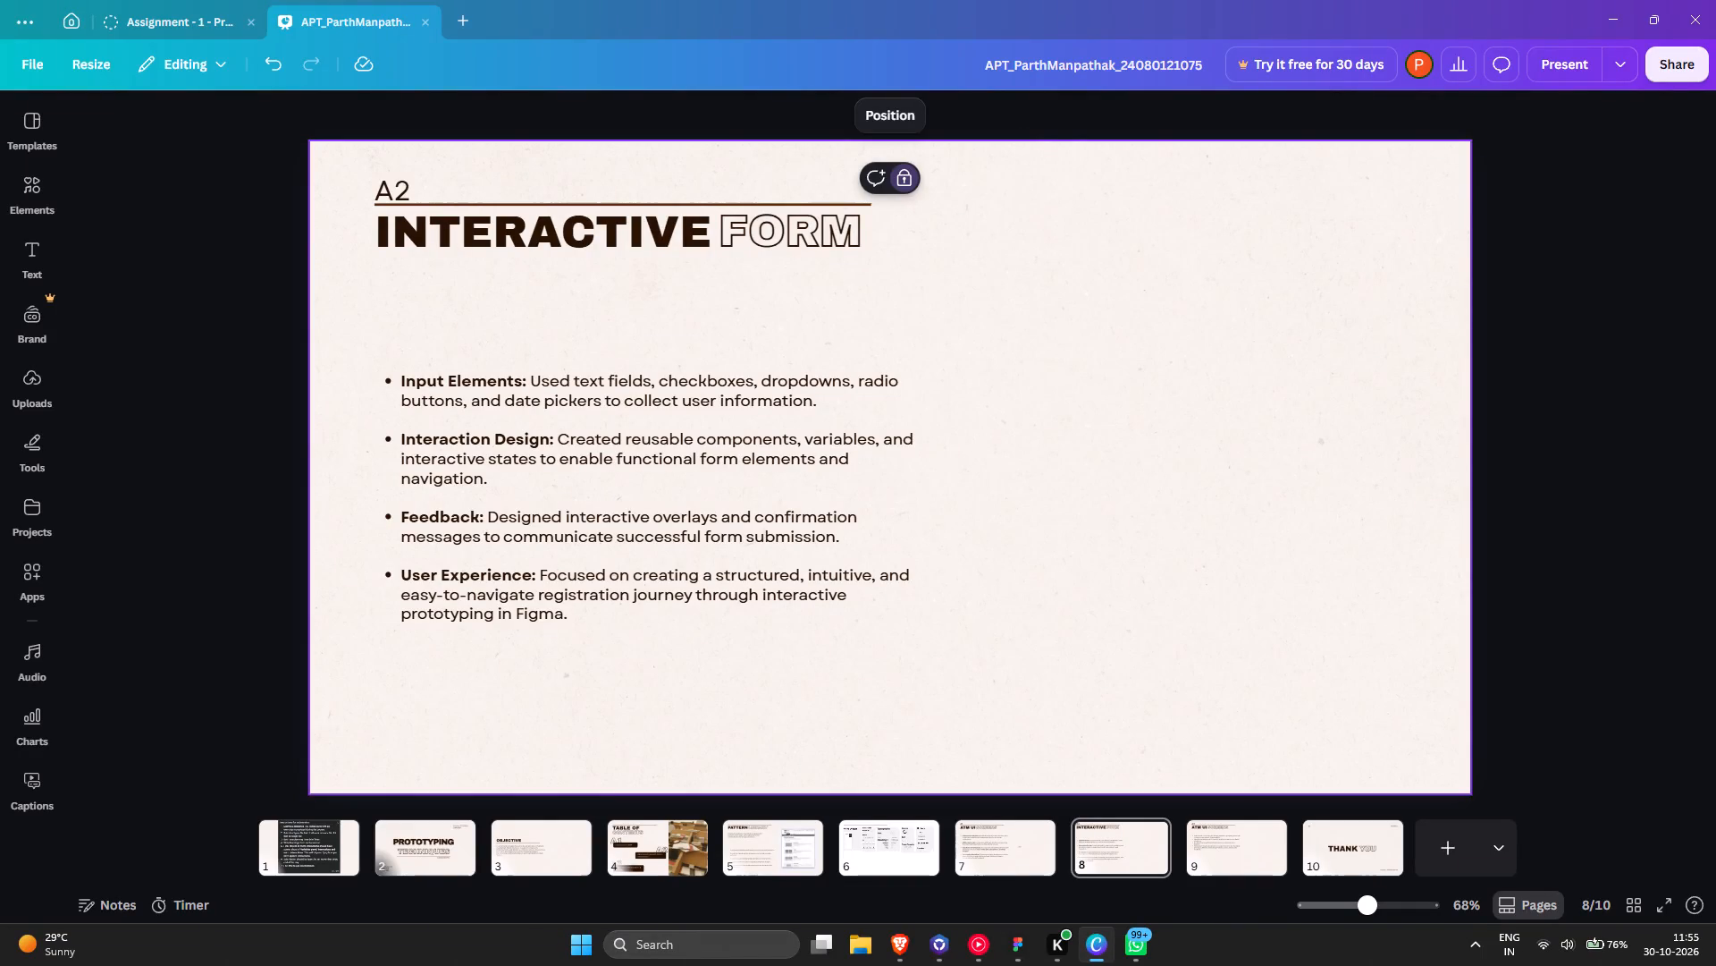
# Switch to Figma and open the Form page of the APT_Parth file.
pyautogui.click(1001, 948)
pyautogui.click(130, 191)
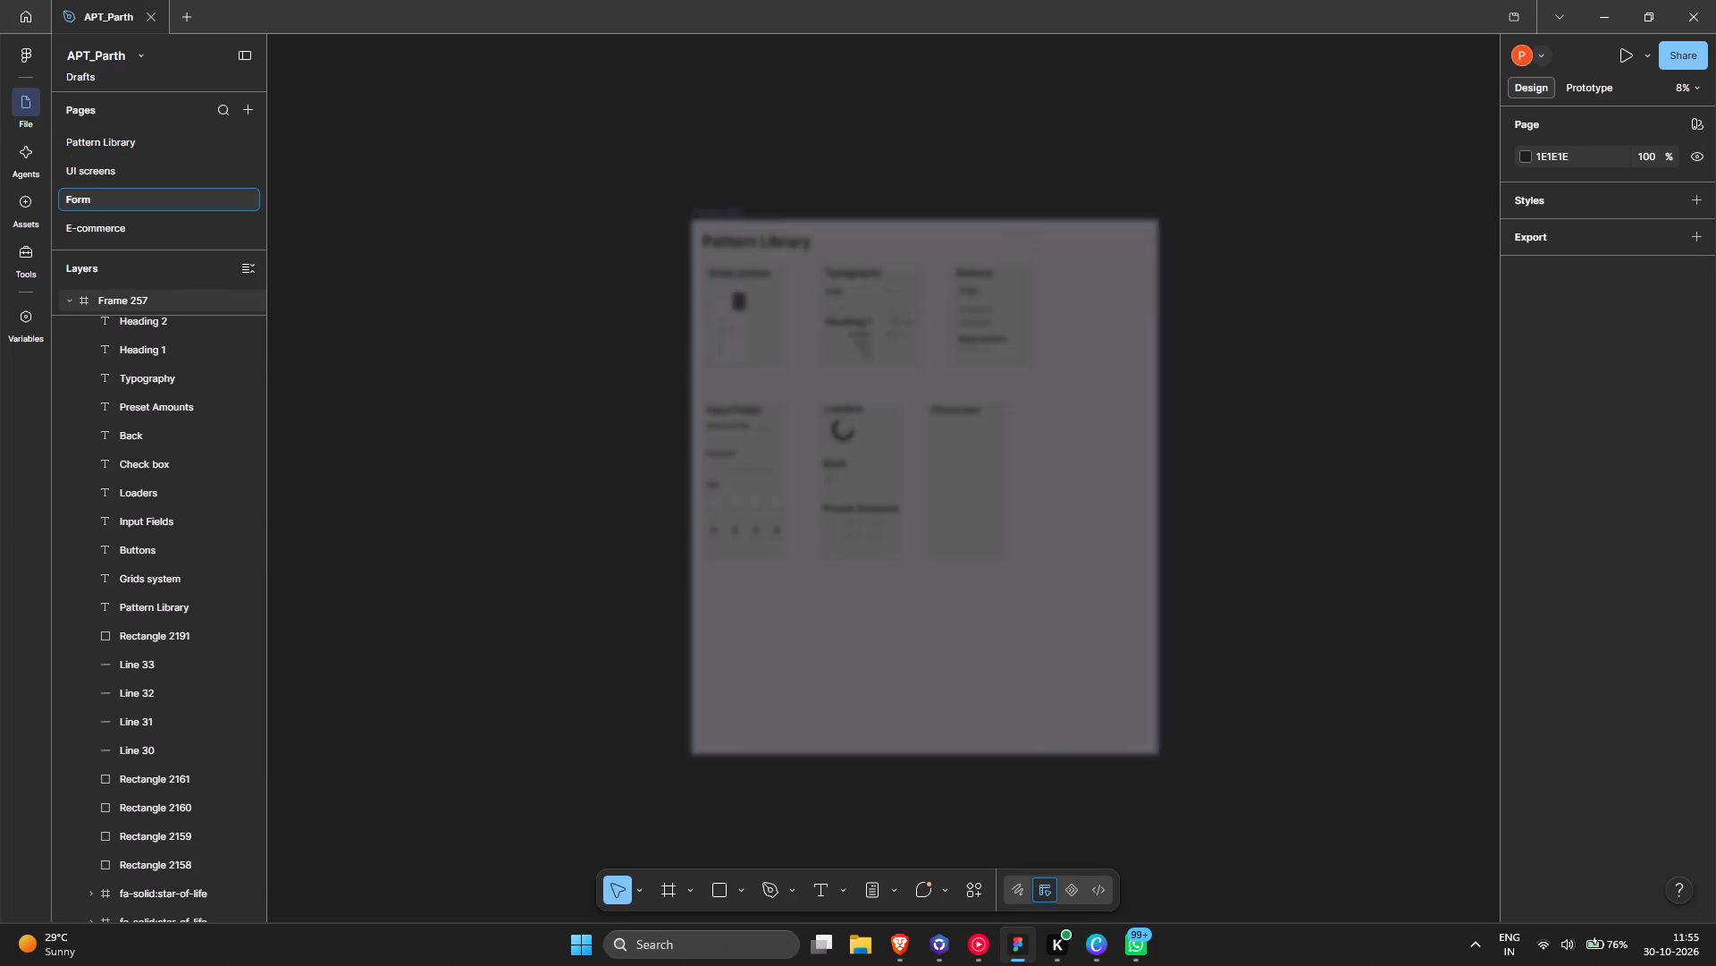
# Export the AFpage1 frame from Final Form with interactions as a 1x PNG and save it as AFpage1 in the Sem5 folder.
pyautogui.keyDown('ctrl'); pyautogui.scroll(-2, 950, 417); pyautogui.keyUp('ctrl')
pyautogui.moveTo(949, 433); pyautogui.dragTo(815, 387, button='middle')
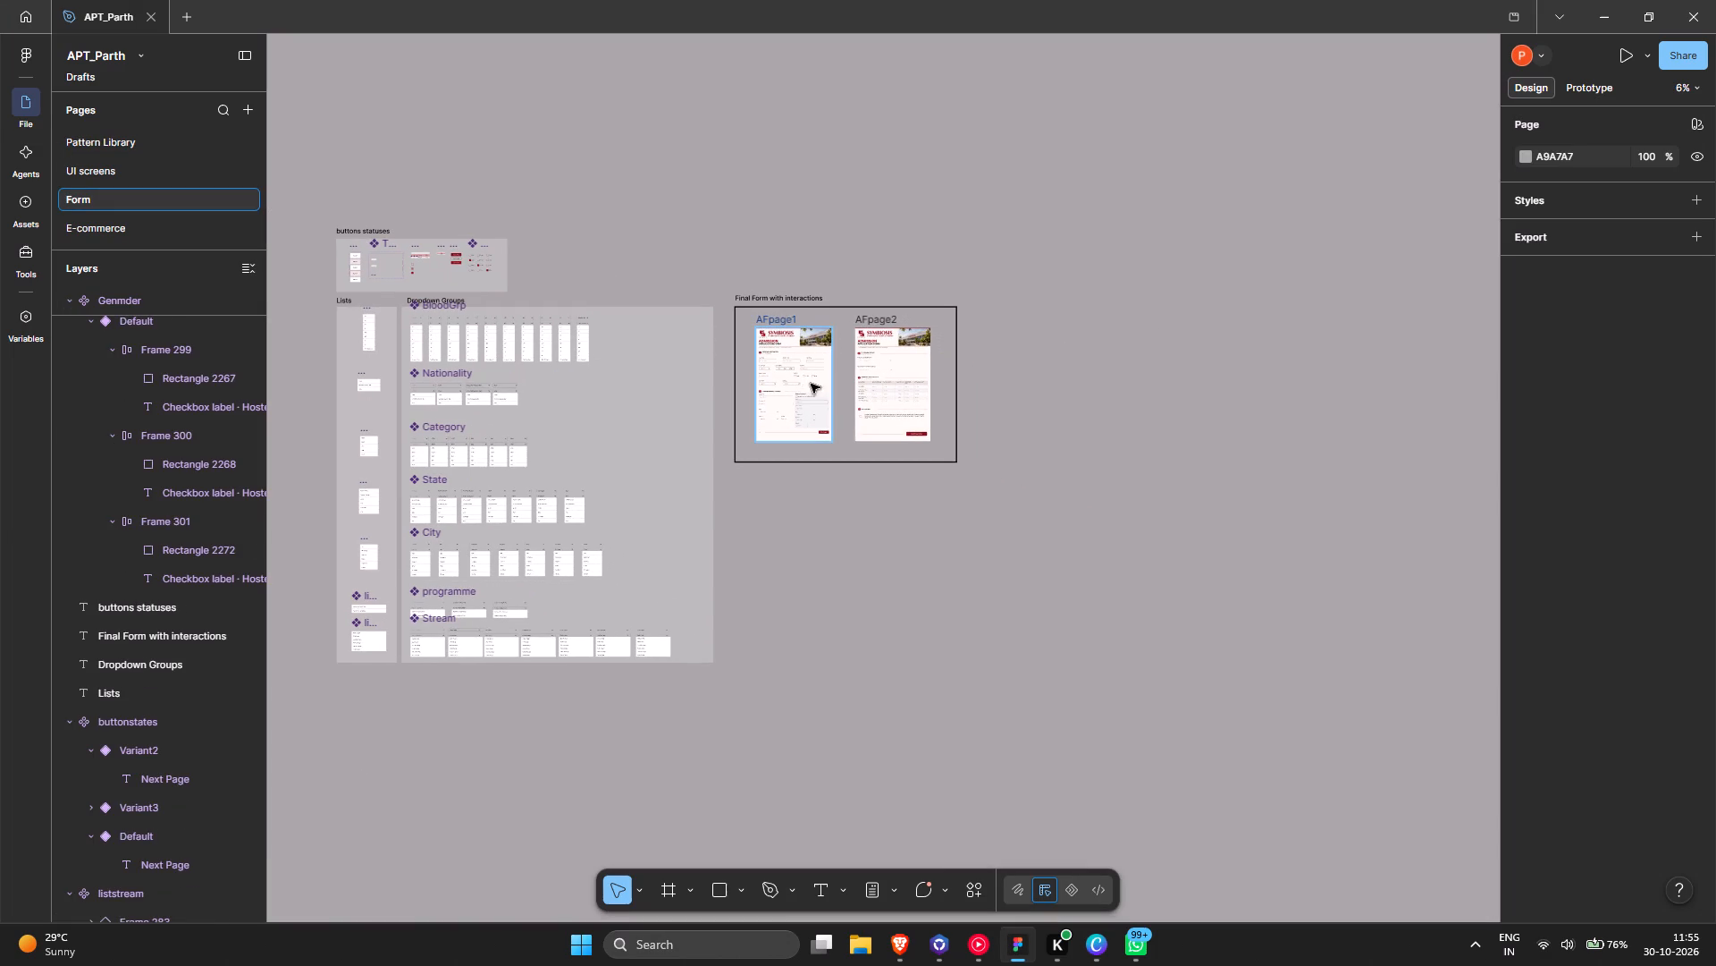
pyautogui.keyDown('ctrl'); pyautogui.scroll(9, 811, 384); pyautogui.keyUp('ctrl')
pyautogui.click(1087, 402)
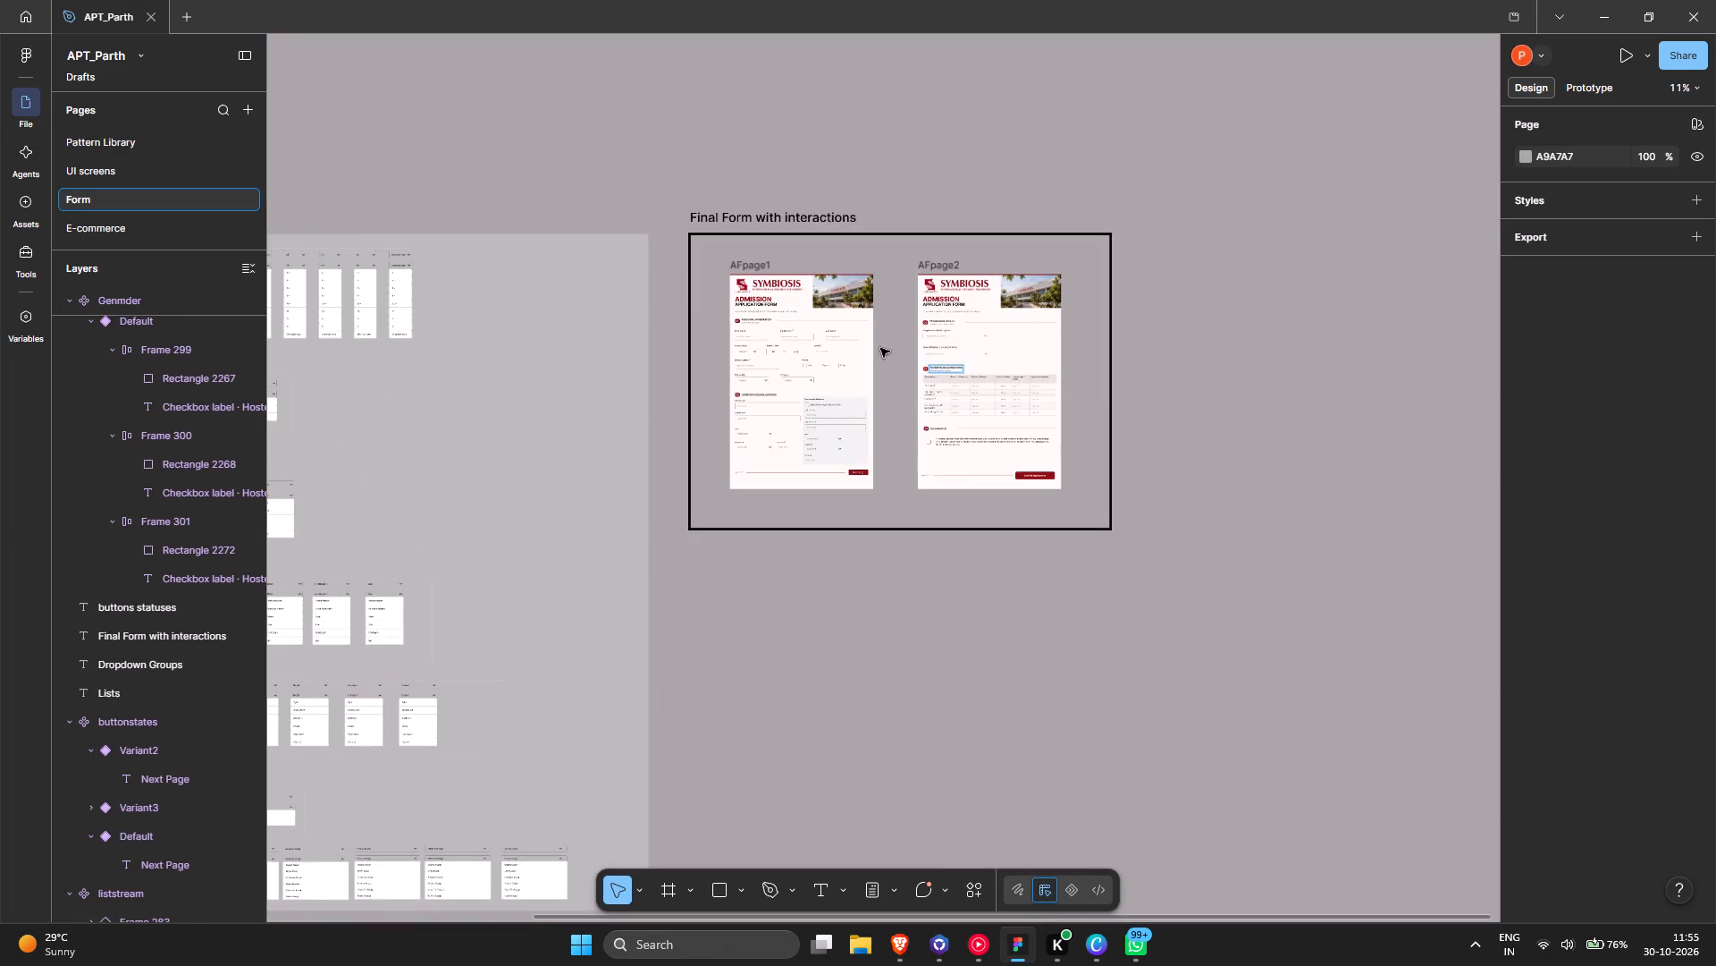
pyautogui.keyDown('ctrl'); pyautogui.scroll(5, 826, 342); pyautogui.keyUp('ctrl')
pyautogui.scroll(3, 843, 408)
pyautogui.moveTo(963, 420); pyautogui.dragTo(1017, 267, button='middle')
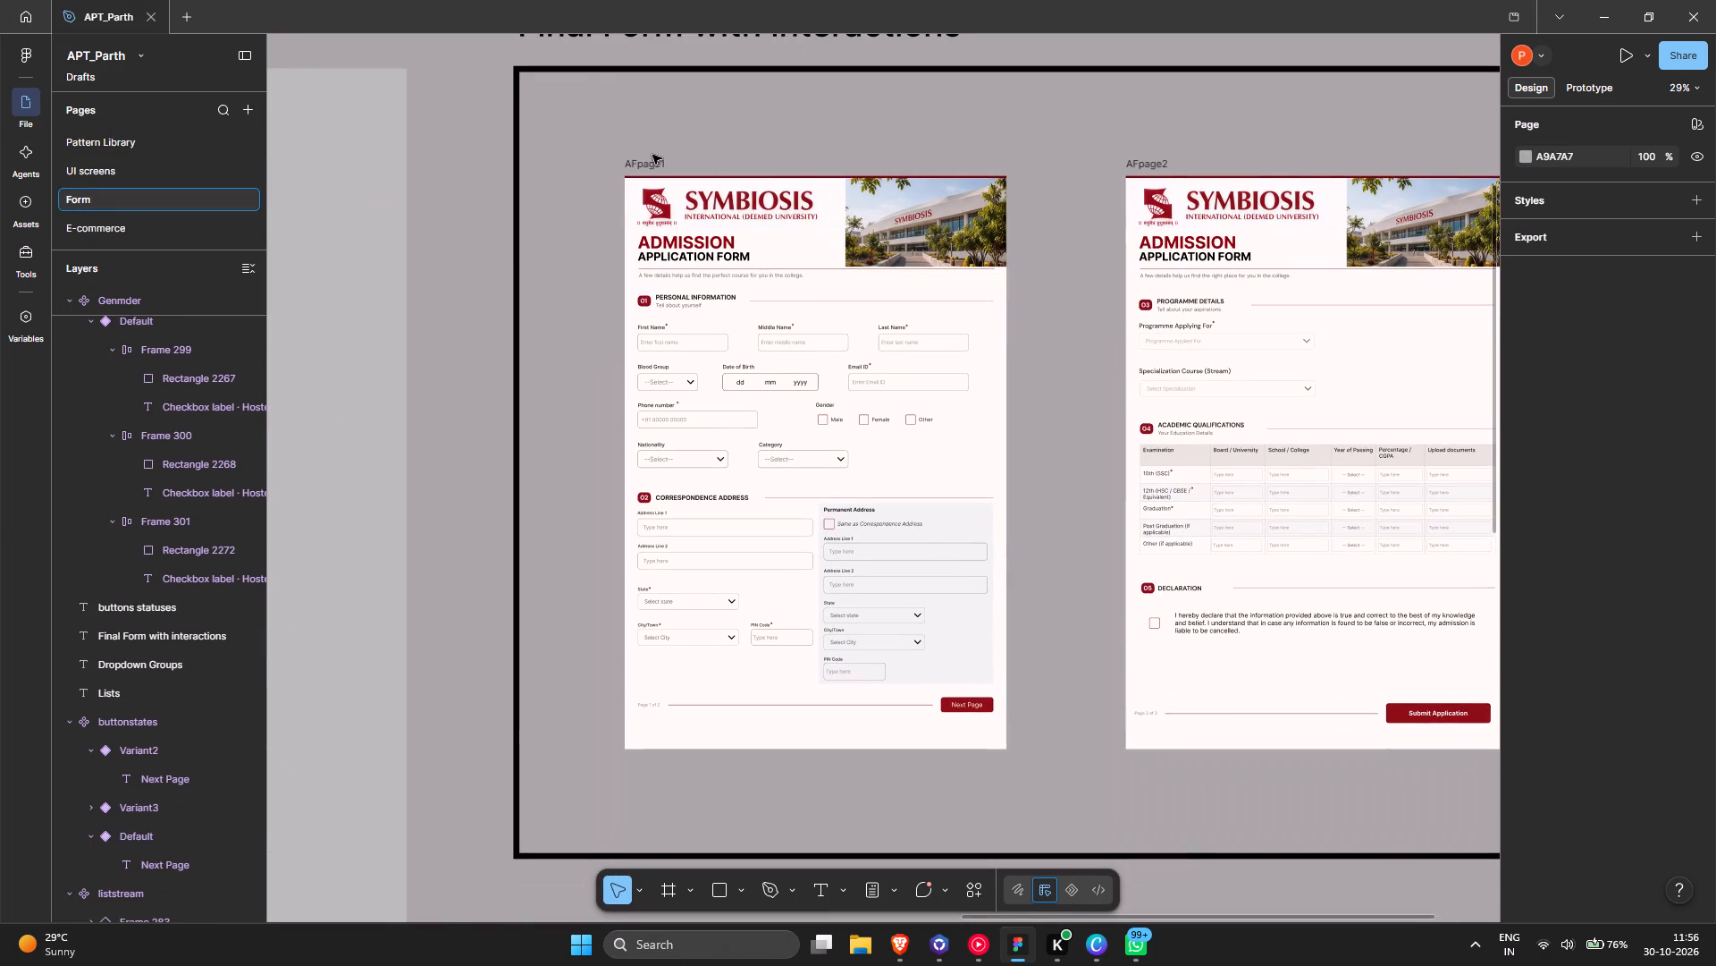
pyautogui.click(652, 158)
pyautogui.scroll(-10, 1493, 553)
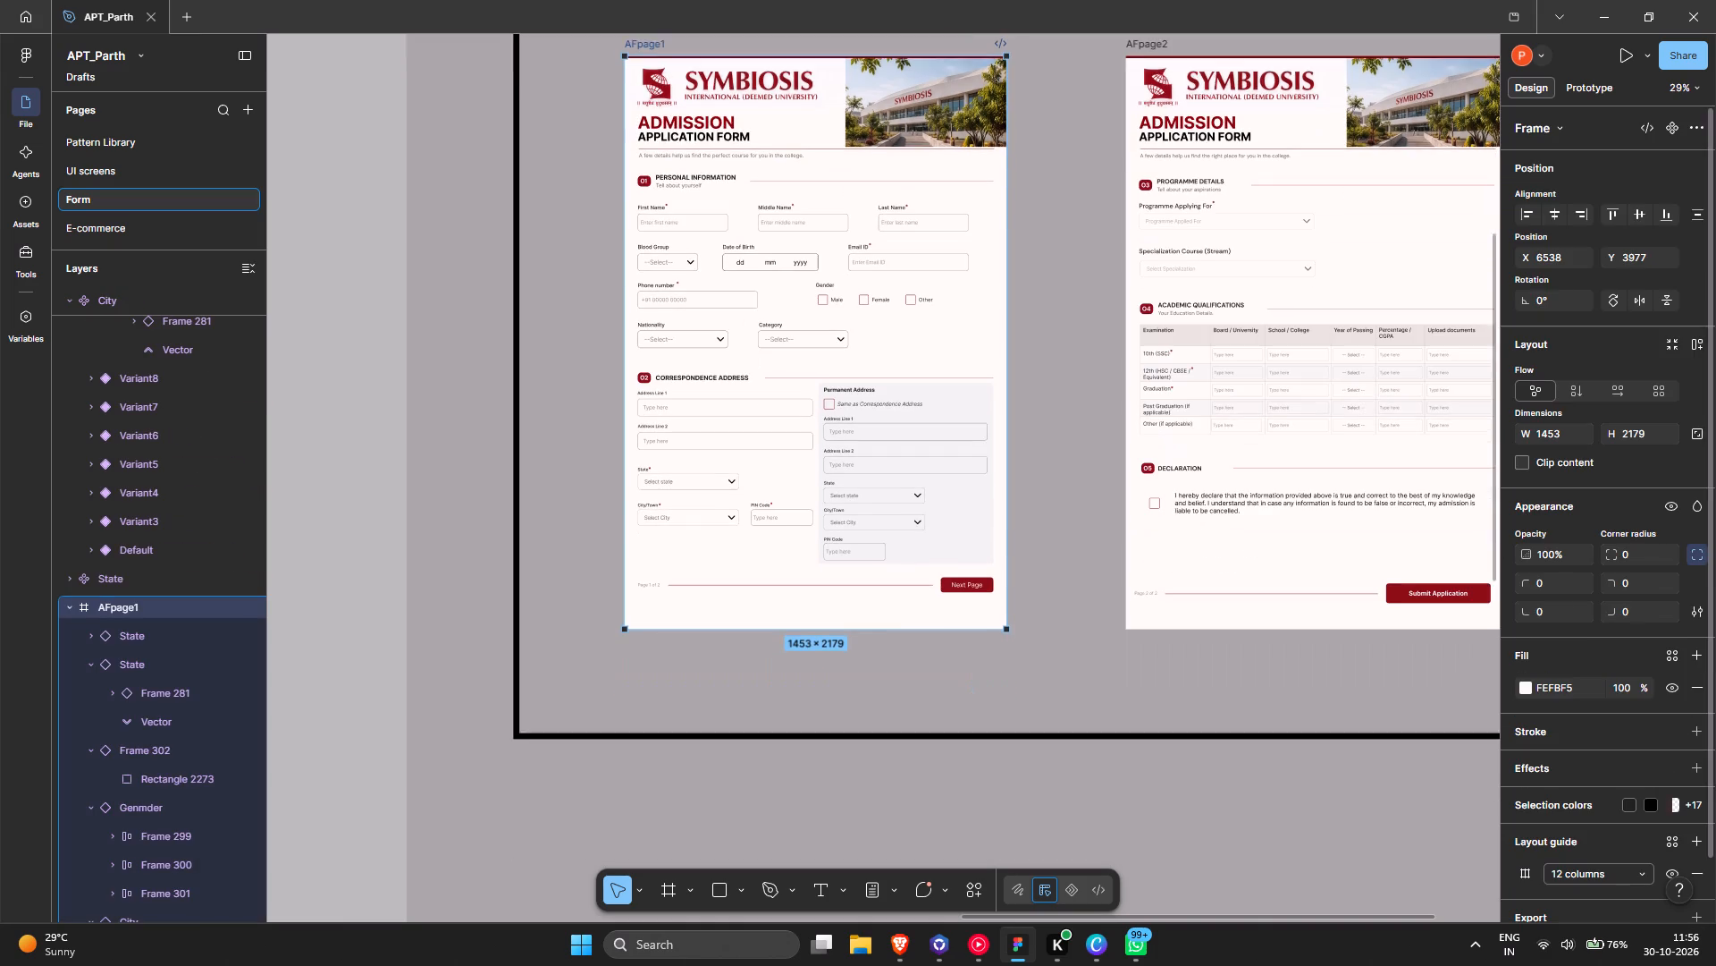
pyautogui.scroll(-11, 1575, 597)
pyautogui.scroll(6, 942, 596)
pyautogui.click(1693, 853)
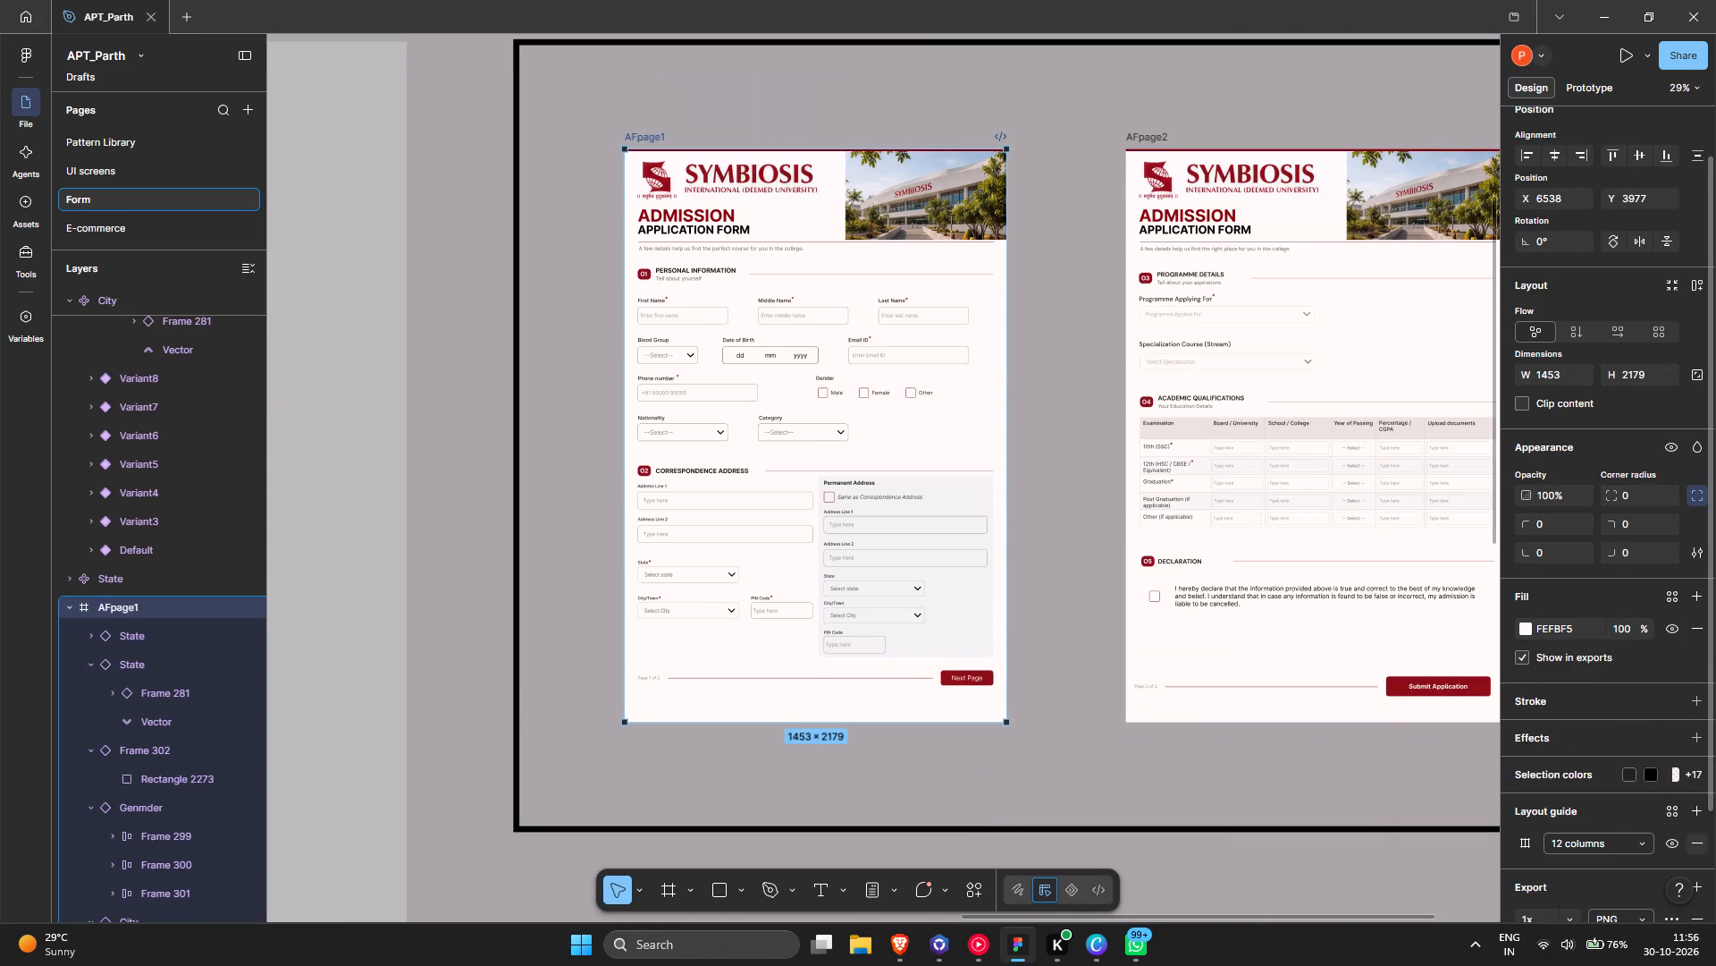
pyautogui.scroll(-6, 1585, 819)
pyautogui.click(1636, 822)
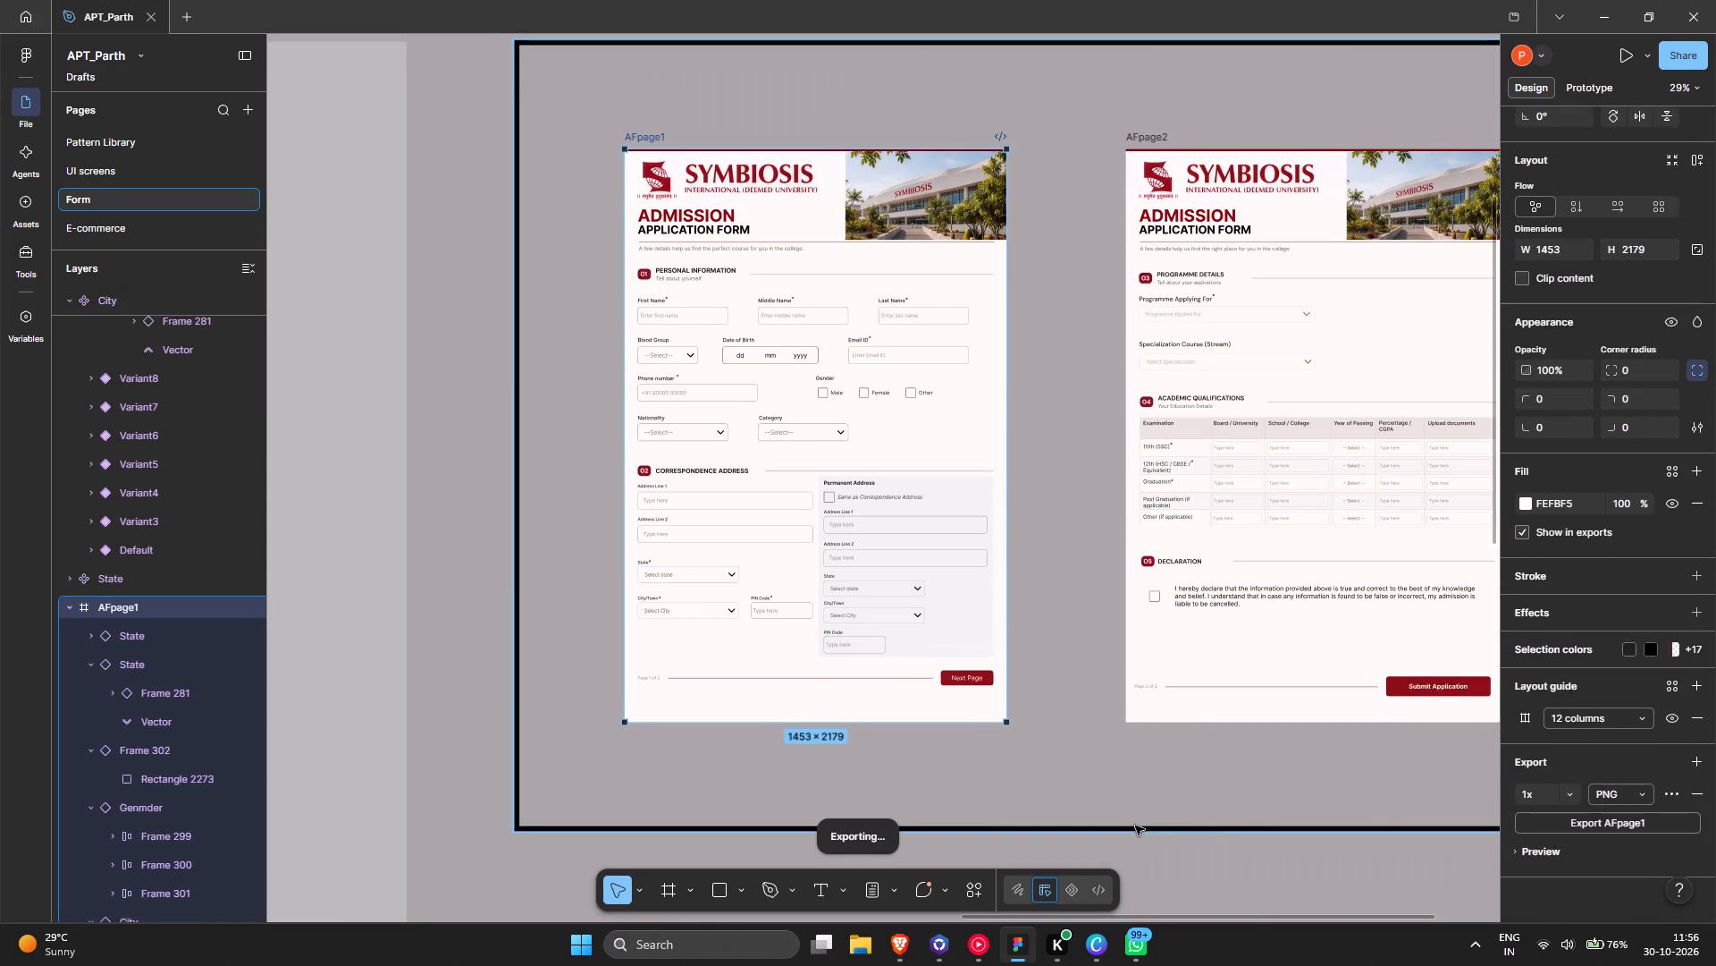
pyautogui.keyDown('shift'); pyautogui.click(1147, 131); pyautogui.keyUp('shift')
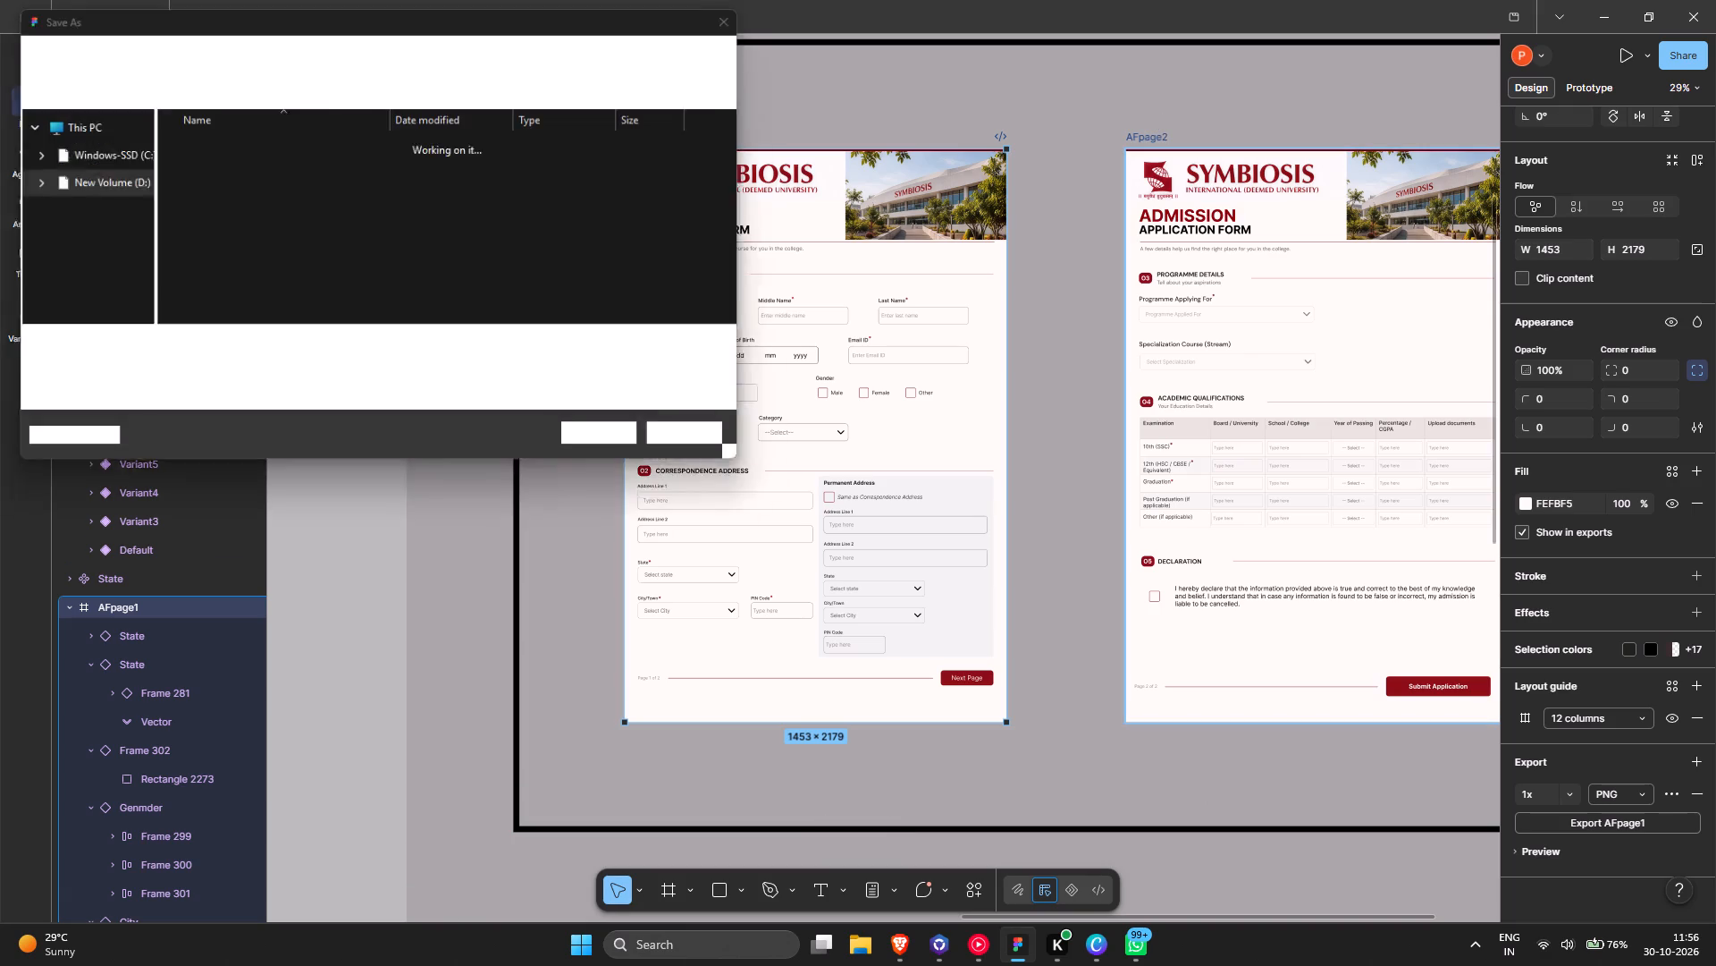
pyautogui.scroll(-5, 299, 227)
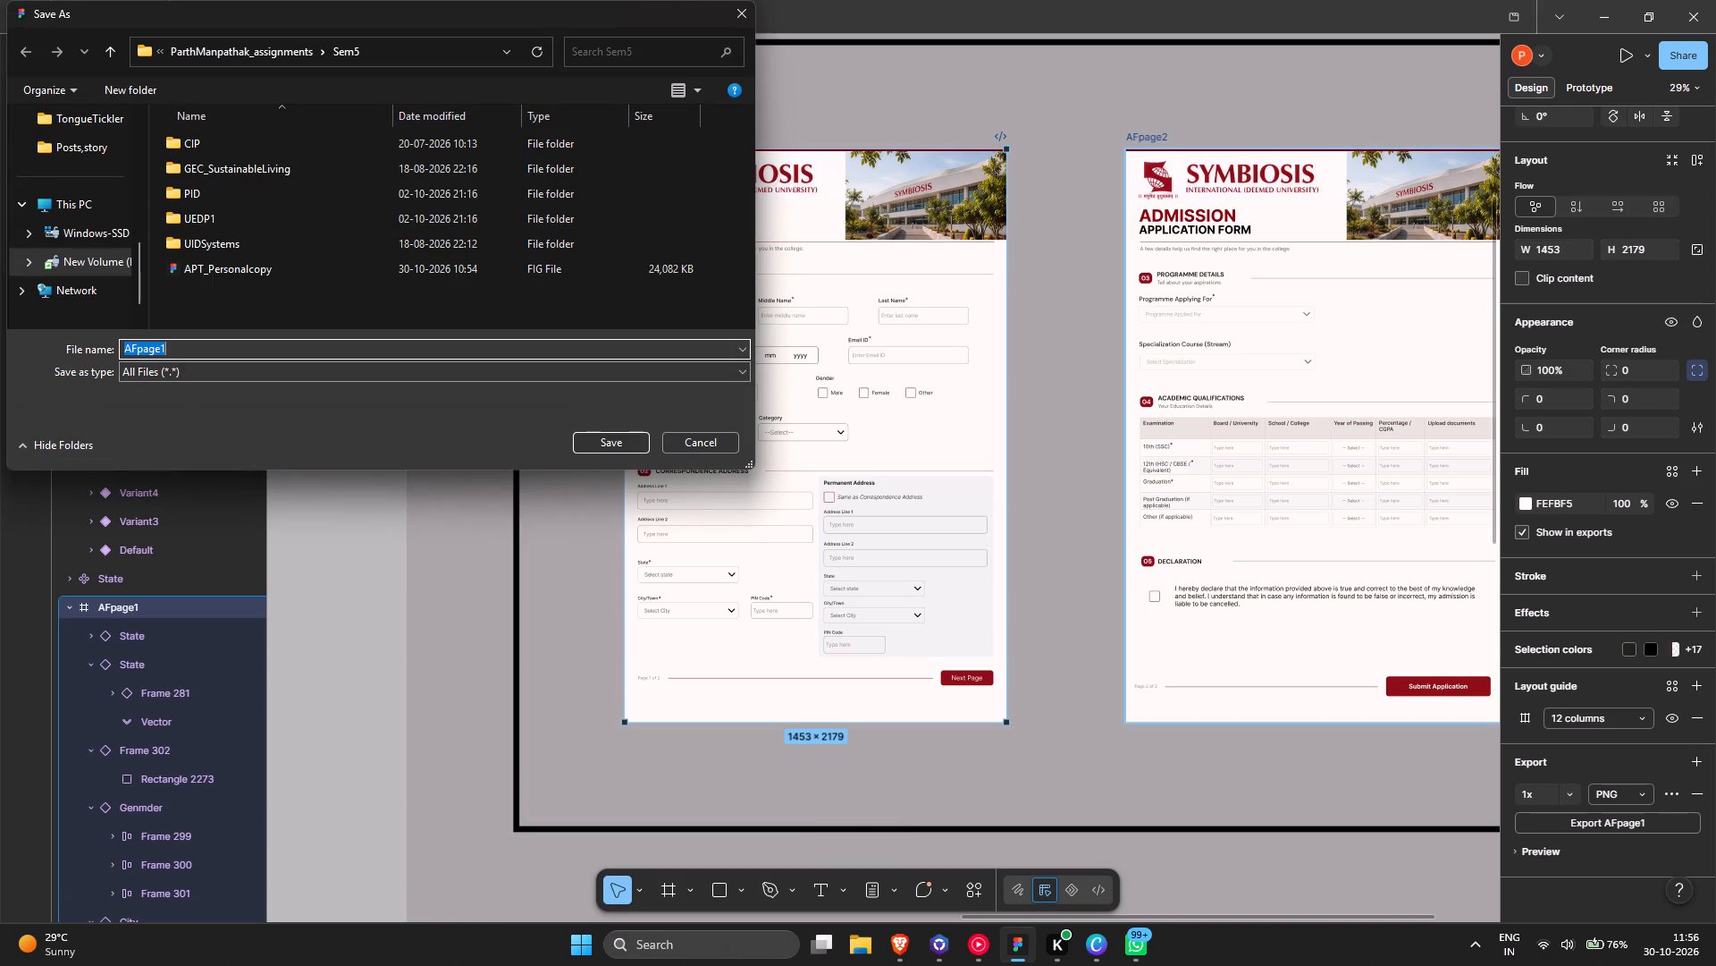
pyautogui.click(592, 437)
# Export the AFpage2 frame as a 1x PNG and save it.
pyautogui.click(1158, 136)
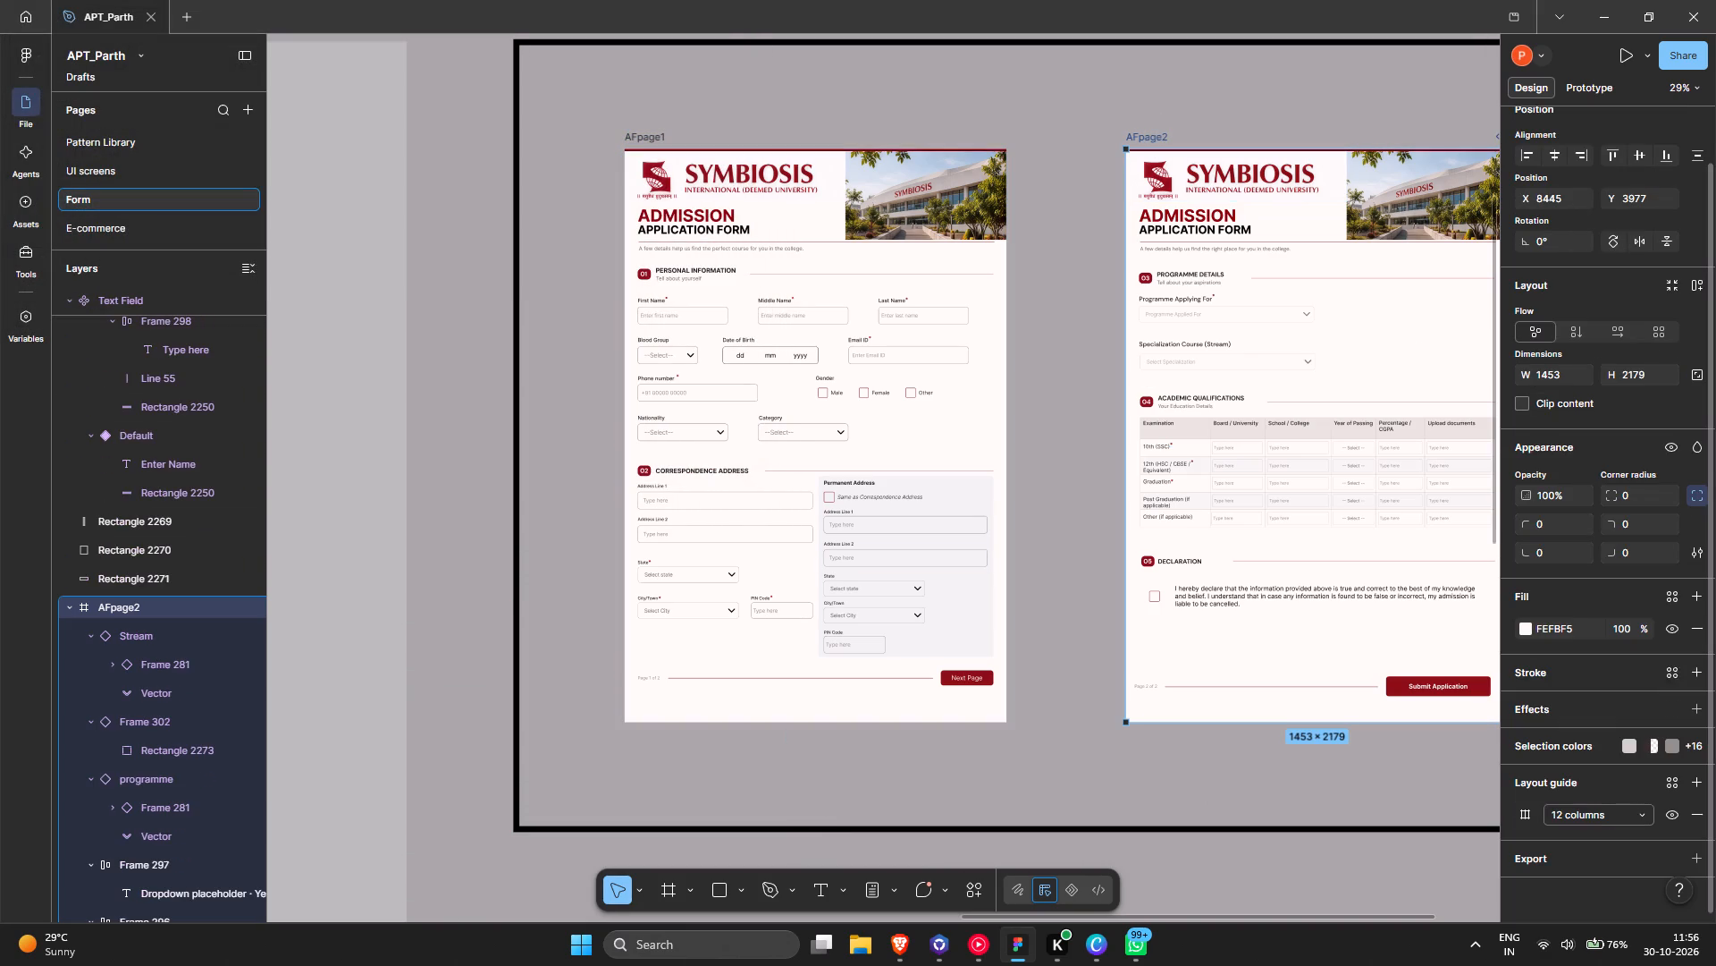
pyautogui.click(1694, 859)
pyautogui.scroll(-6, 1599, 861)
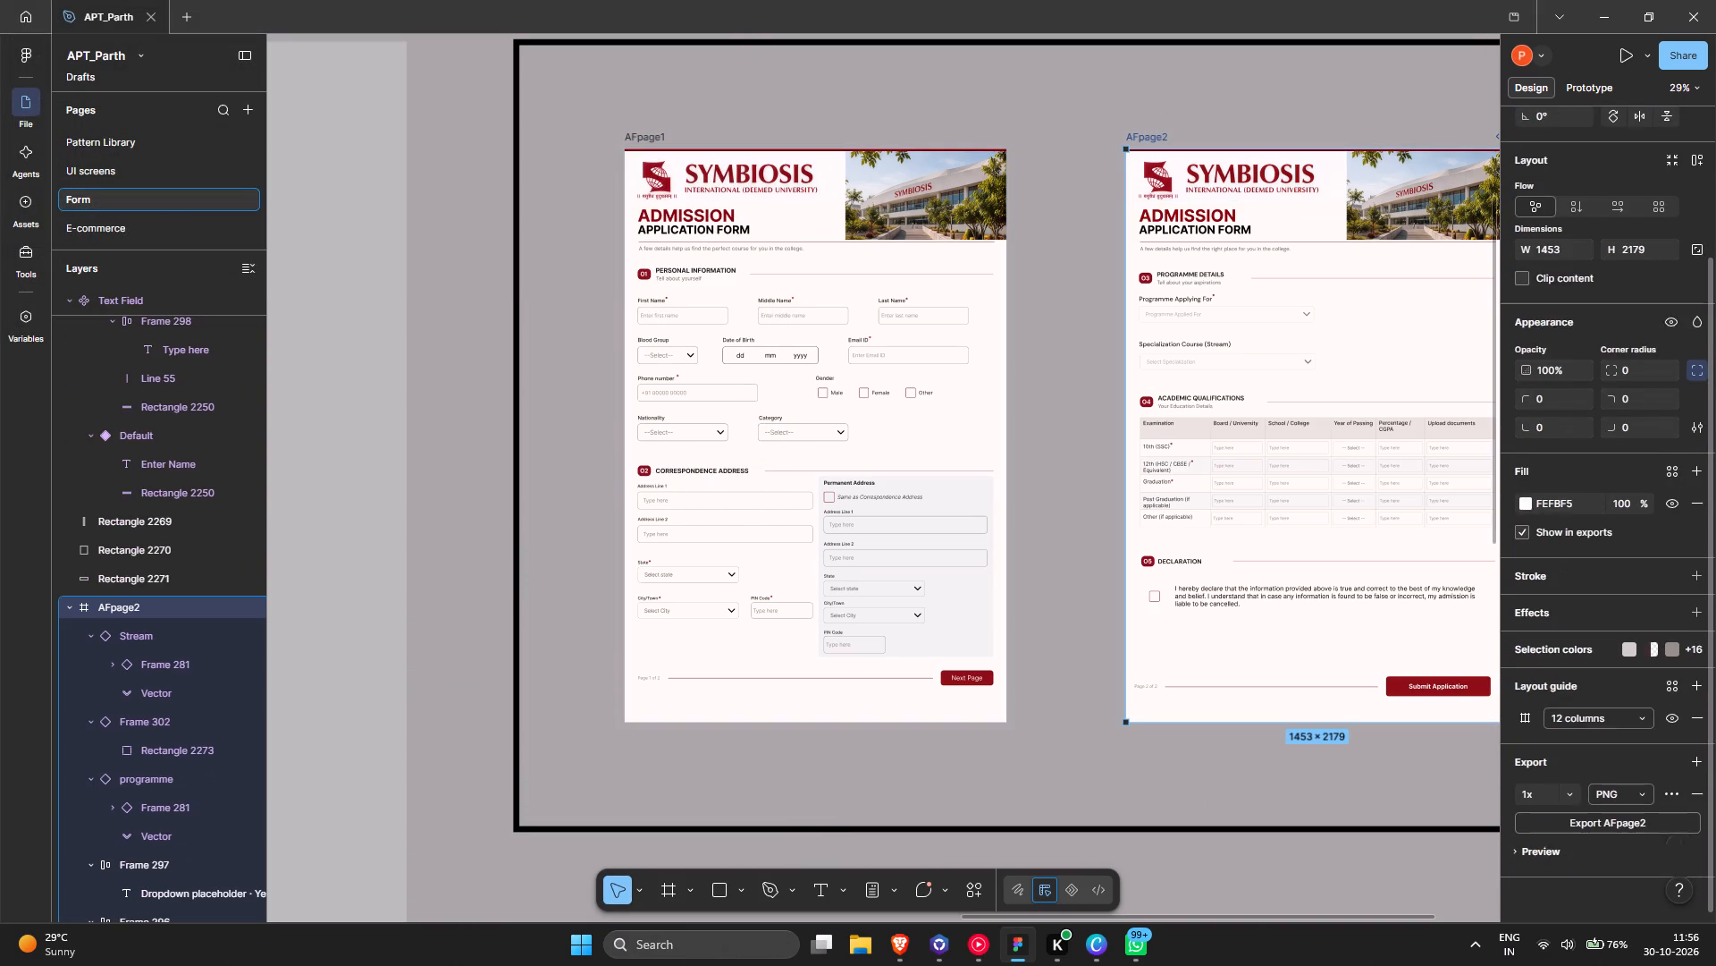
pyautogui.click(1629, 822)
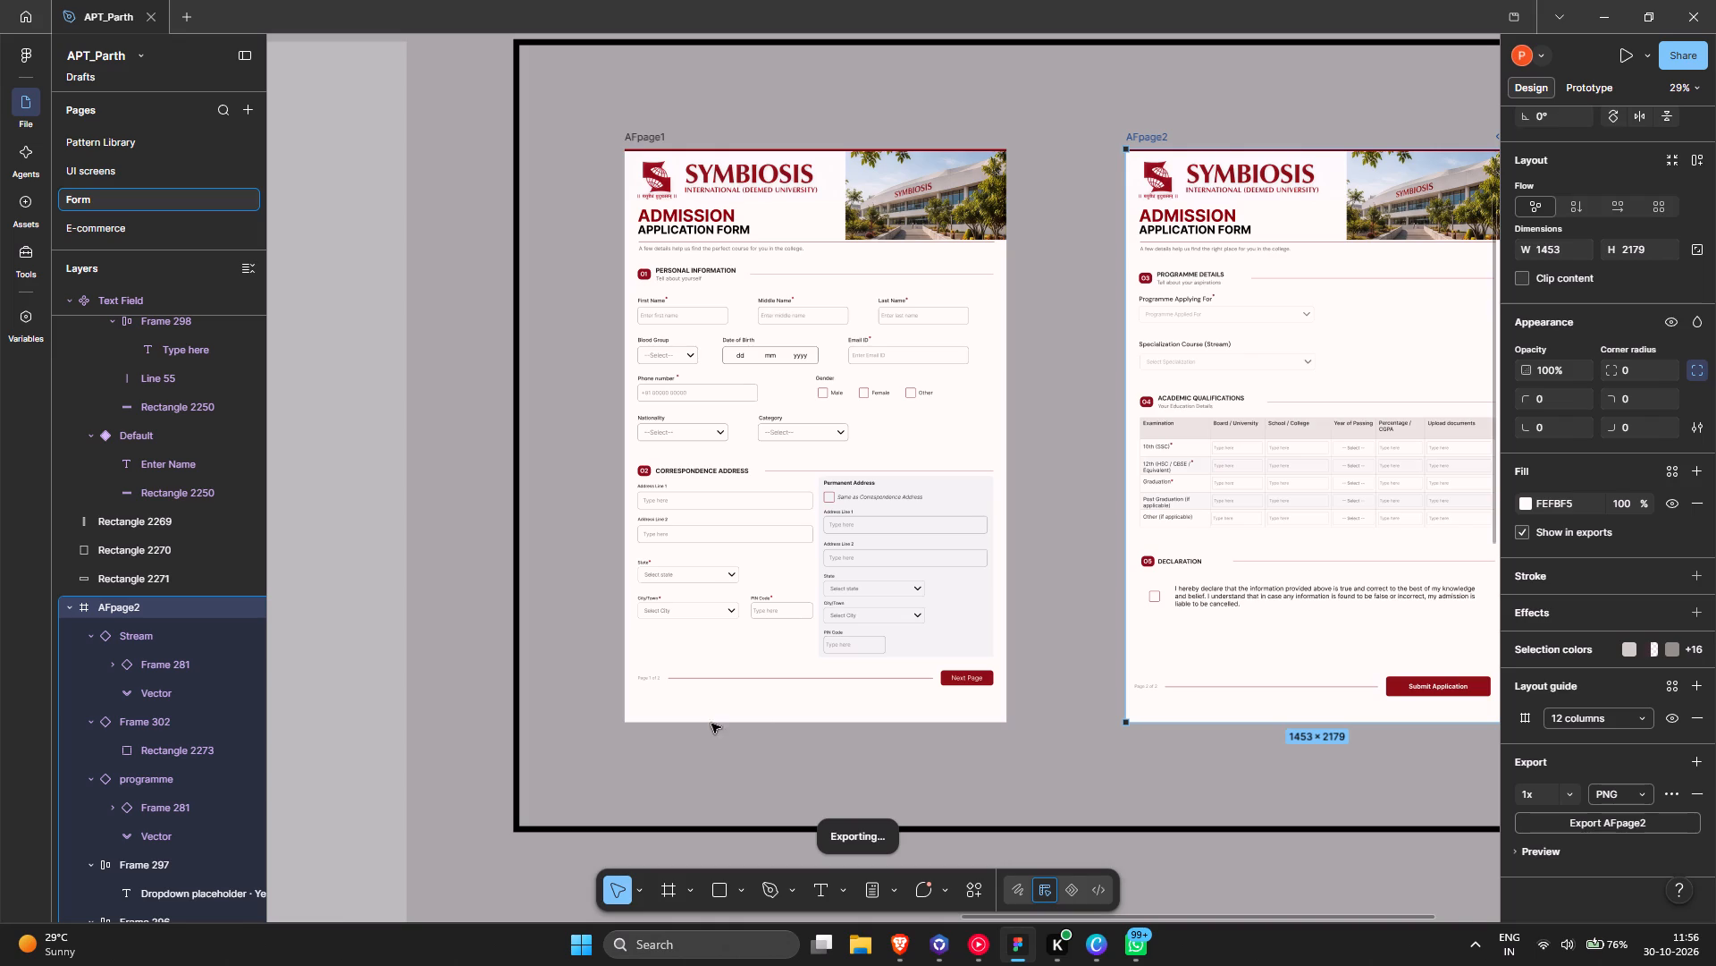
pyautogui.click(589, 436)
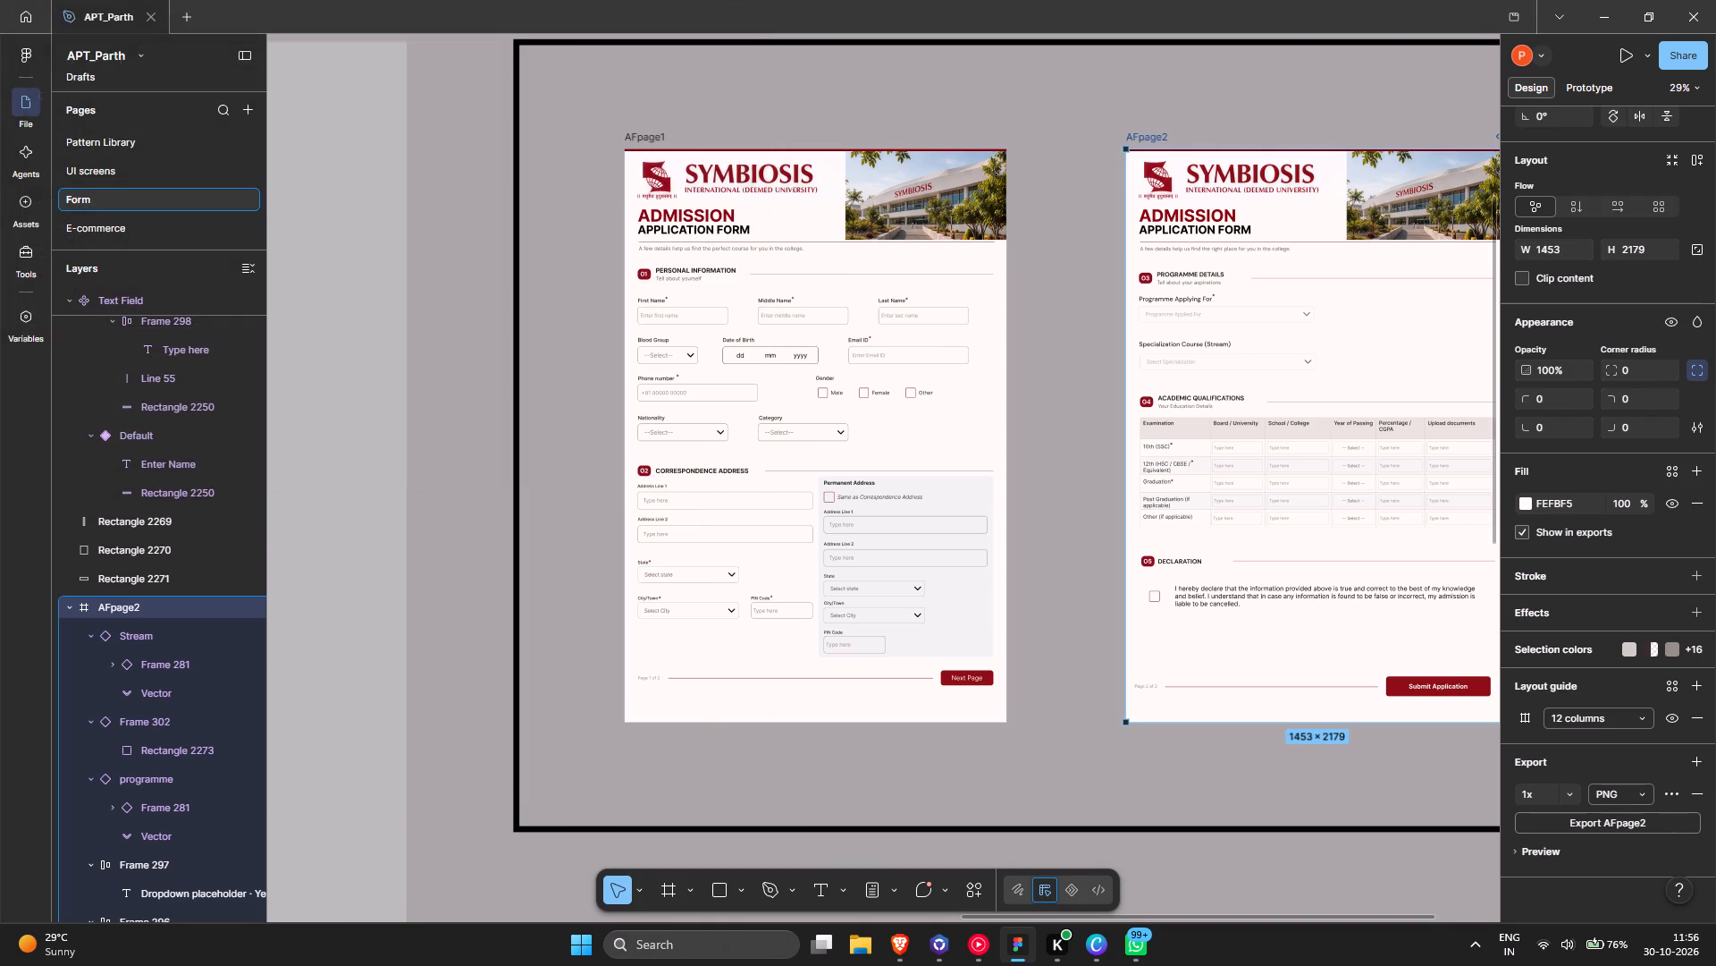
# Return to the Canva presentation's Interactive Form slide and open a File Explorer window over it.
pyautogui.click(1092, 965)
pyautogui.moveTo(953, 652); pyautogui.dragTo(854, 671, button='middle')
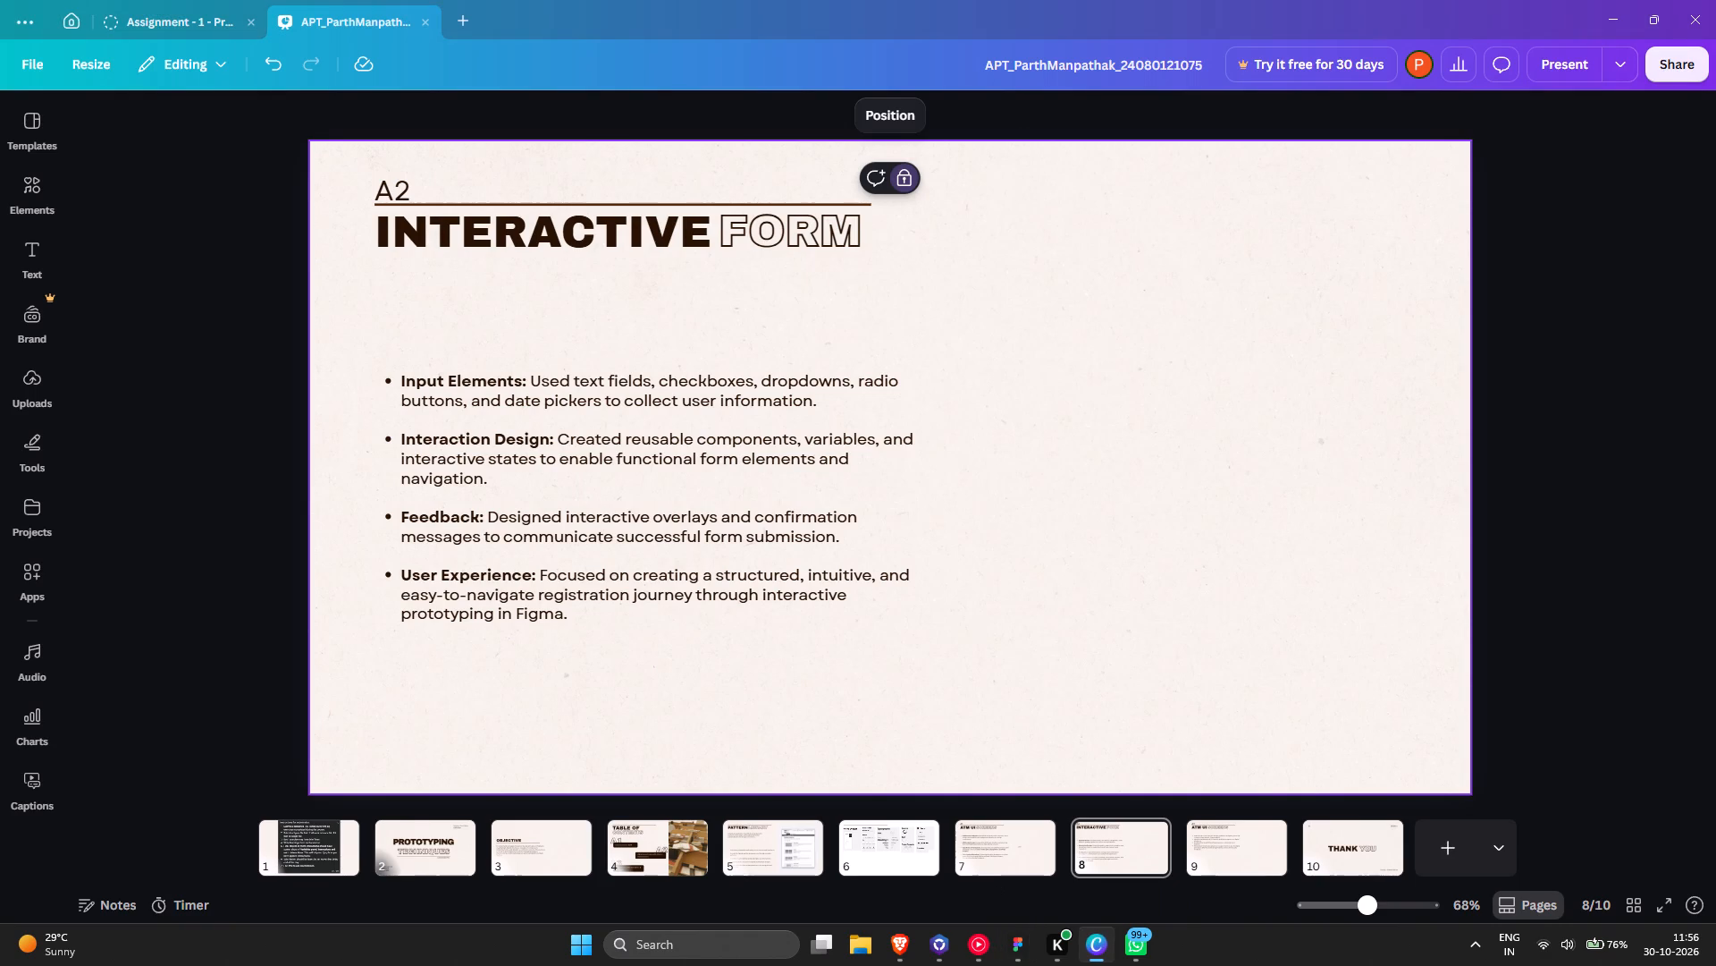
pyautogui.click(864, 934)
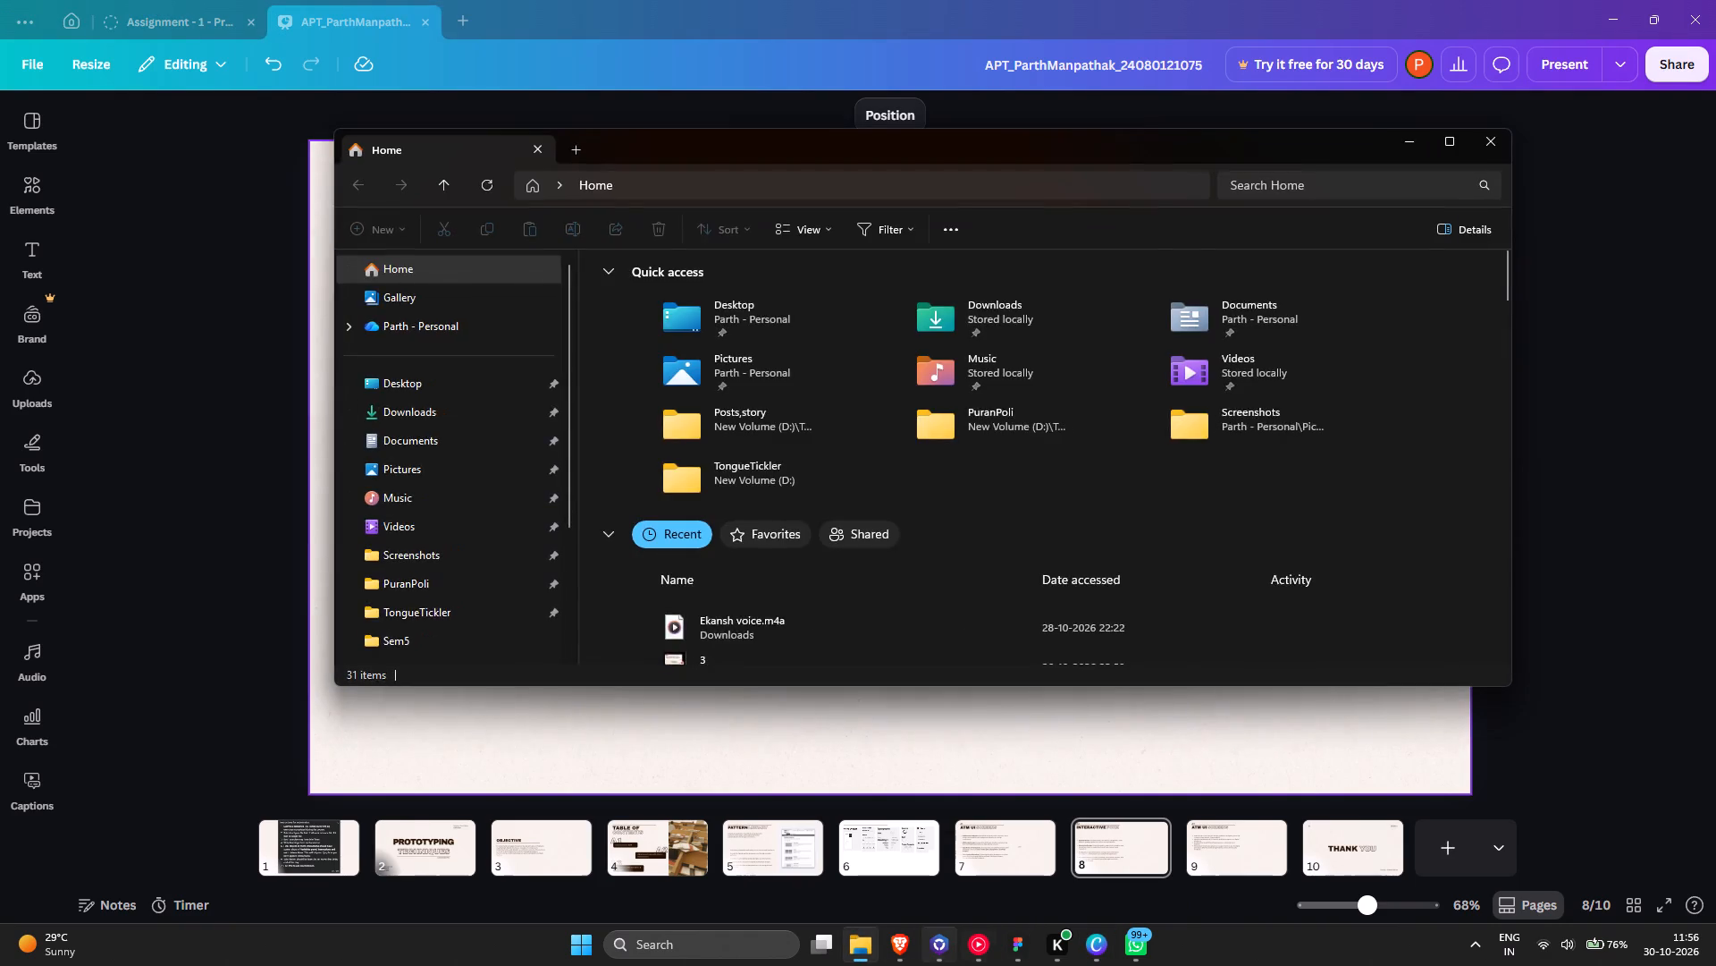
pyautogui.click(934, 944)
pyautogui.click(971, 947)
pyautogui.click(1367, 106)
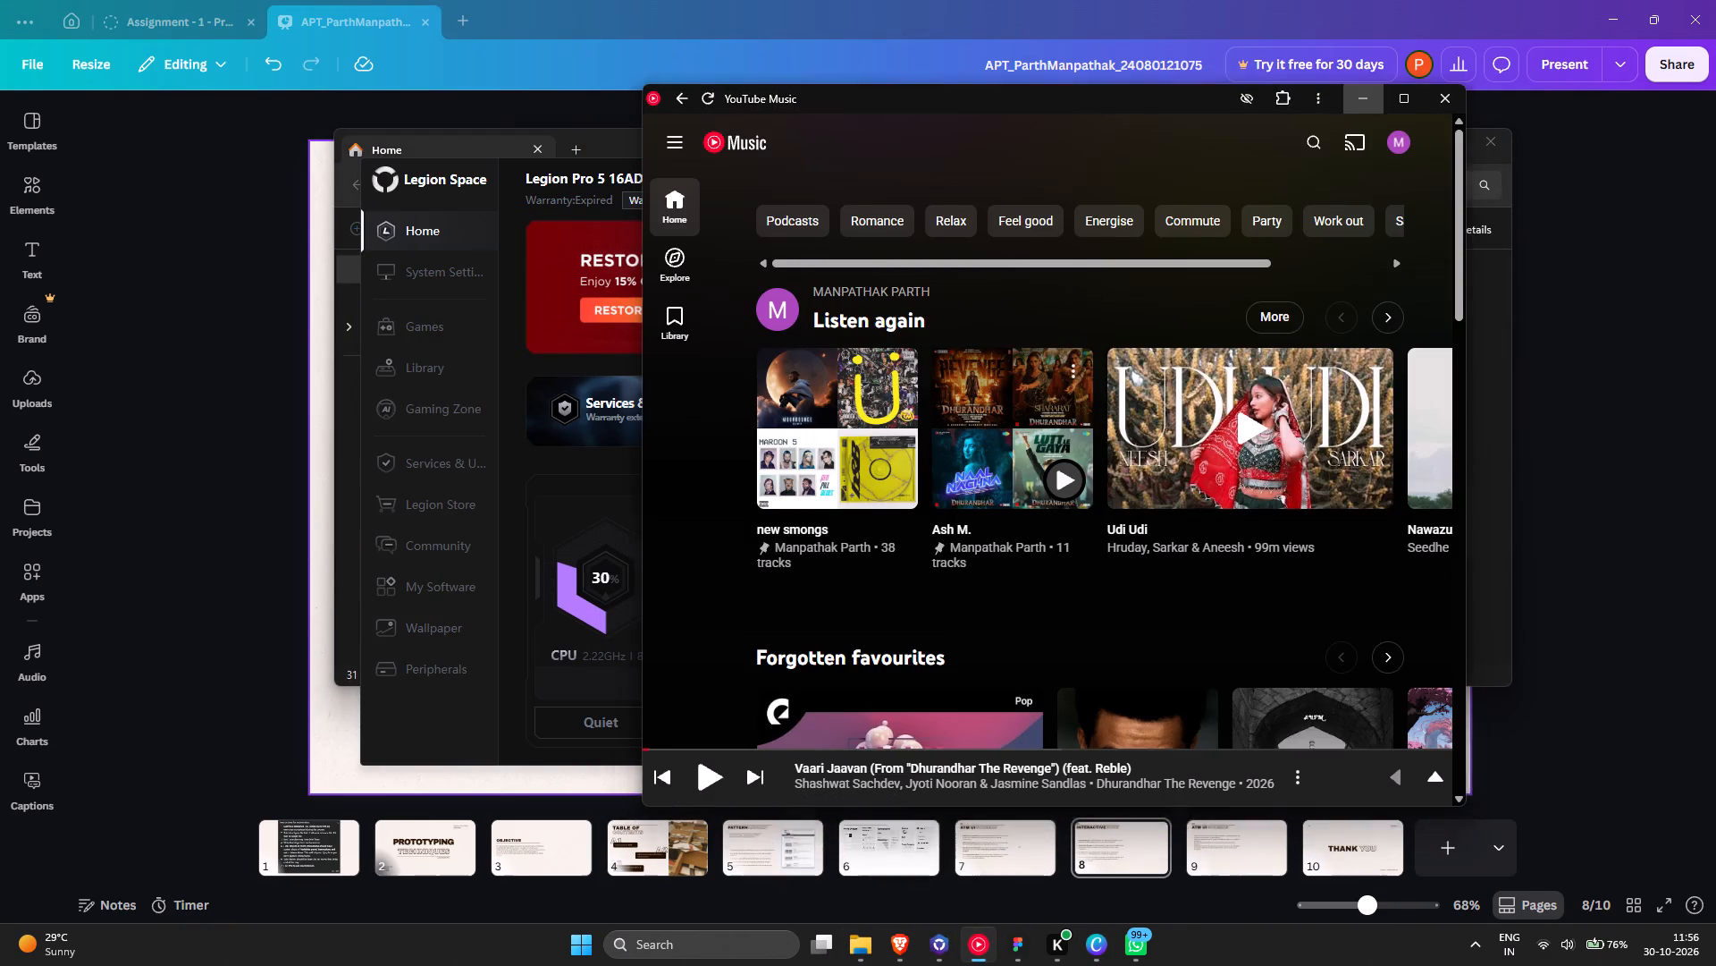
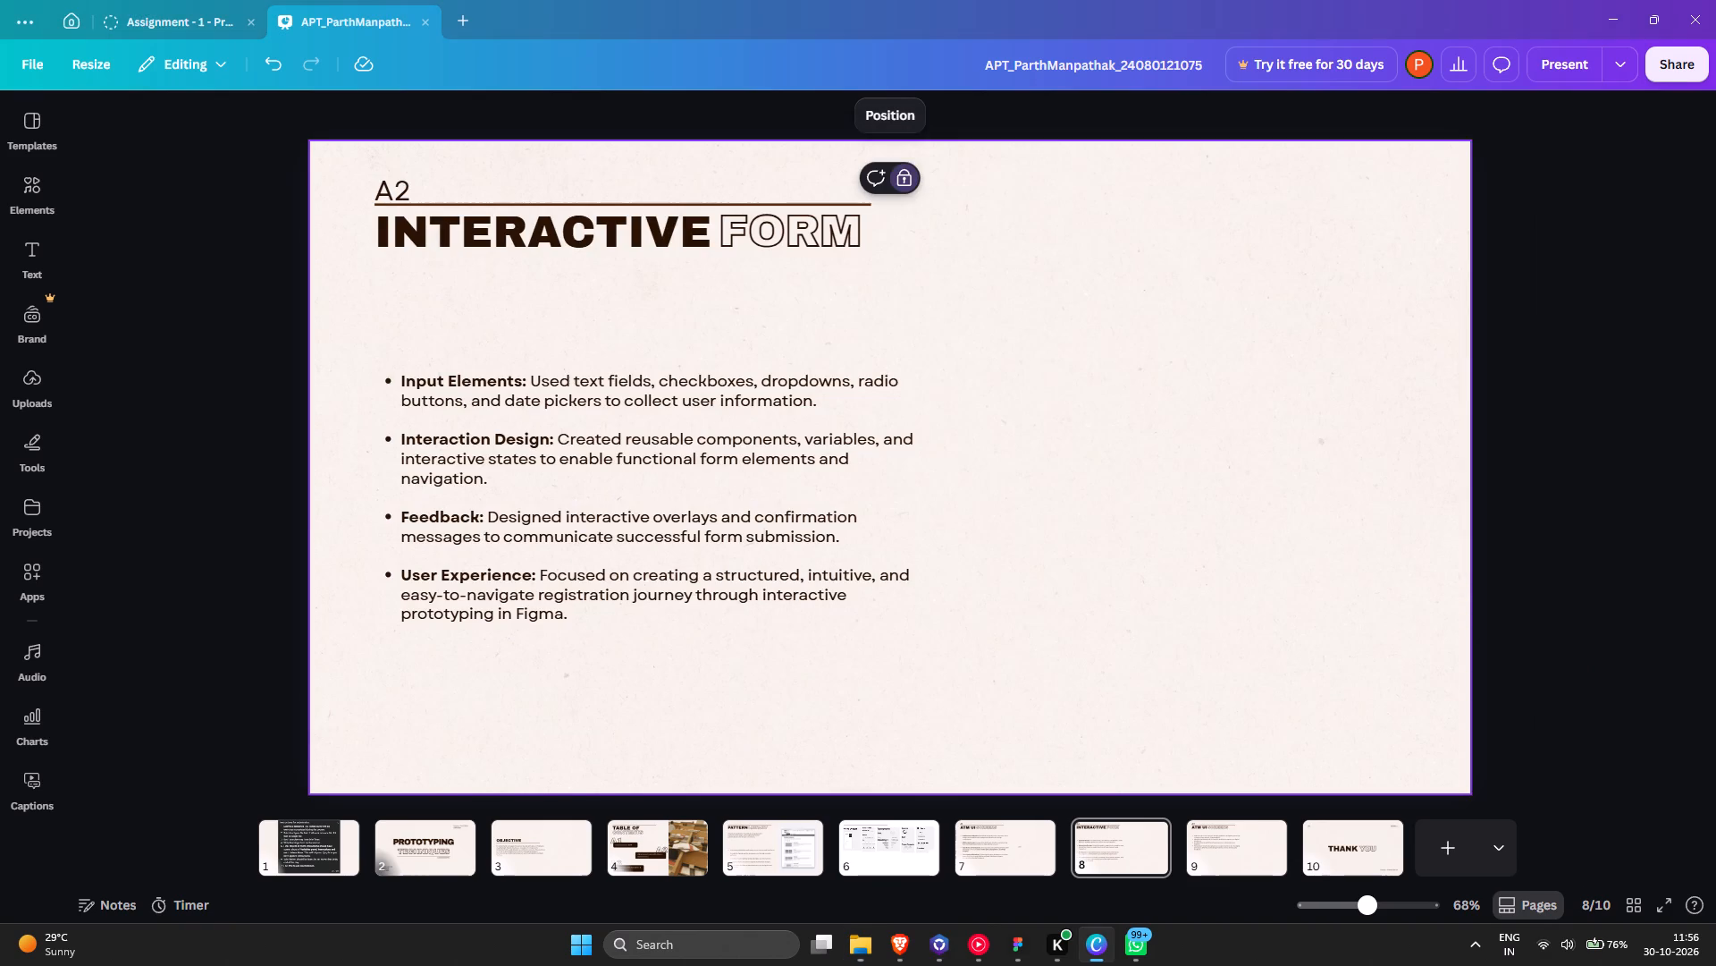
# Place the AFpage1 image beside the bullet text on the Interactive Form slide, enlarge it and align it just under the title line's height.
pyautogui.moveTo(921, 545); pyautogui.dragTo(1165, 473)
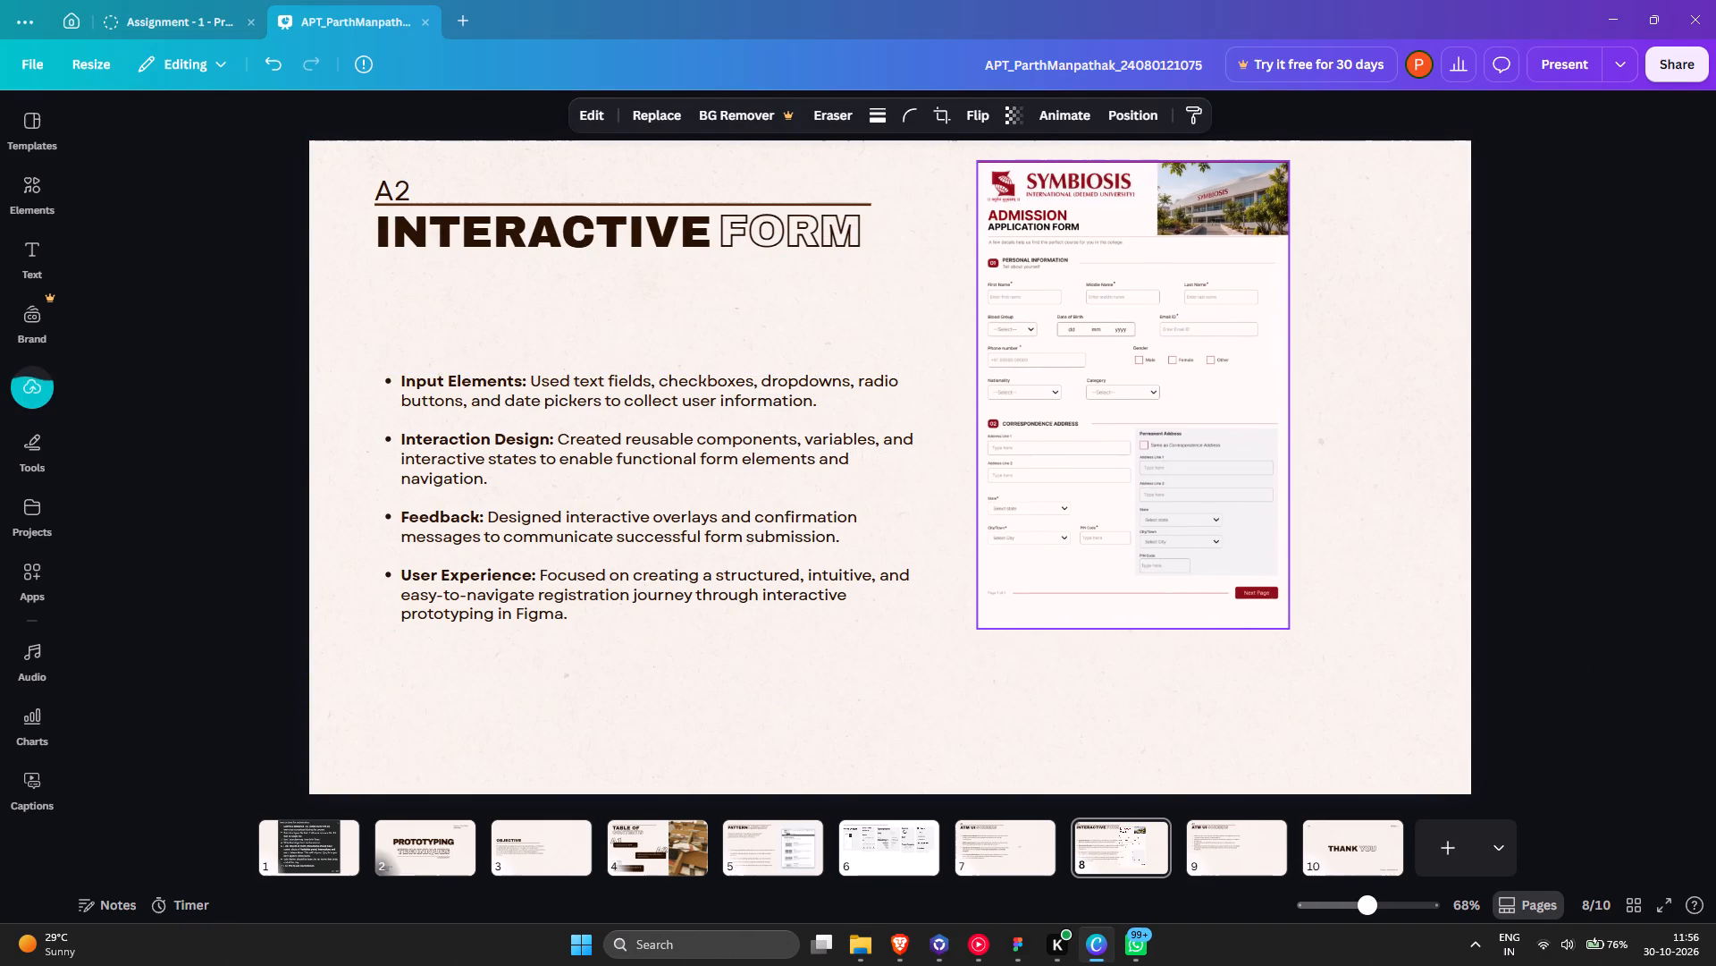
pyautogui.moveTo(1165, 473); pyautogui.dragTo(1140, 473)
pyautogui.moveTo(1262, 624); pyautogui.dragTo(1308, 665)
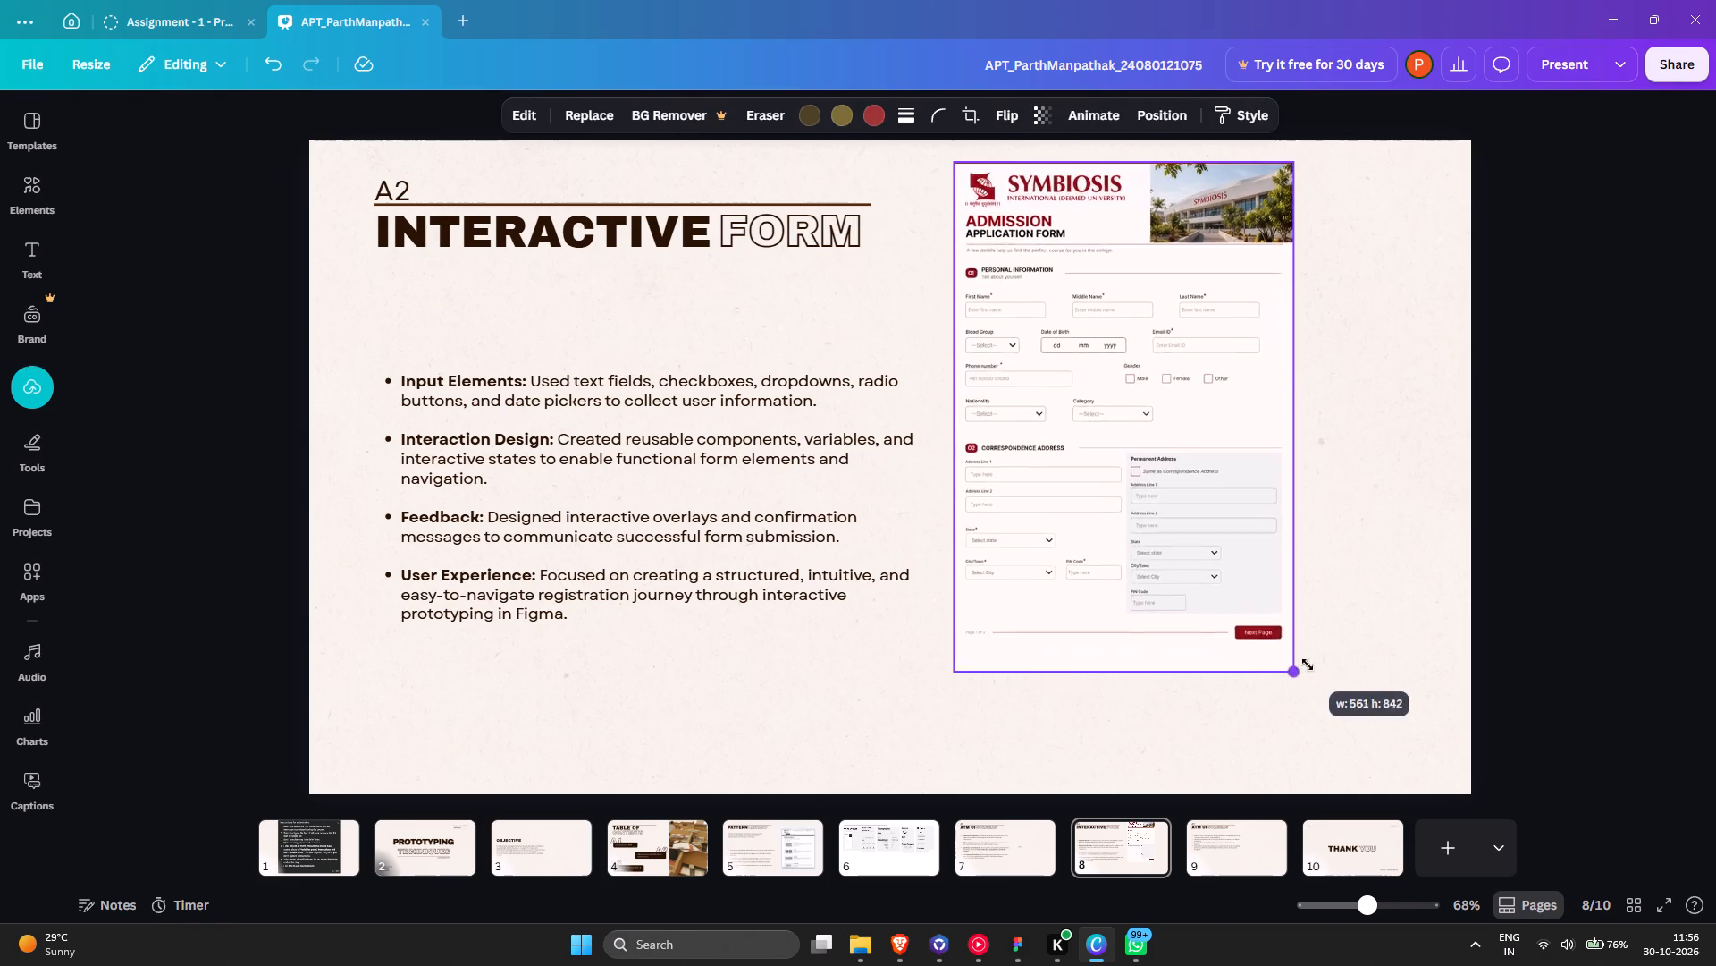
pyautogui.moveTo(1308, 665); pyautogui.dragTo(1409, 731)
pyautogui.moveTo(1249, 667); pyautogui.dragTo(1278, 656)
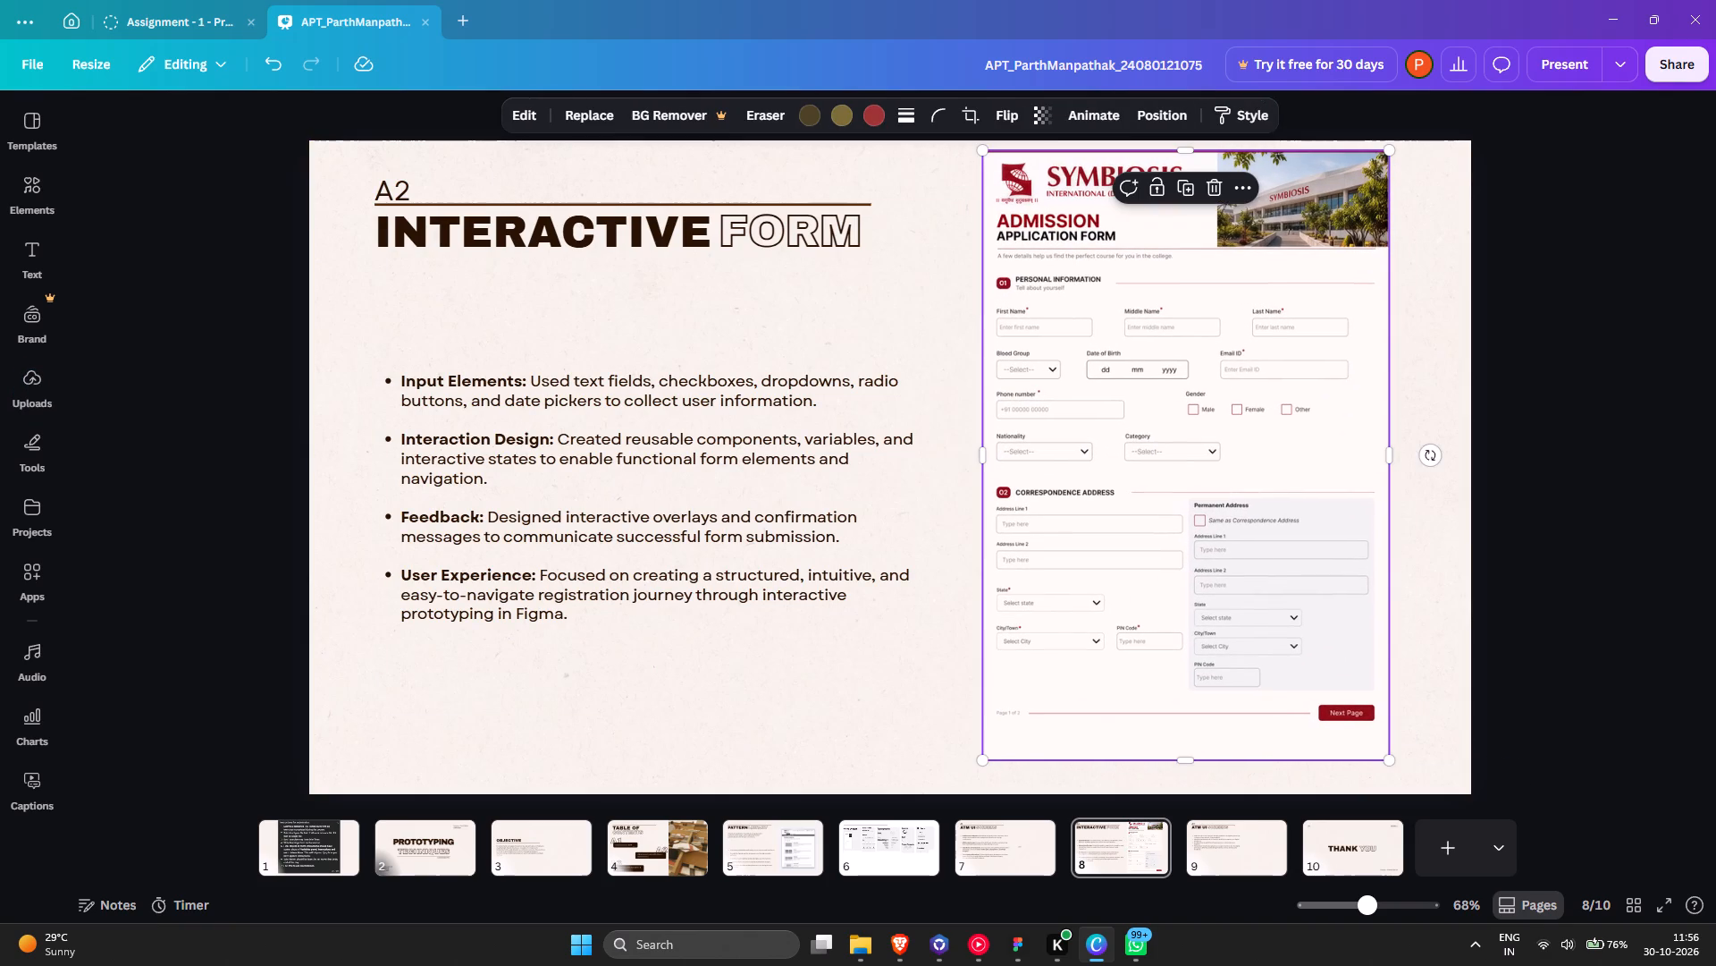
pyautogui.click(1375, 758)
pyautogui.moveTo(1382, 758); pyautogui.dragTo(1285, 714)
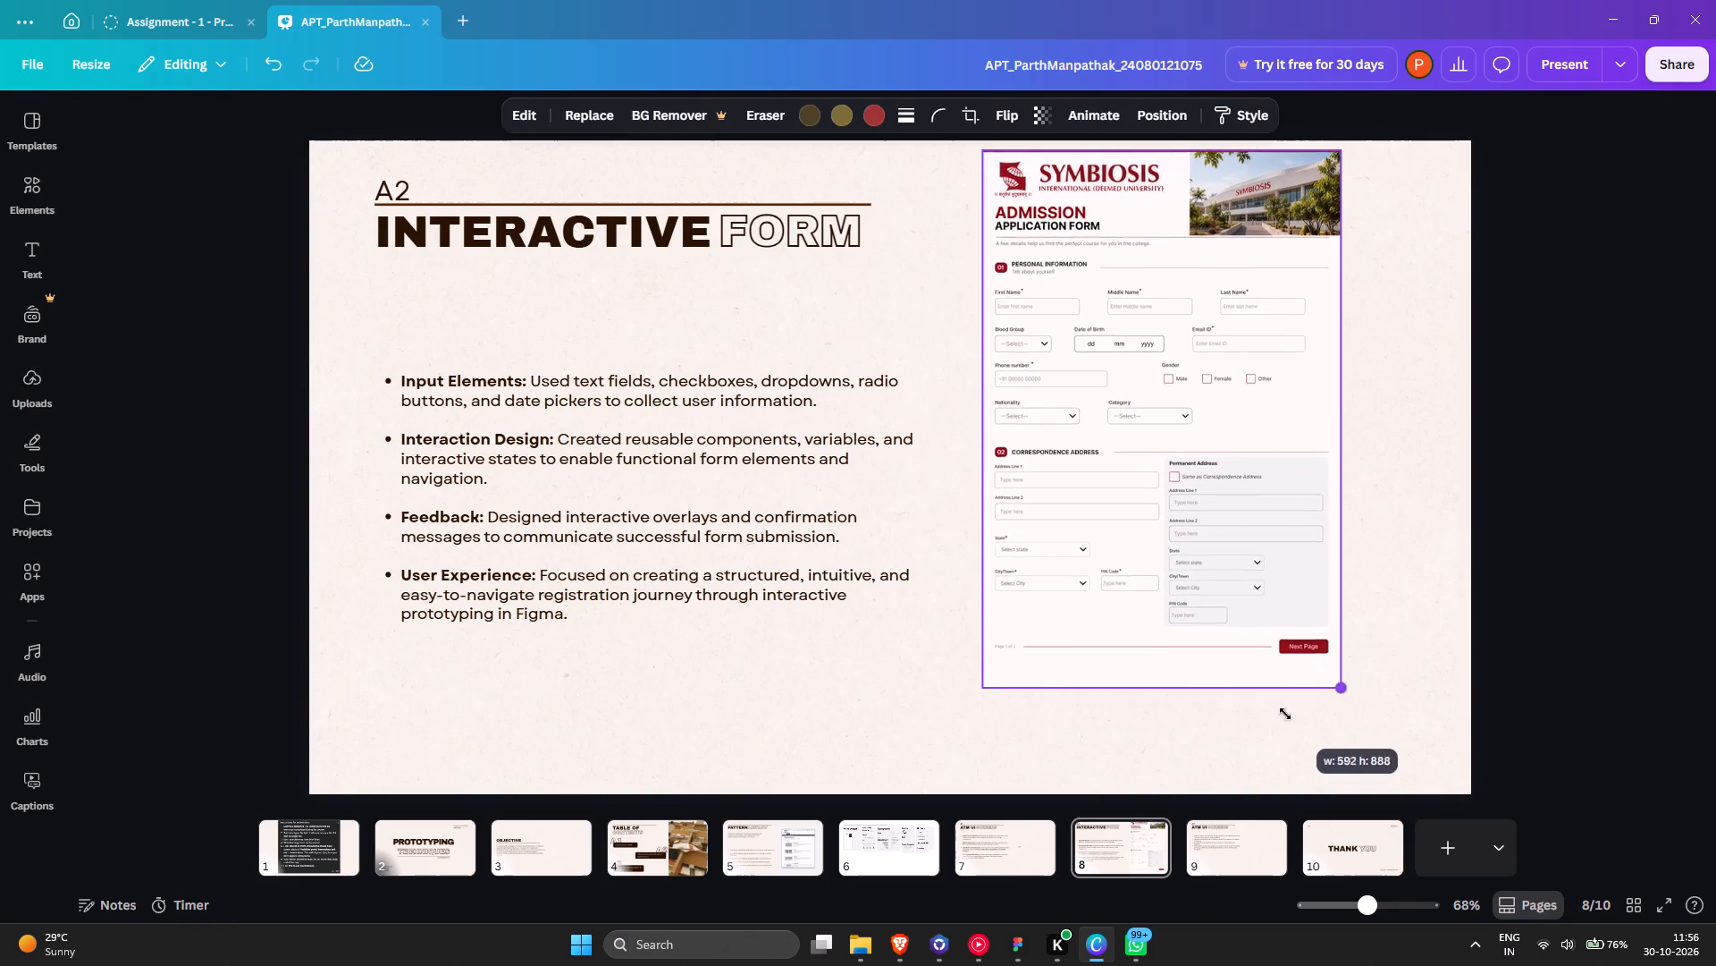
pyautogui.moveTo(1285, 714); pyautogui.dragTo(1274, 708)
pyautogui.moveTo(1231, 573); pyautogui.dragTo(1232, 596)
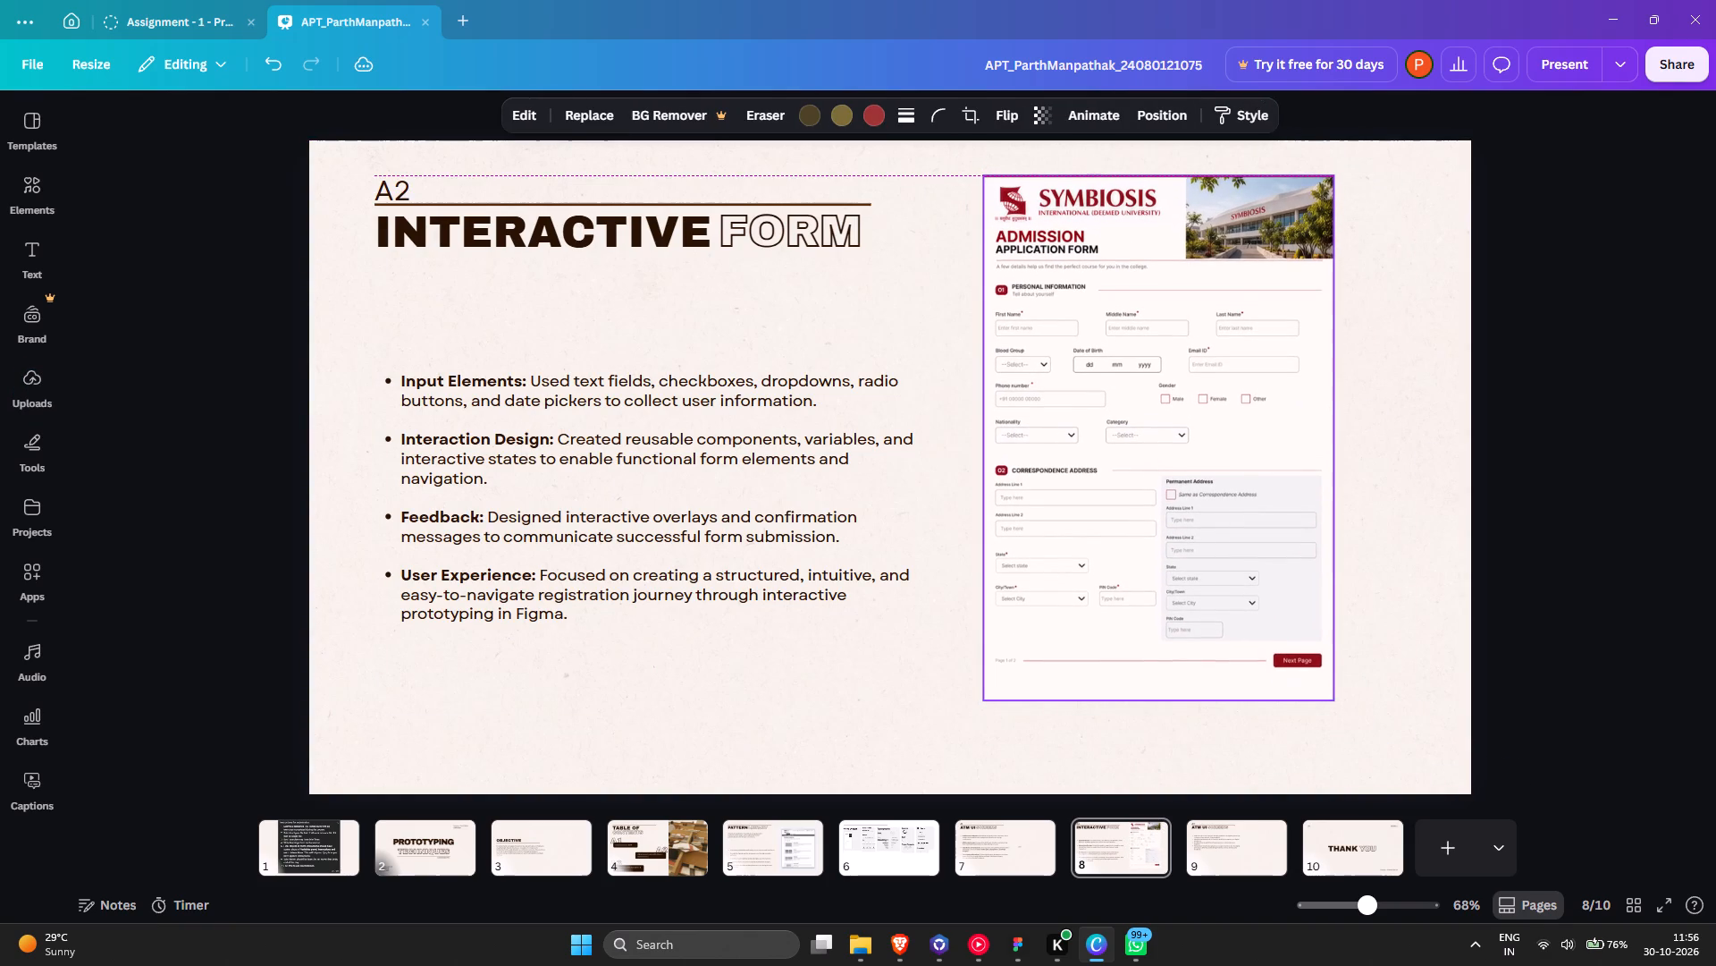
pyautogui.moveTo(1232, 596); pyautogui.dragTo(1238, 627)
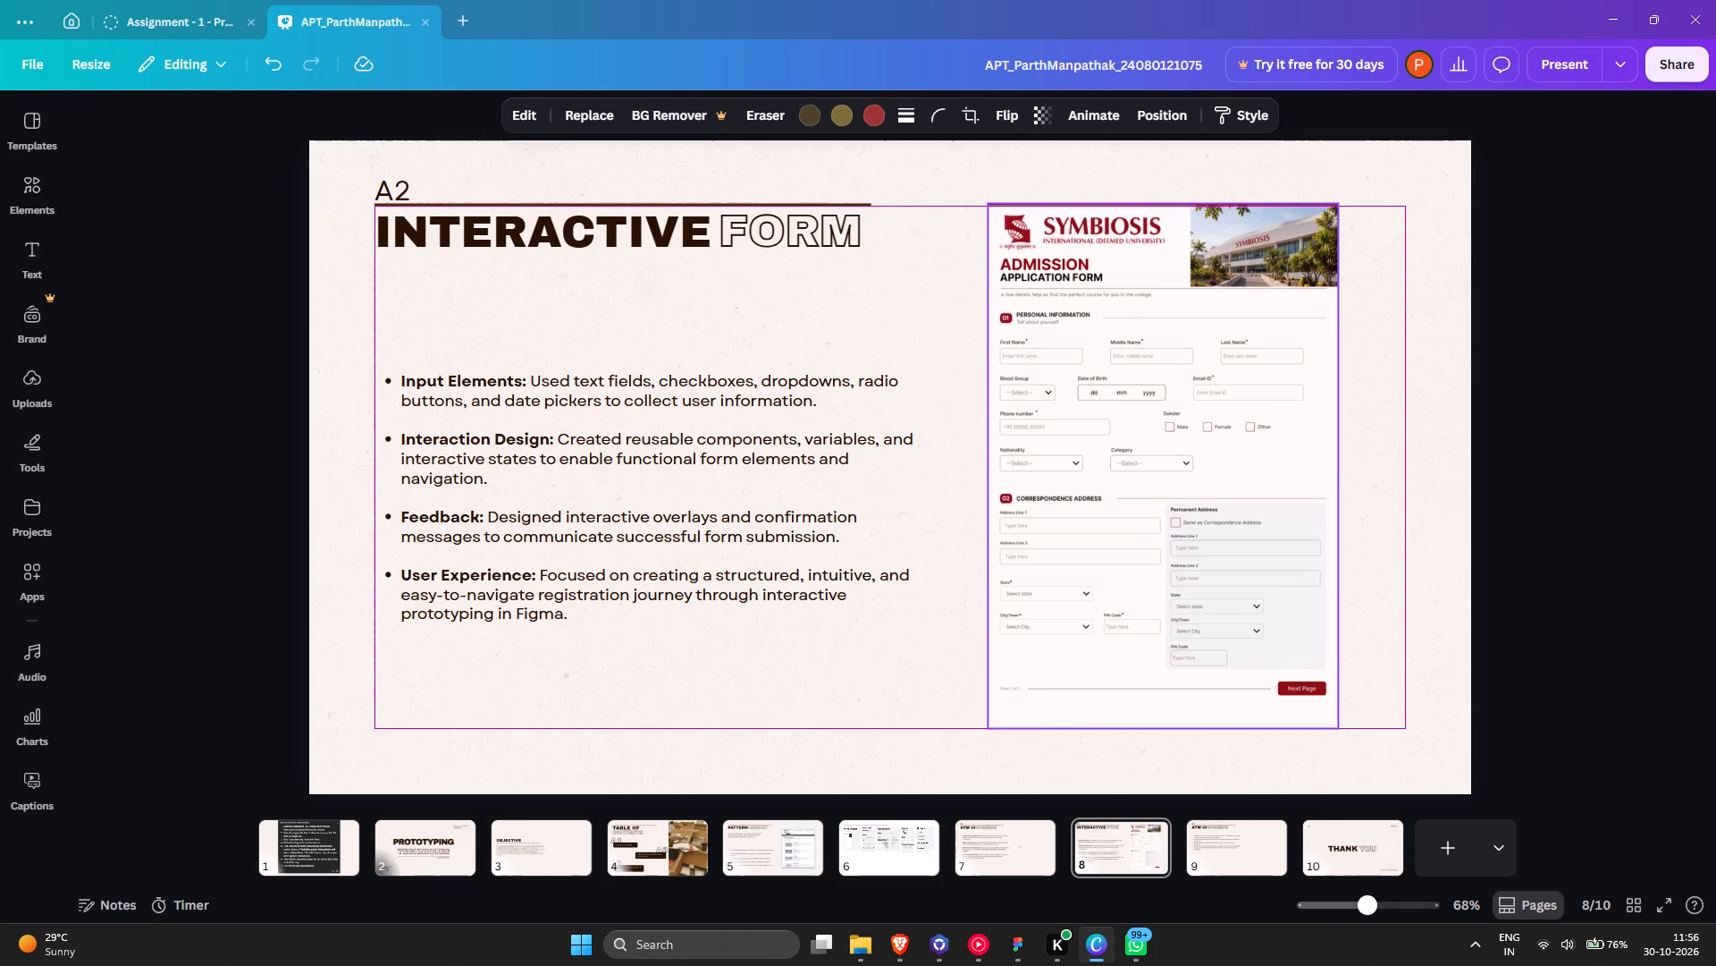
pyautogui.moveTo(1238, 627); pyautogui.dragTo(1301, 627)
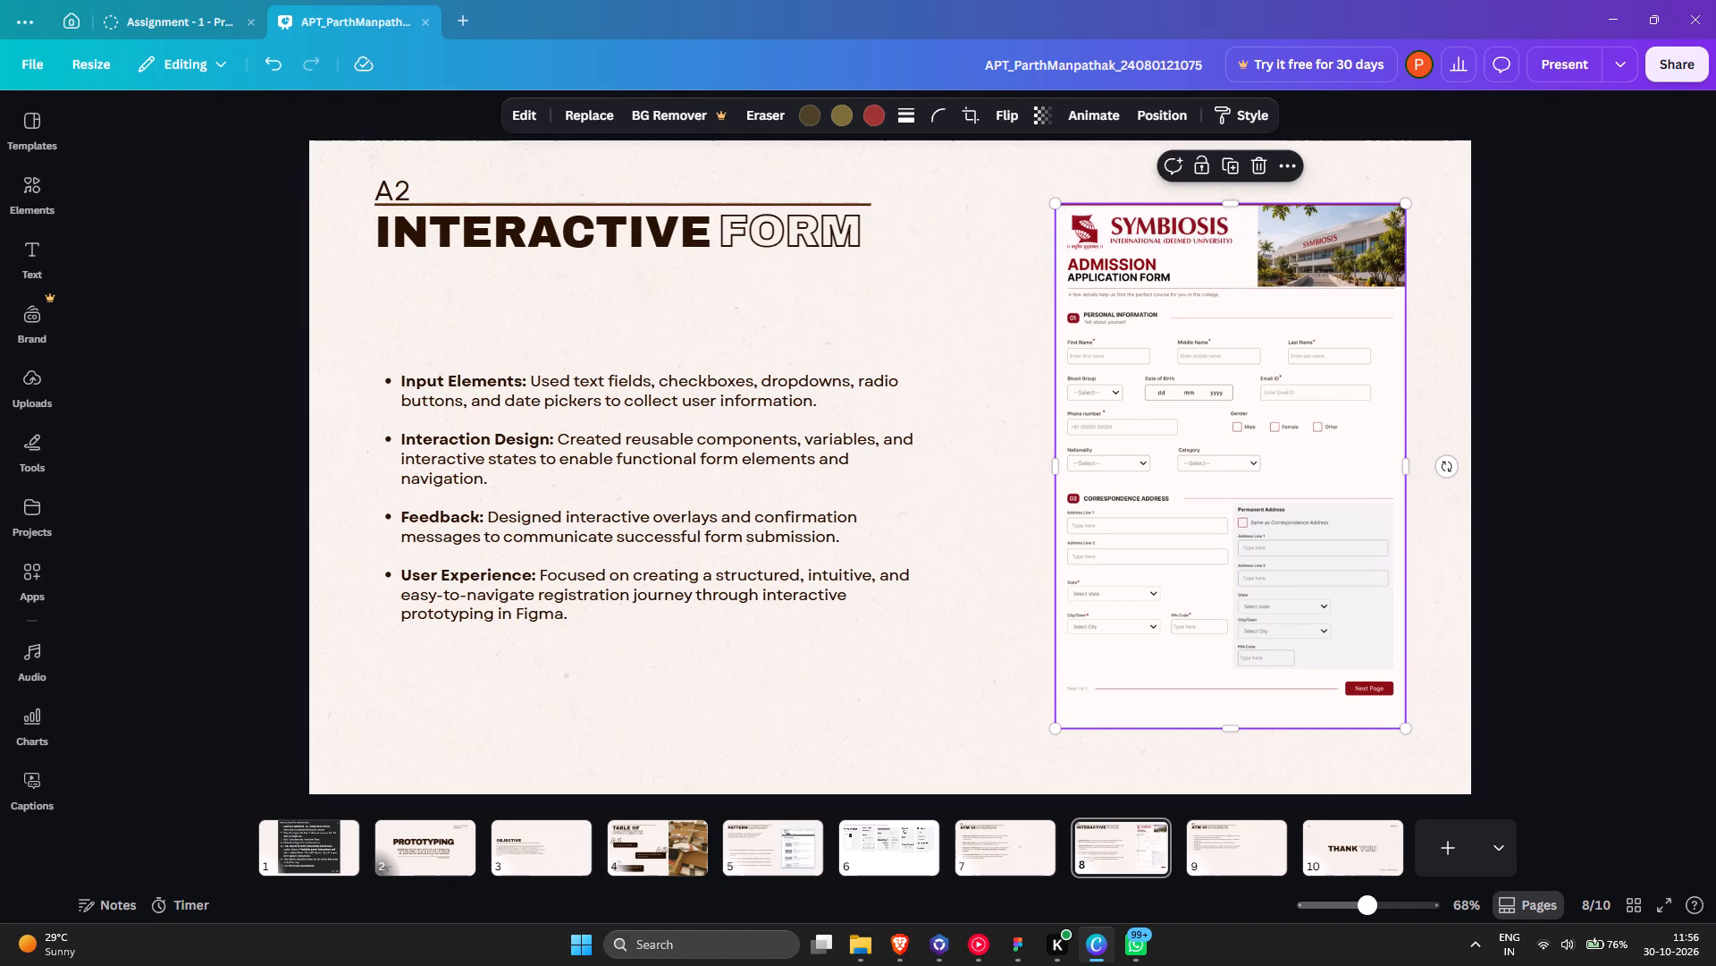
pyautogui.click(1410, 202)
pyautogui.click(985, 406)
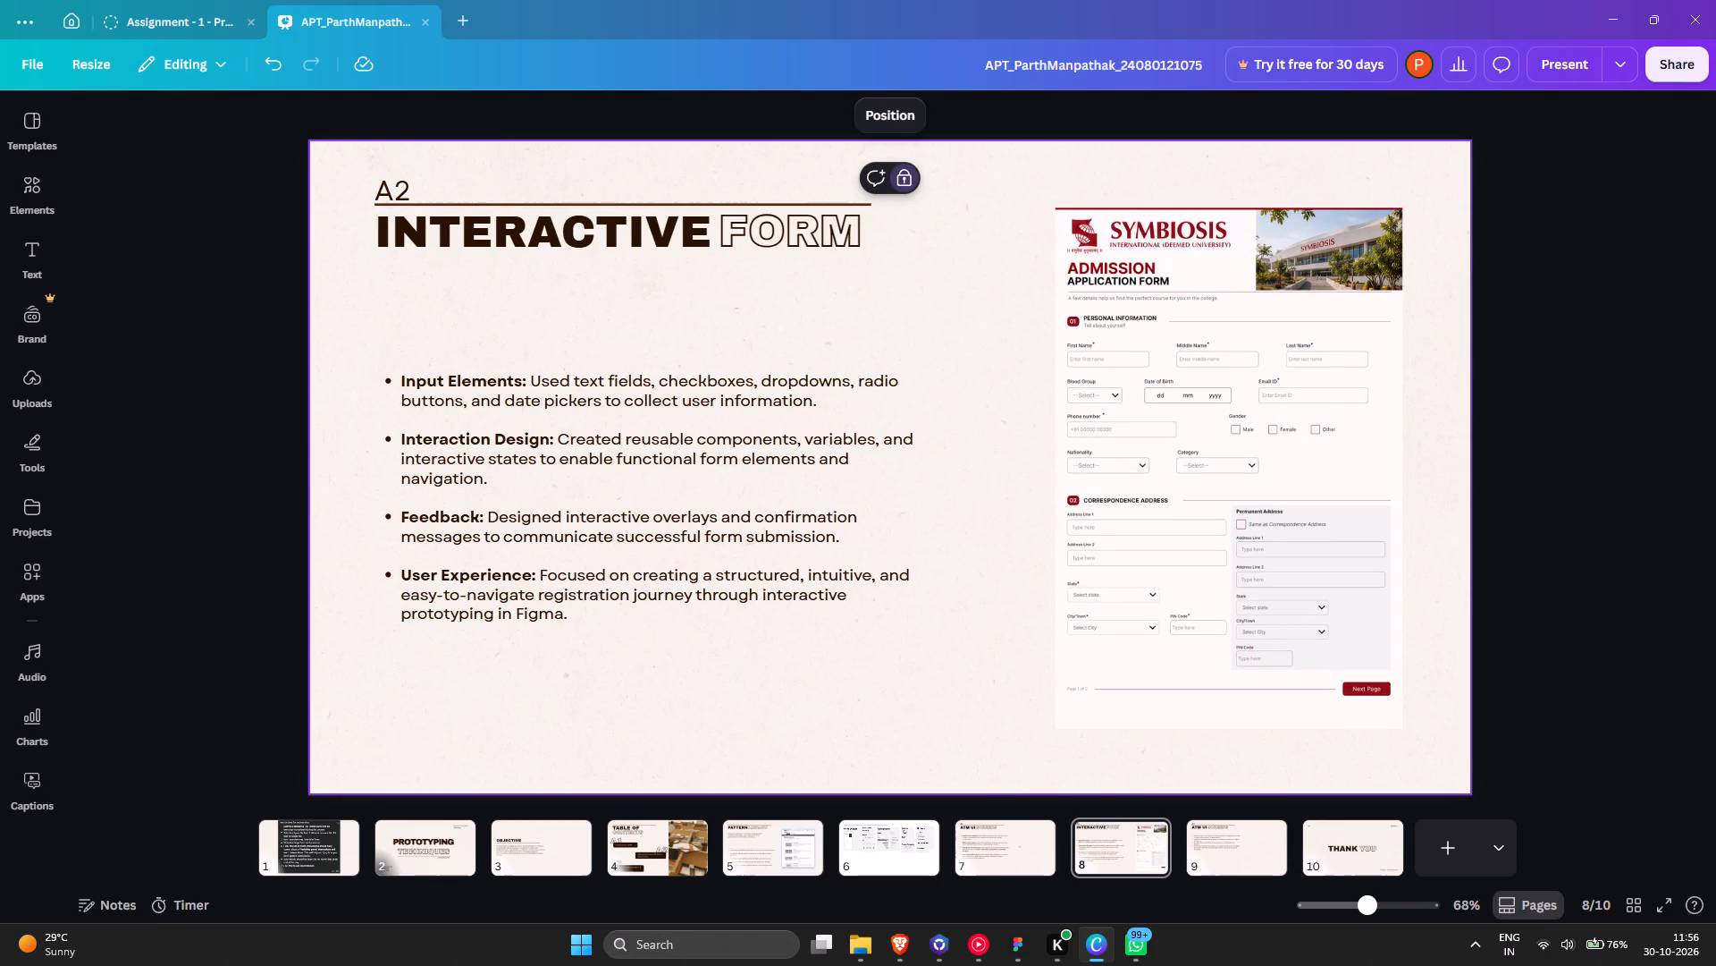
# Duplicate the Interactive Form slide and delete the bullet text and the INTERACTIVE FORM title from the copy.
pyautogui.click(1106, 850)
pyautogui.hotkey('ctrl', 'd')
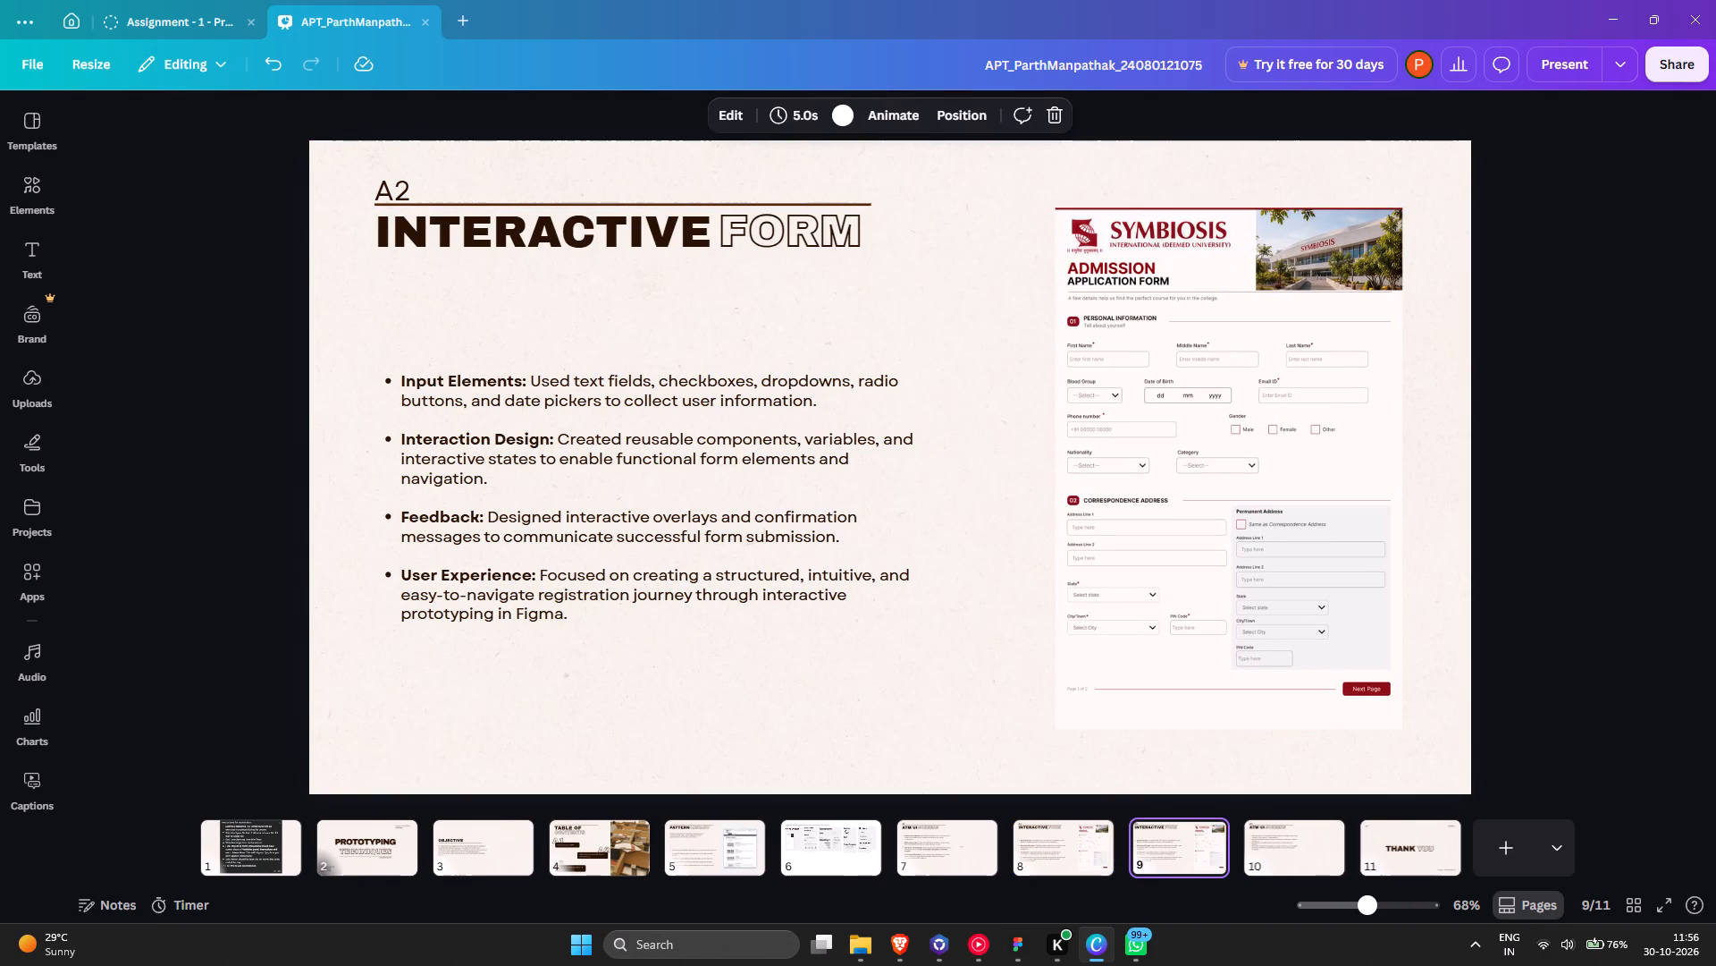
pyautogui.click(652, 518)
pyautogui.press('Delete')
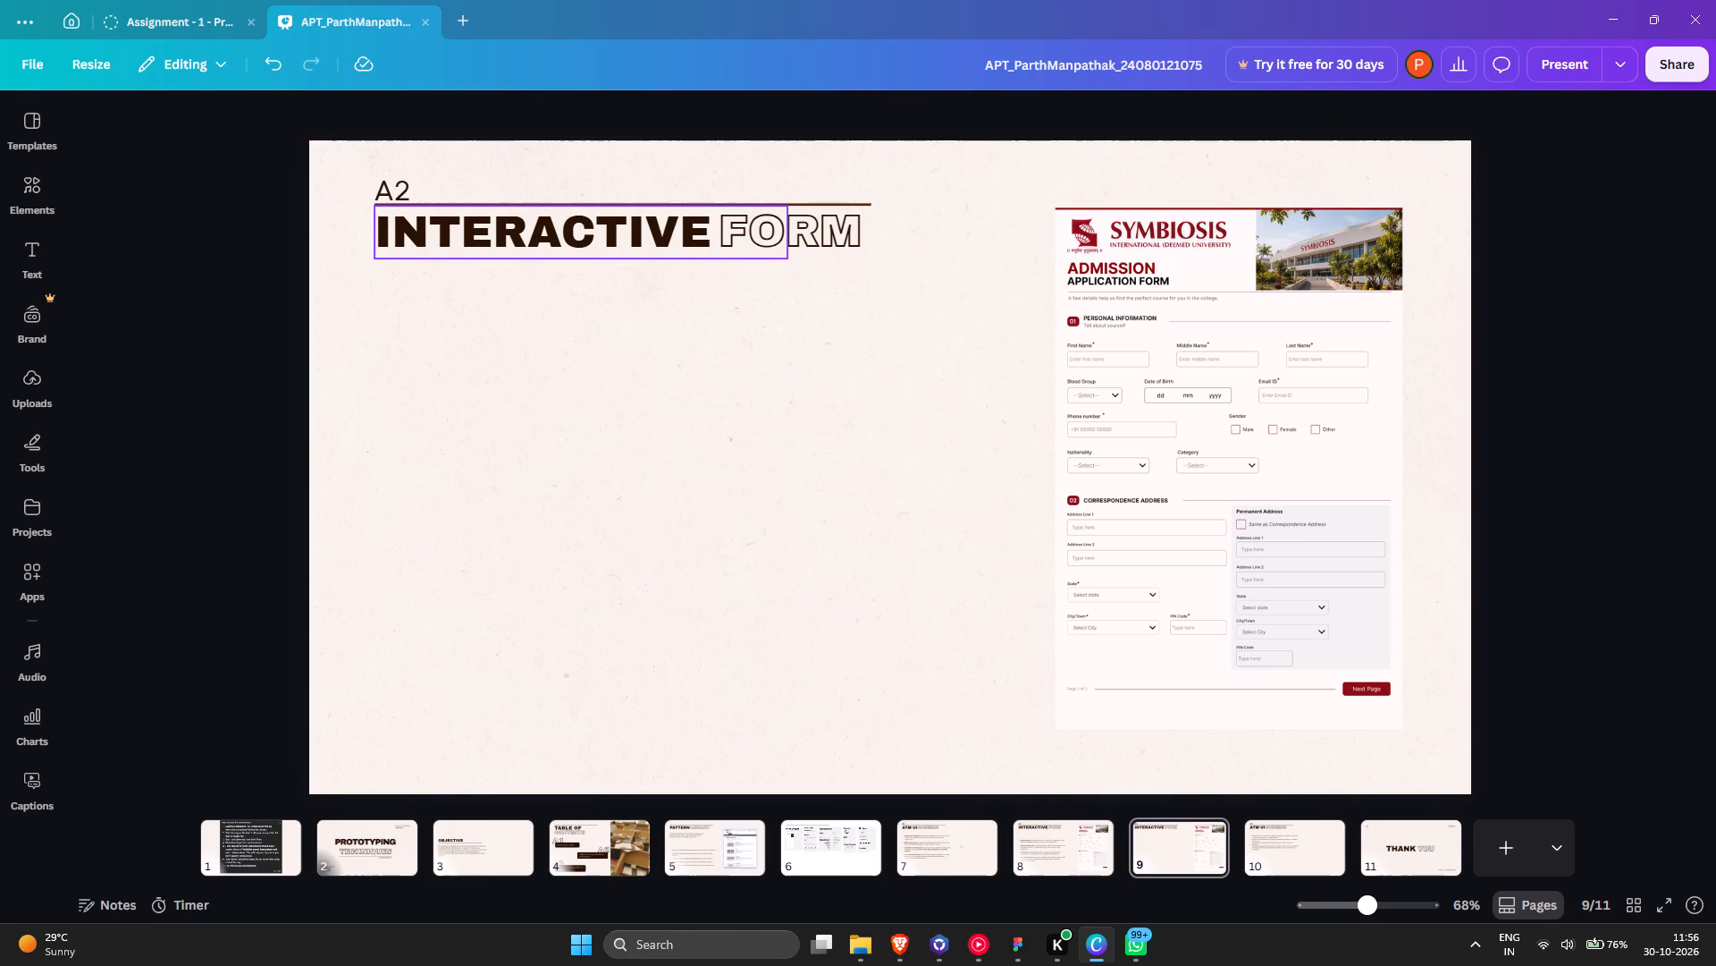
pyautogui.click(576, 232)
pyautogui.press('Delete')
pyautogui.click(775, 230)
pyautogui.press('Delete')
# Delete the admission form image from the original Interactive Form slide 8.
pyautogui.click(1021, 850)
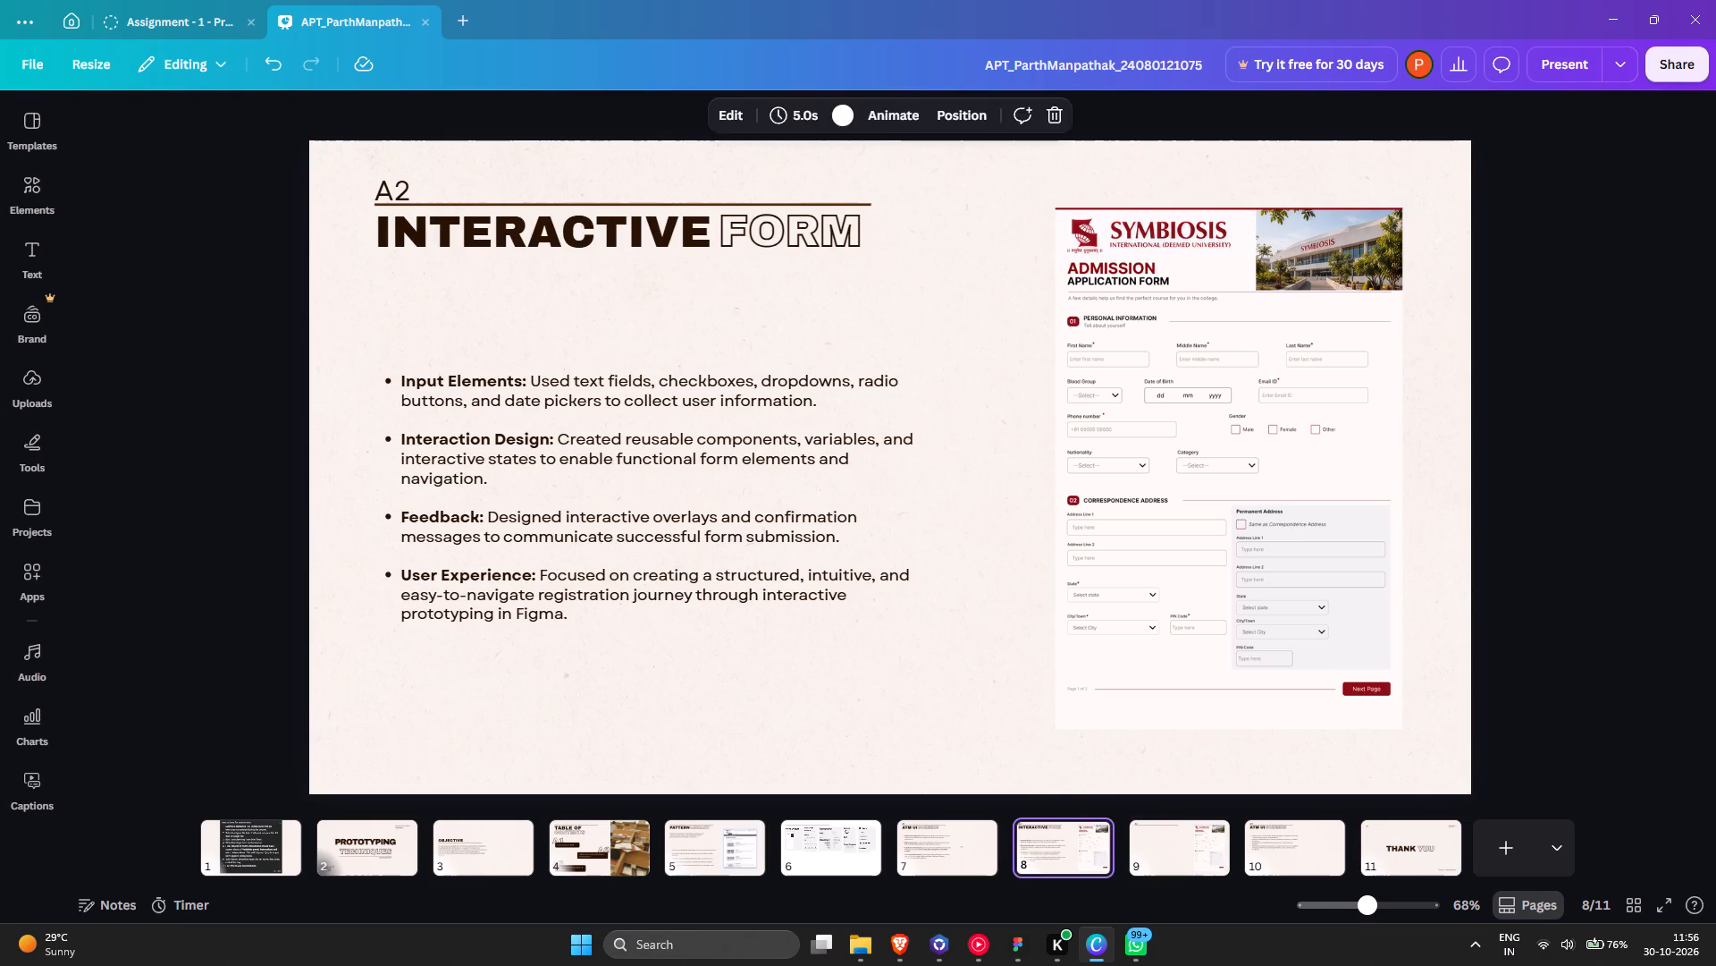
pyautogui.click(1172, 504)
pyautogui.press('Delete')
# On slide 9, move the AFpage1 image to the slide's left half below the line and delete the A2 label.
pyautogui.click(1184, 849)
pyautogui.moveTo(1216, 466); pyautogui.dragTo(690, 475)
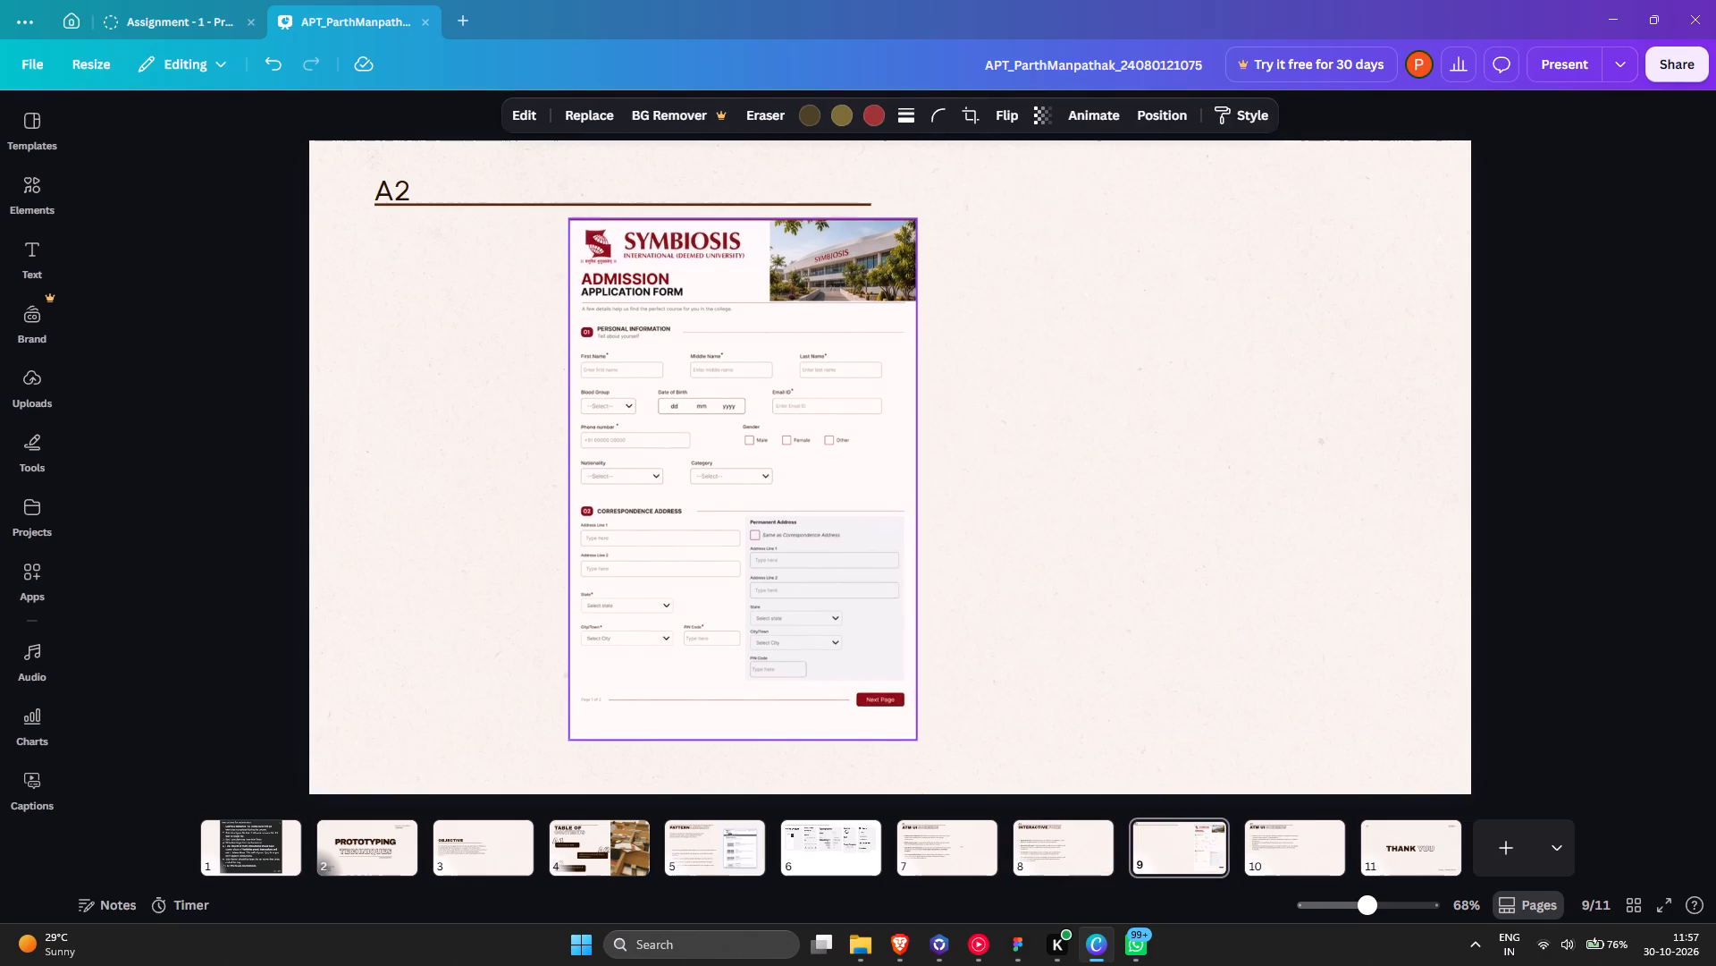
pyautogui.moveTo(690, 475); pyautogui.dragTo(629, 466)
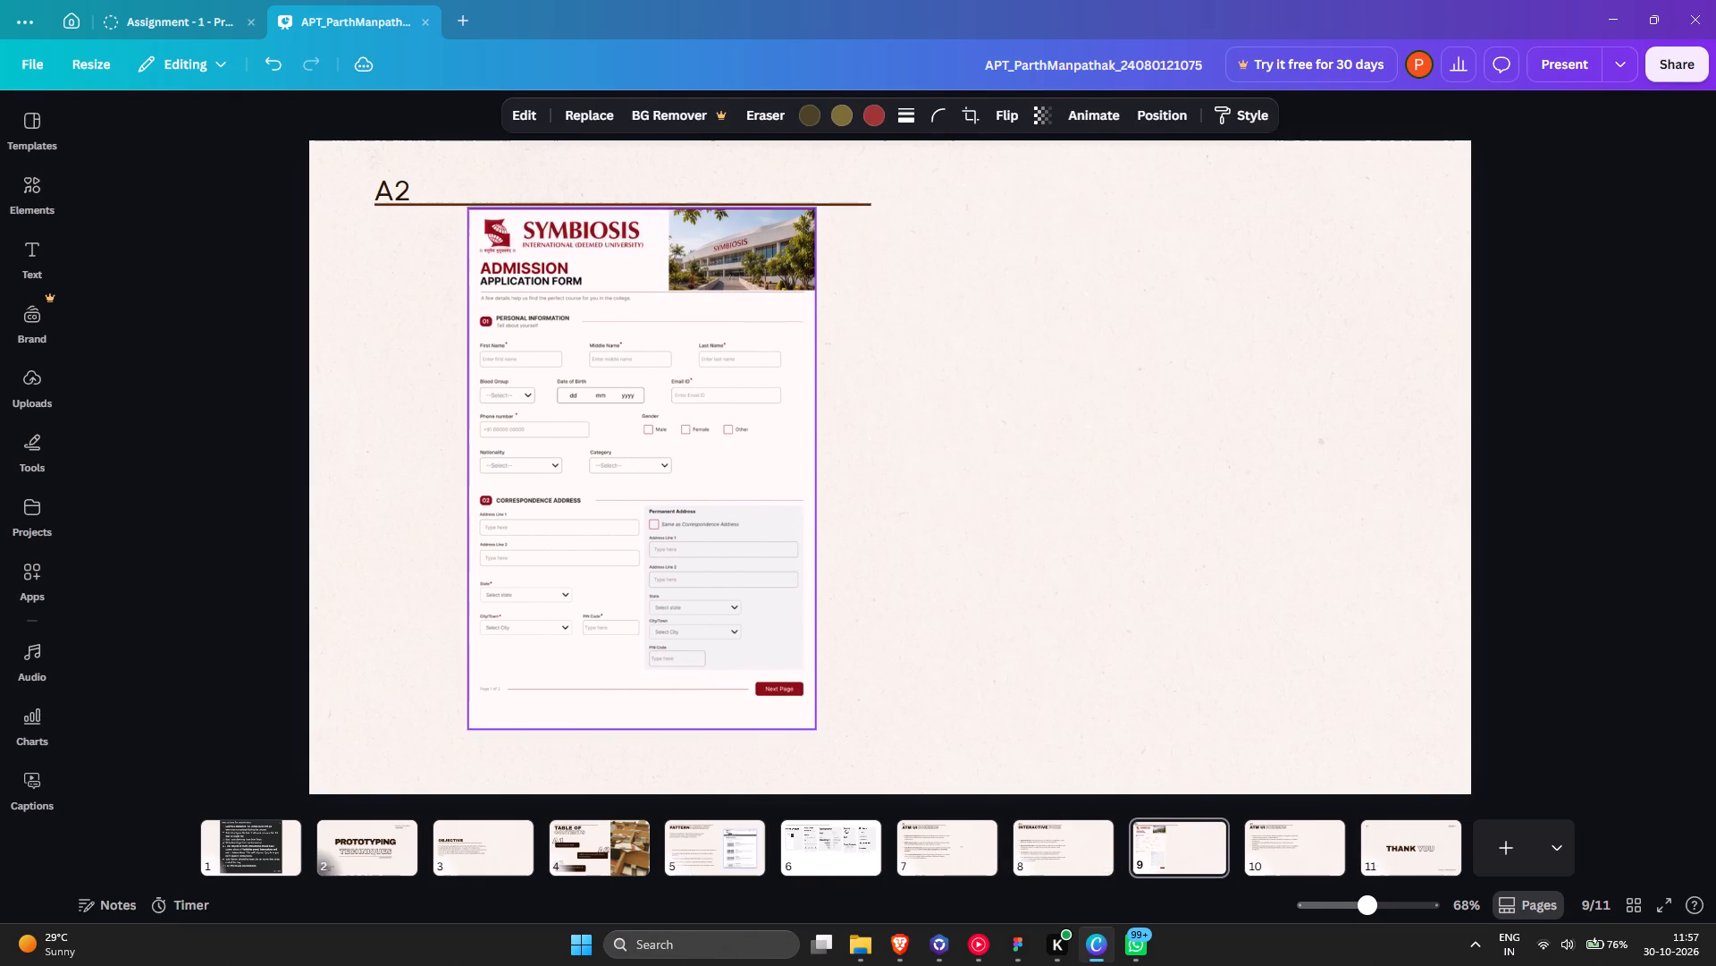
pyautogui.moveTo(629, 466); pyautogui.dragTo(623, 469)
pyautogui.click(1130, 419)
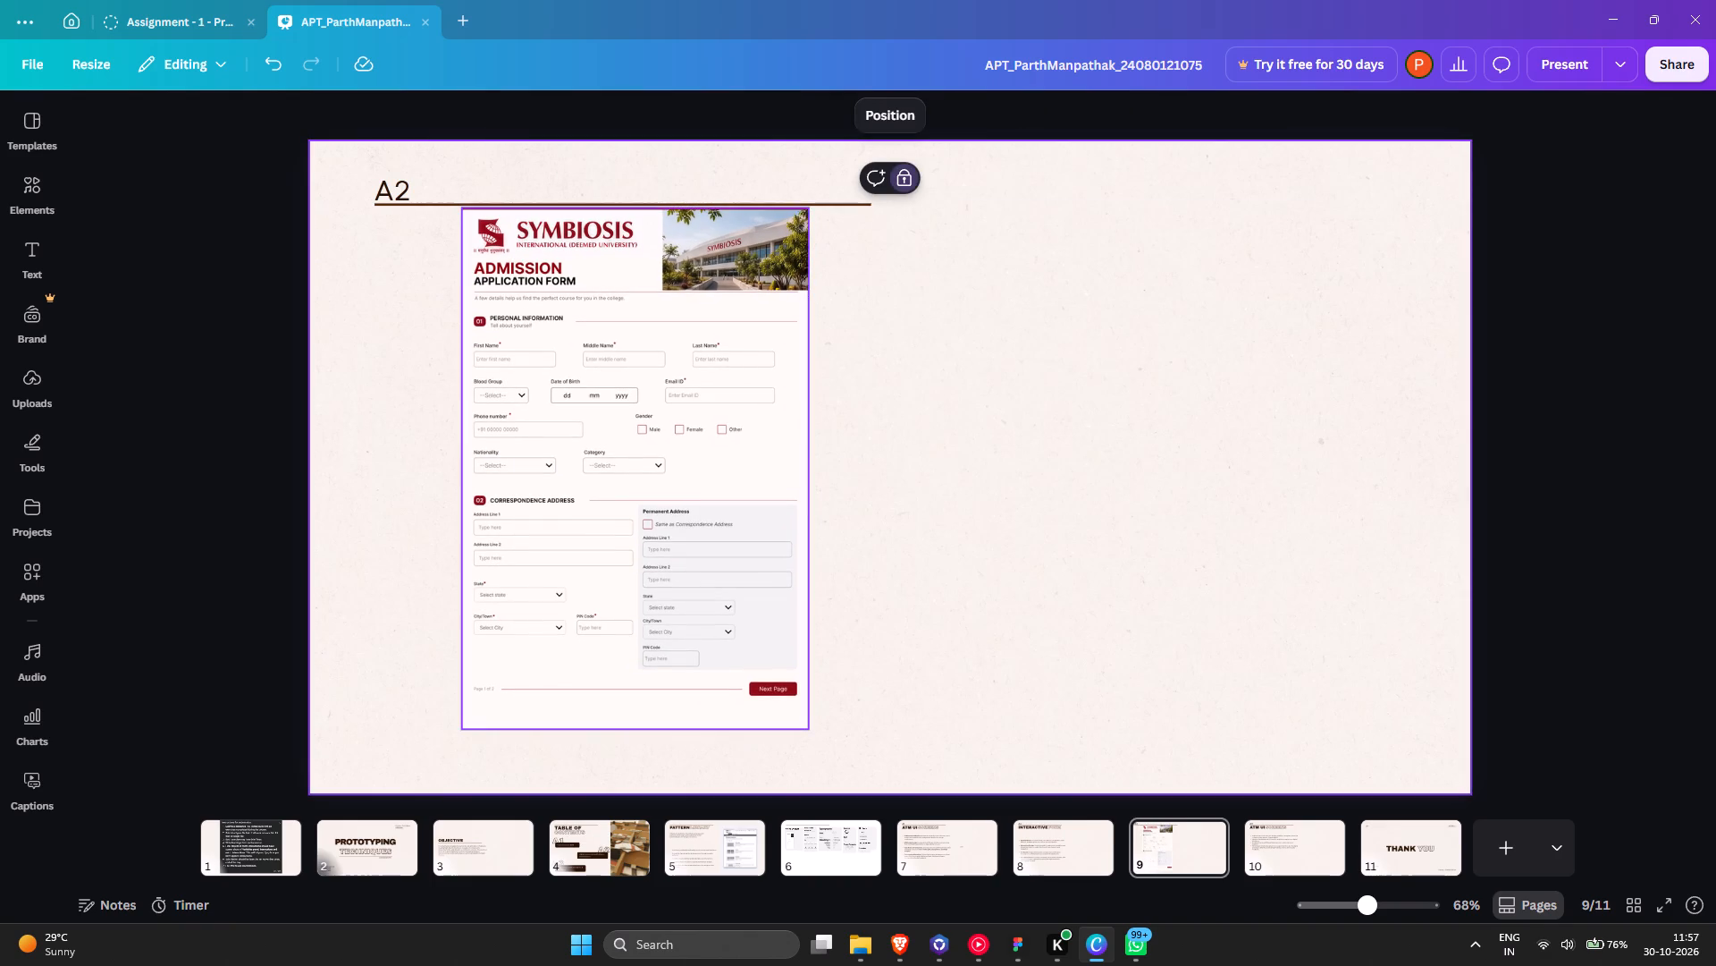
pyautogui.click(381, 182)
pyautogui.press('Delete')
pyautogui.moveTo(704, 469); pyautogui.dragTo(859, 467)
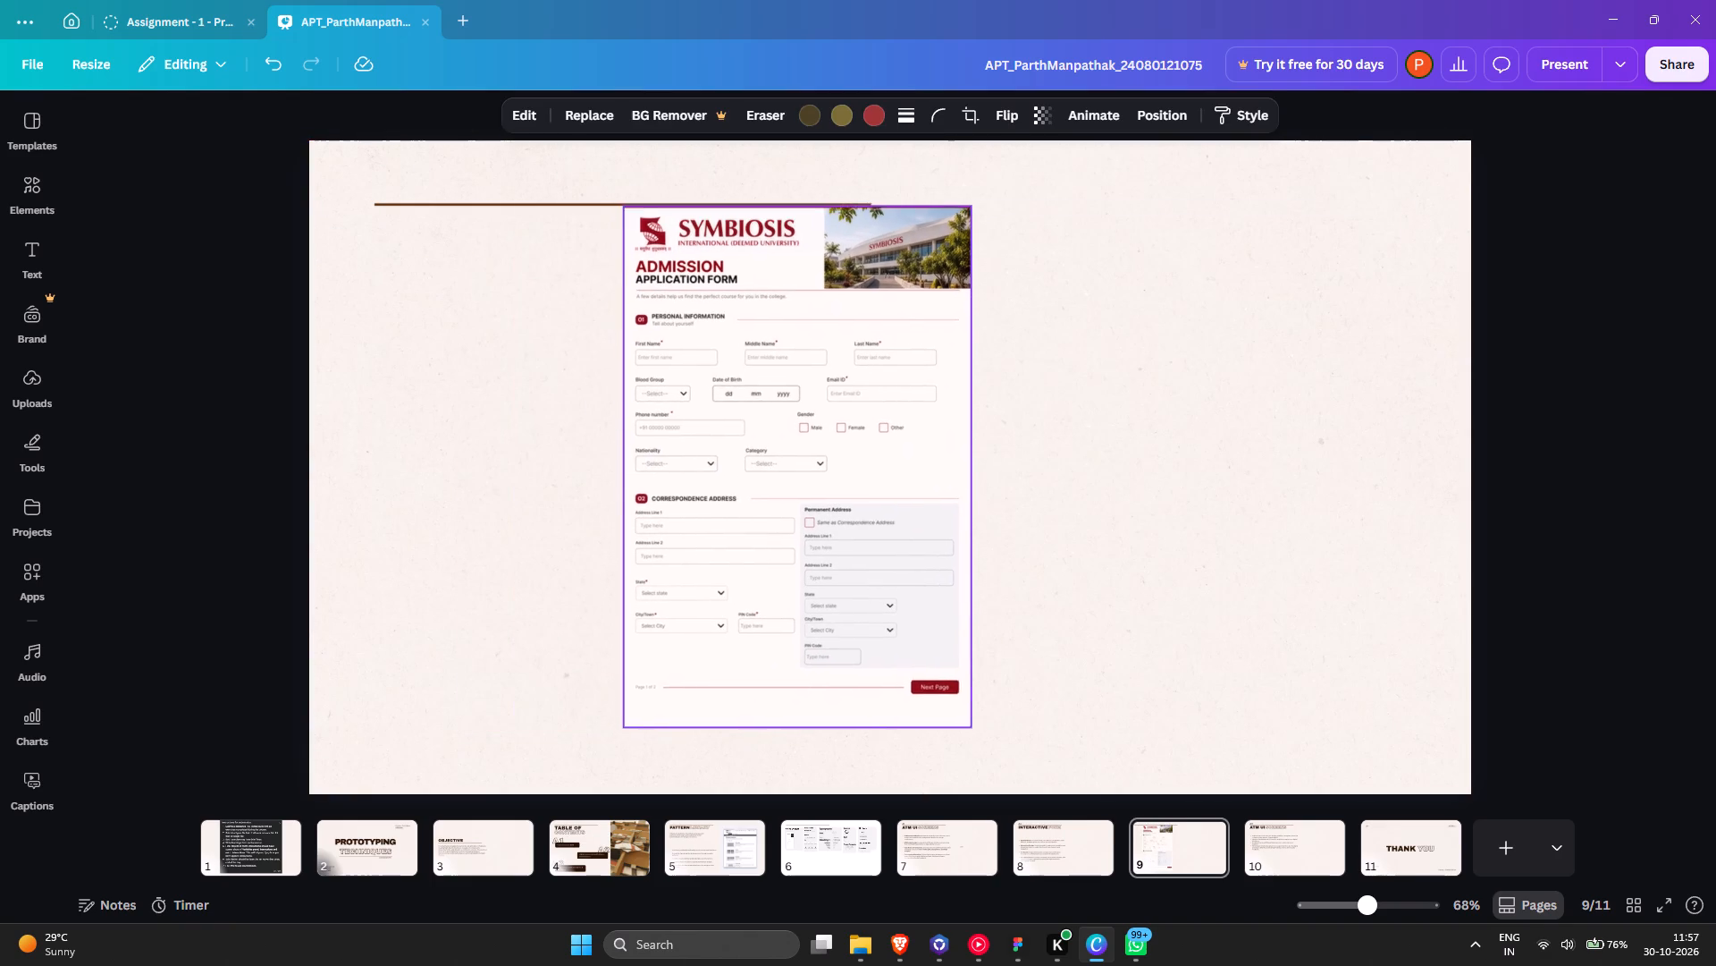
pyautogui.moveTo(859, 467); pyautogui.dragTo(681, 478)
pyautogui.click(969, 486)
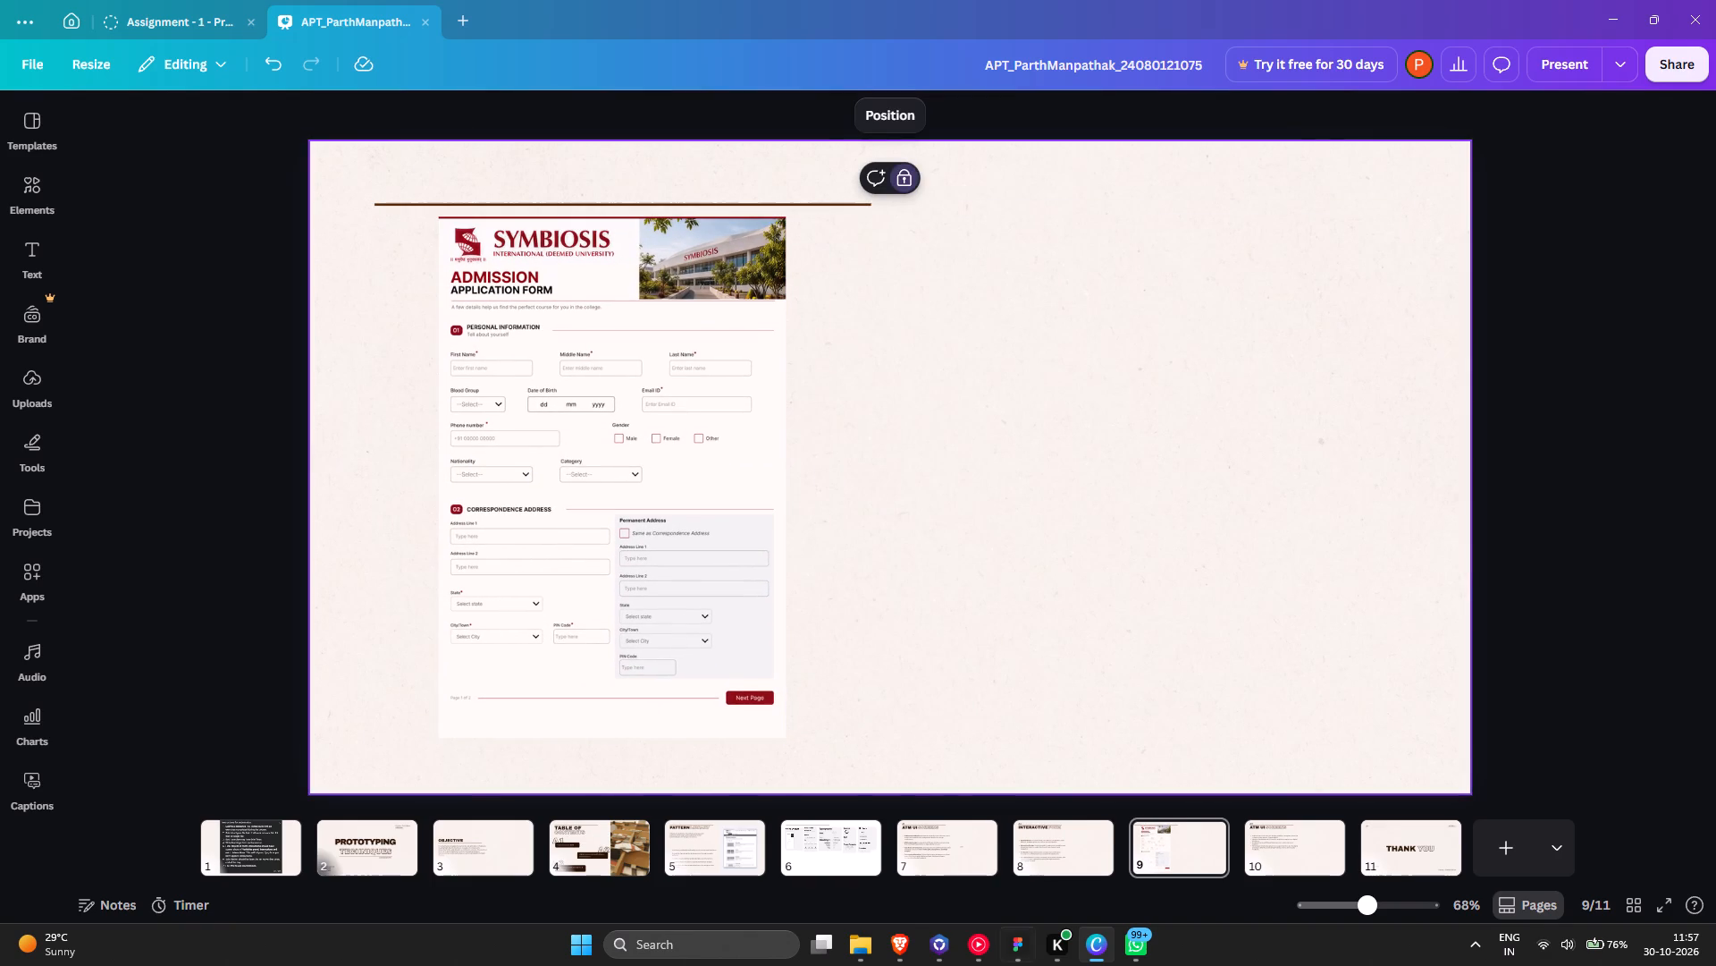
# Insert the AFpage2 image from File Explorer beside the first form page on slide 9 and enlarge it to match its height.
pyautogui.click(862, 957)
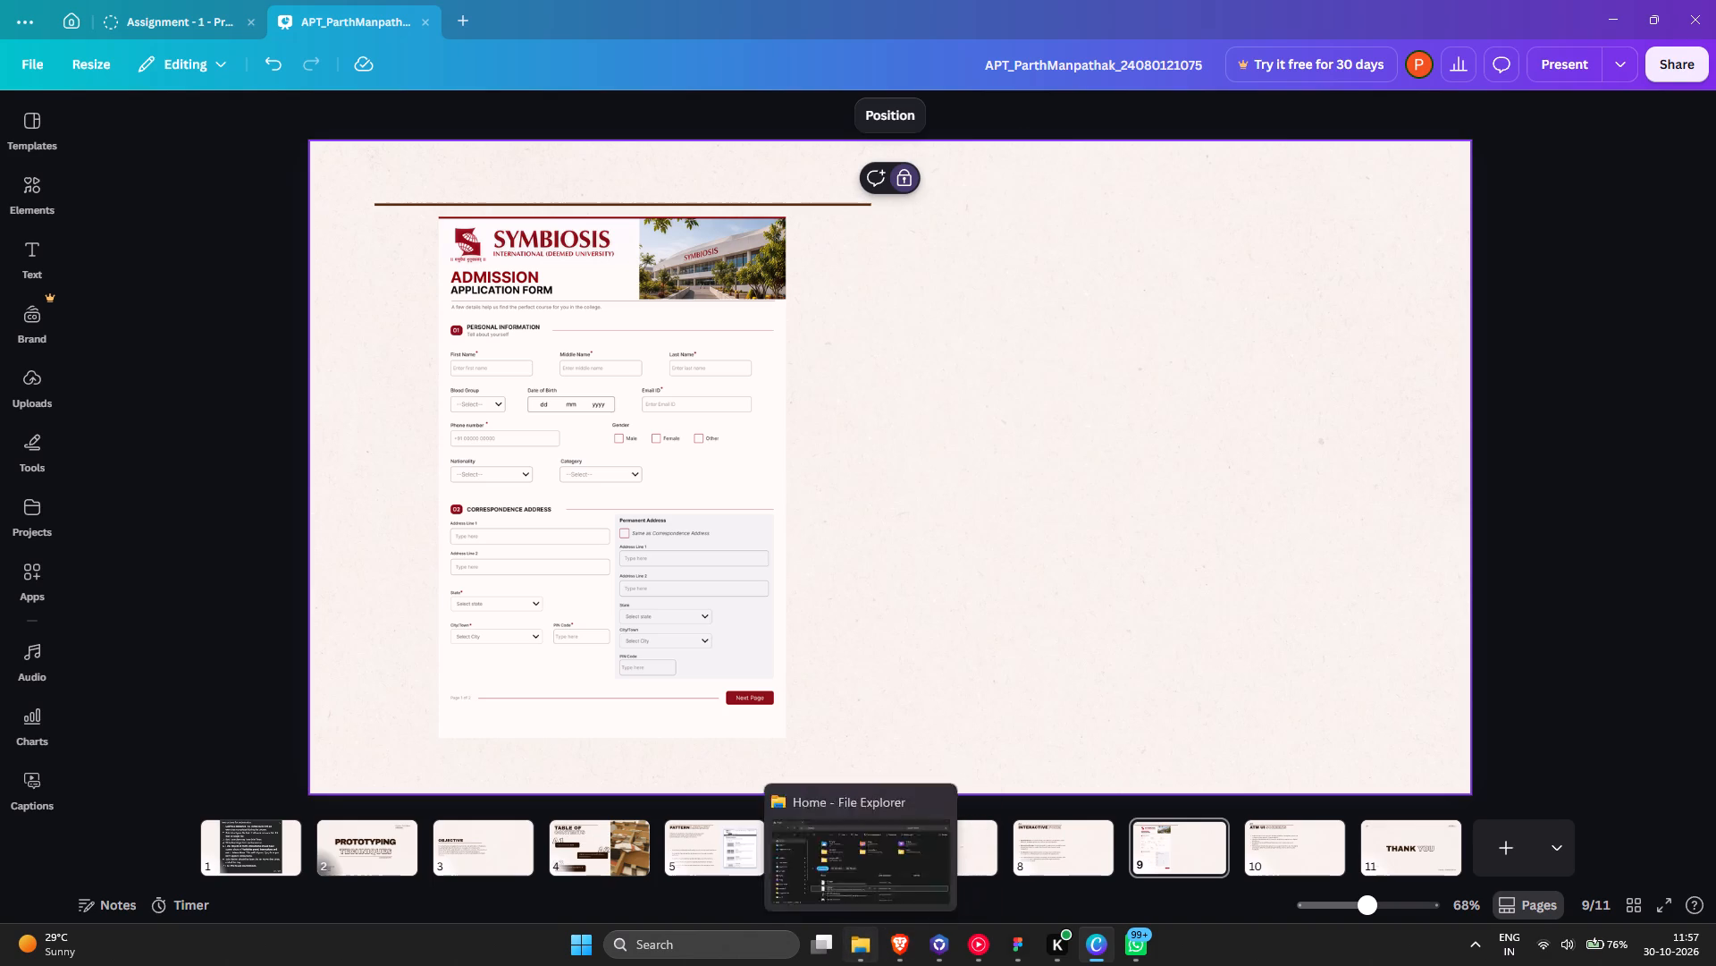
pyautogui.moveTo(726, 532); pyautogui.dragTo(1064, 777)
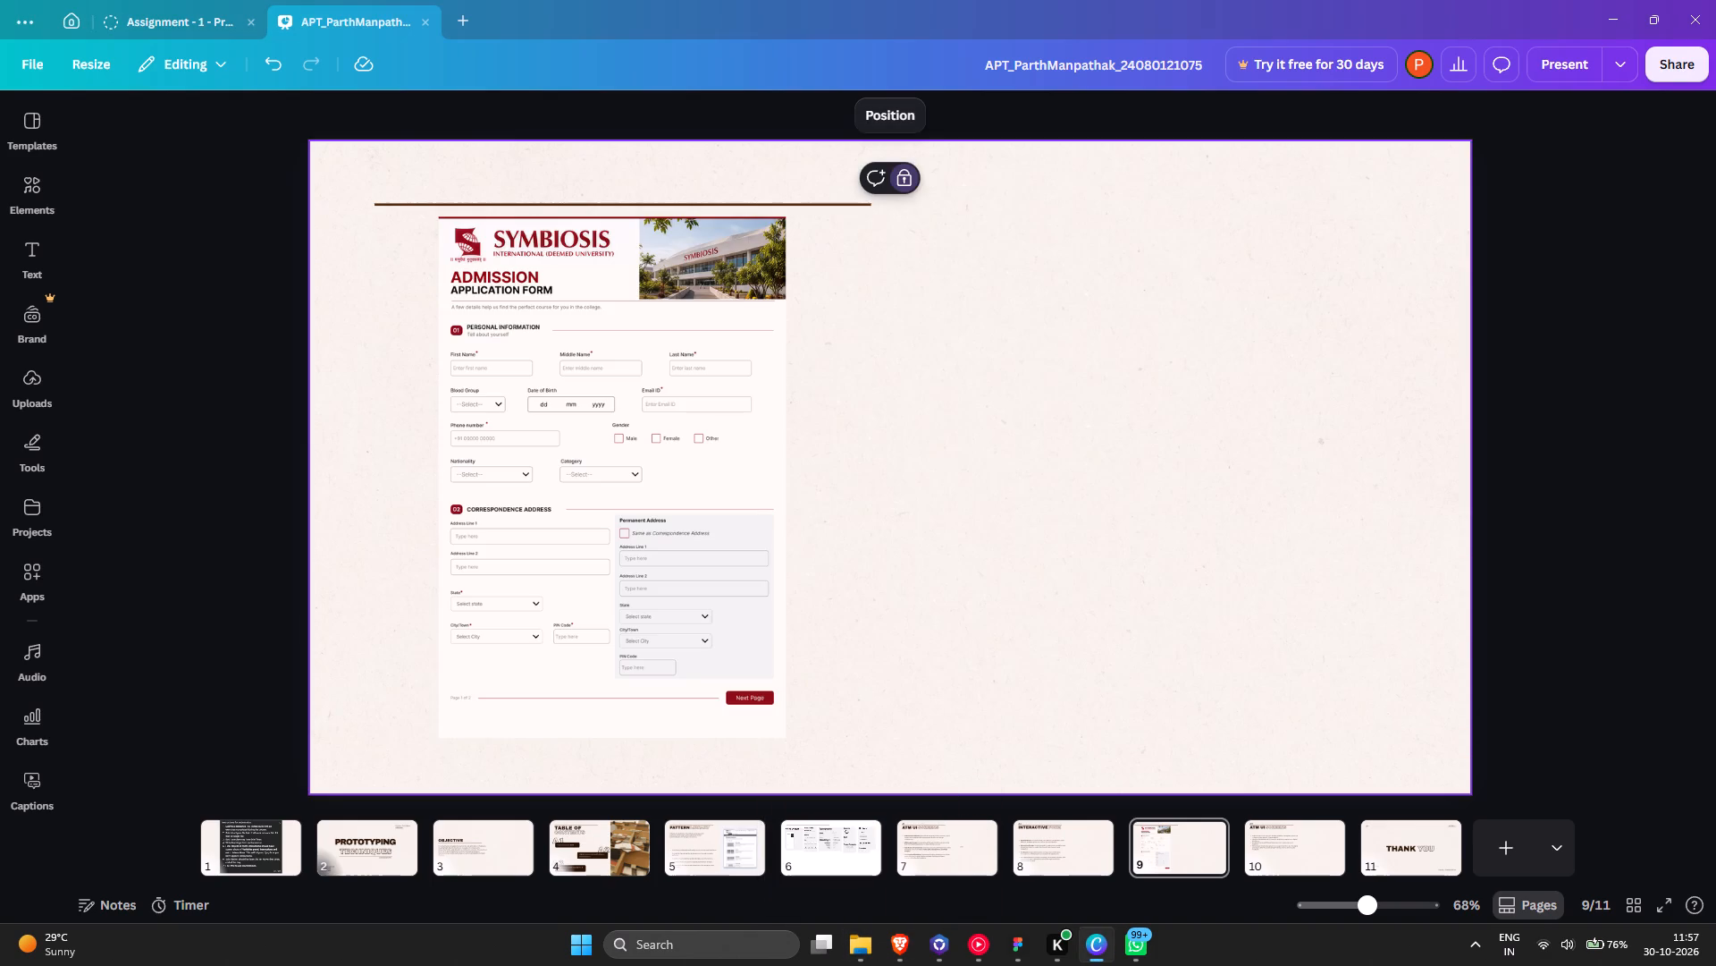
pyautogui.moveTo(925, 546); pyautogui.dragTo(1105, 531)
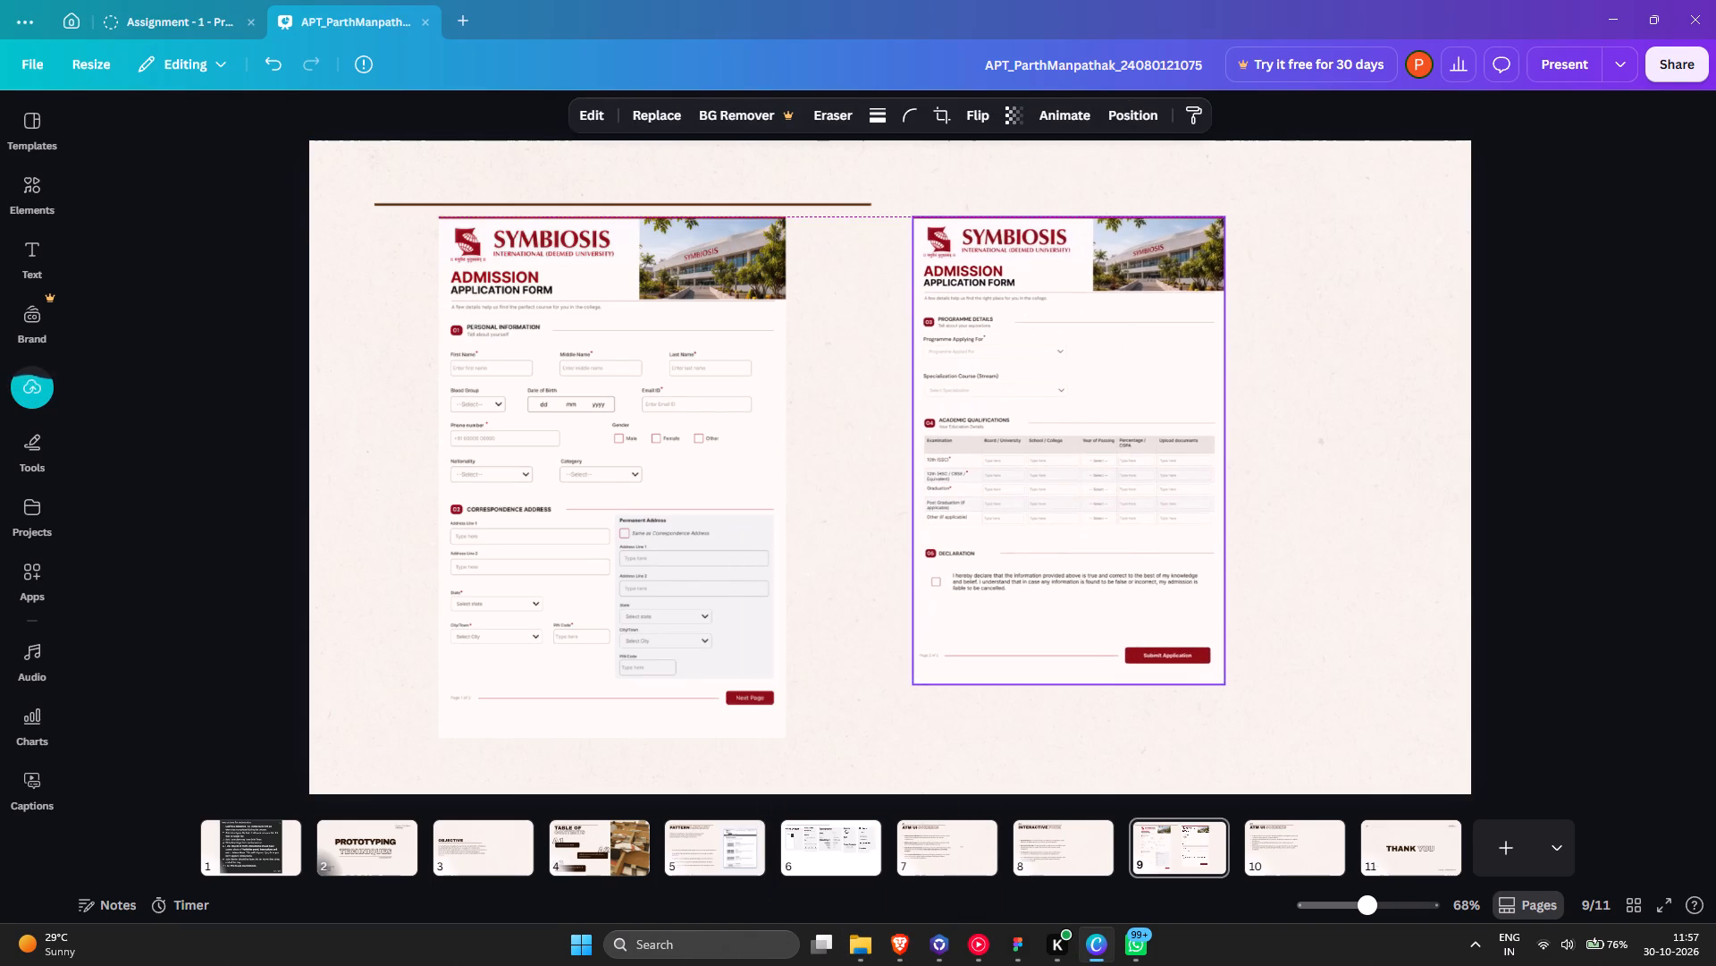
pyautogui.moveTo(1105, 531); pyautogui.dragTo(1109, 527)
pyautogui.moveTo(1106, 545); pyautogui.dragTo(1106, 580)
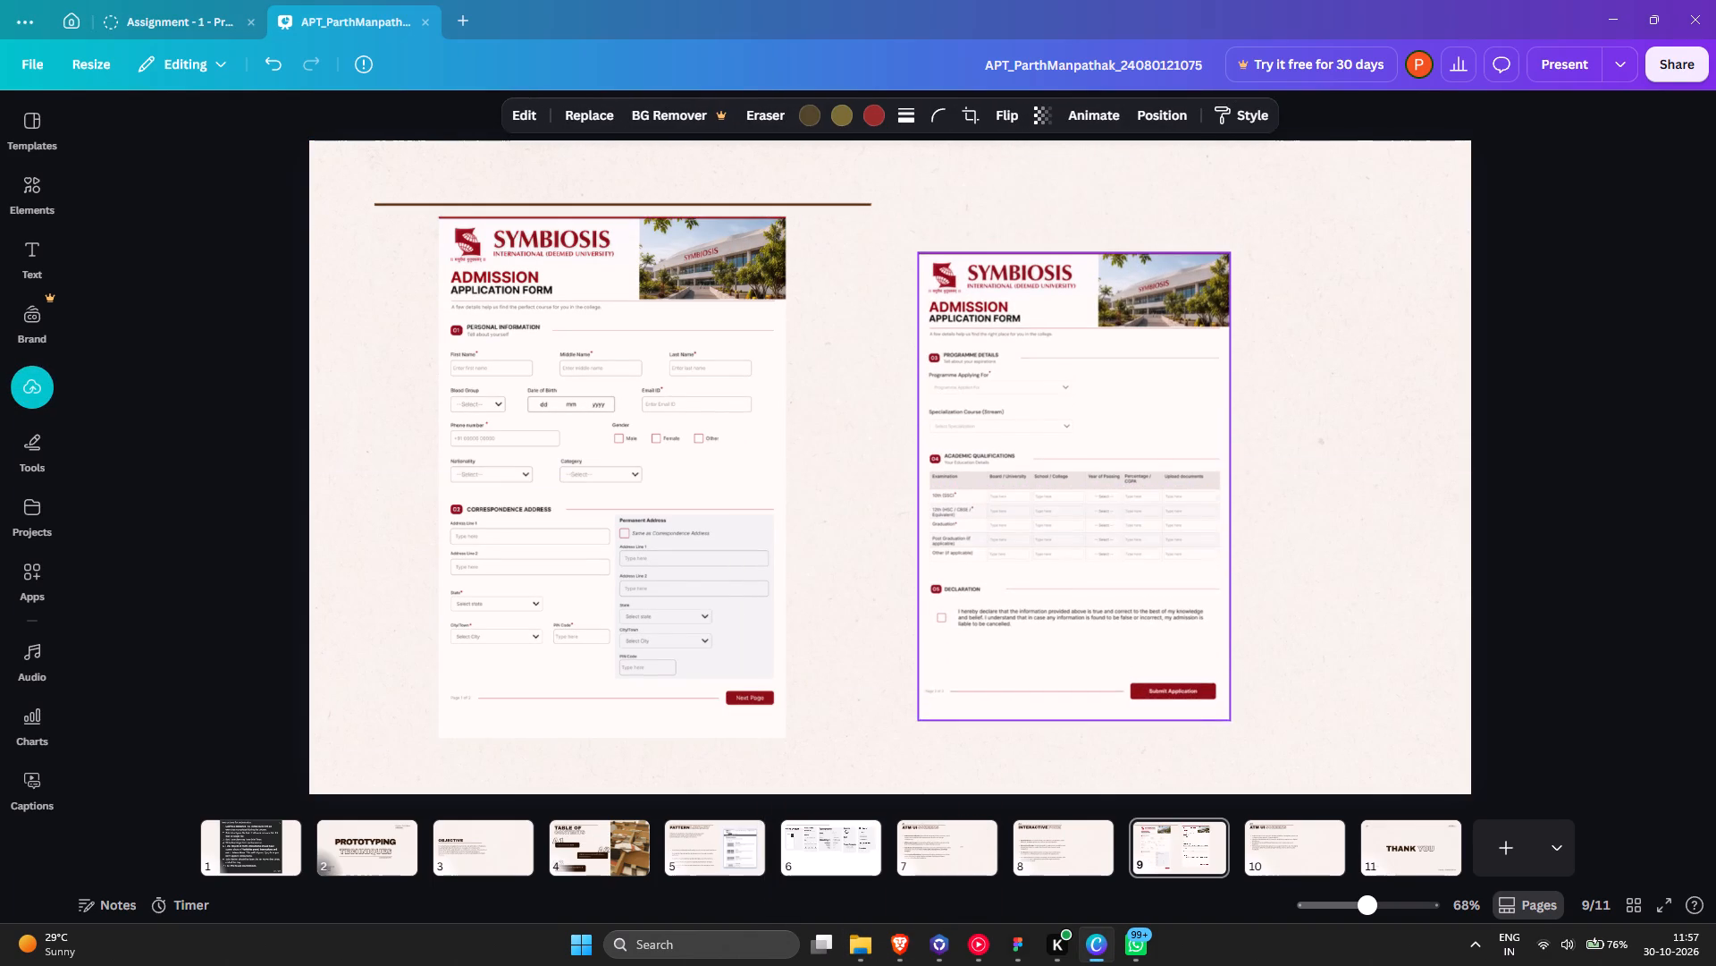
pyautogui.moveTo(1106, 580); pyautogui.dragTo(1106, 596)
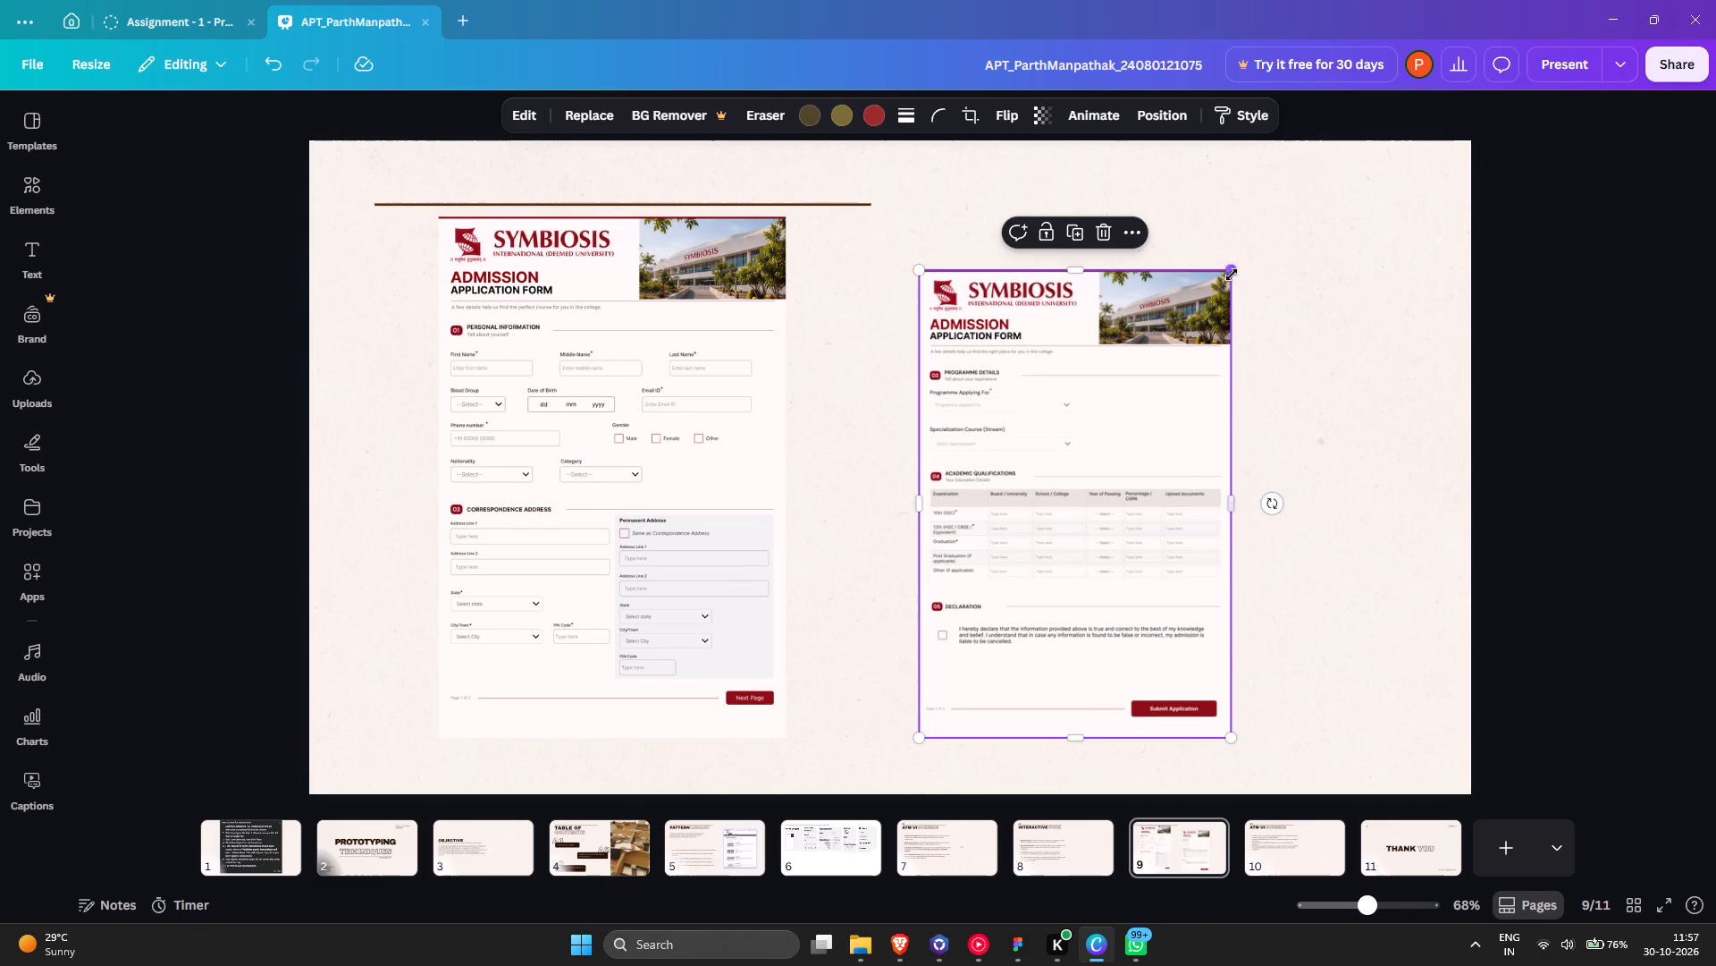
pyautogui.moveTo(1232, 275); pyautogui.dragTo(1271, 223)
pyautogui.click(1309, 318)
# Move the AFpage1 image closer to AFpage2 with their tops aligned, and fine-tune the AFpage2 image to 574 × 861.
pyautogui.moveTo(592, 371); pyautogui.dragTo(658, 370)
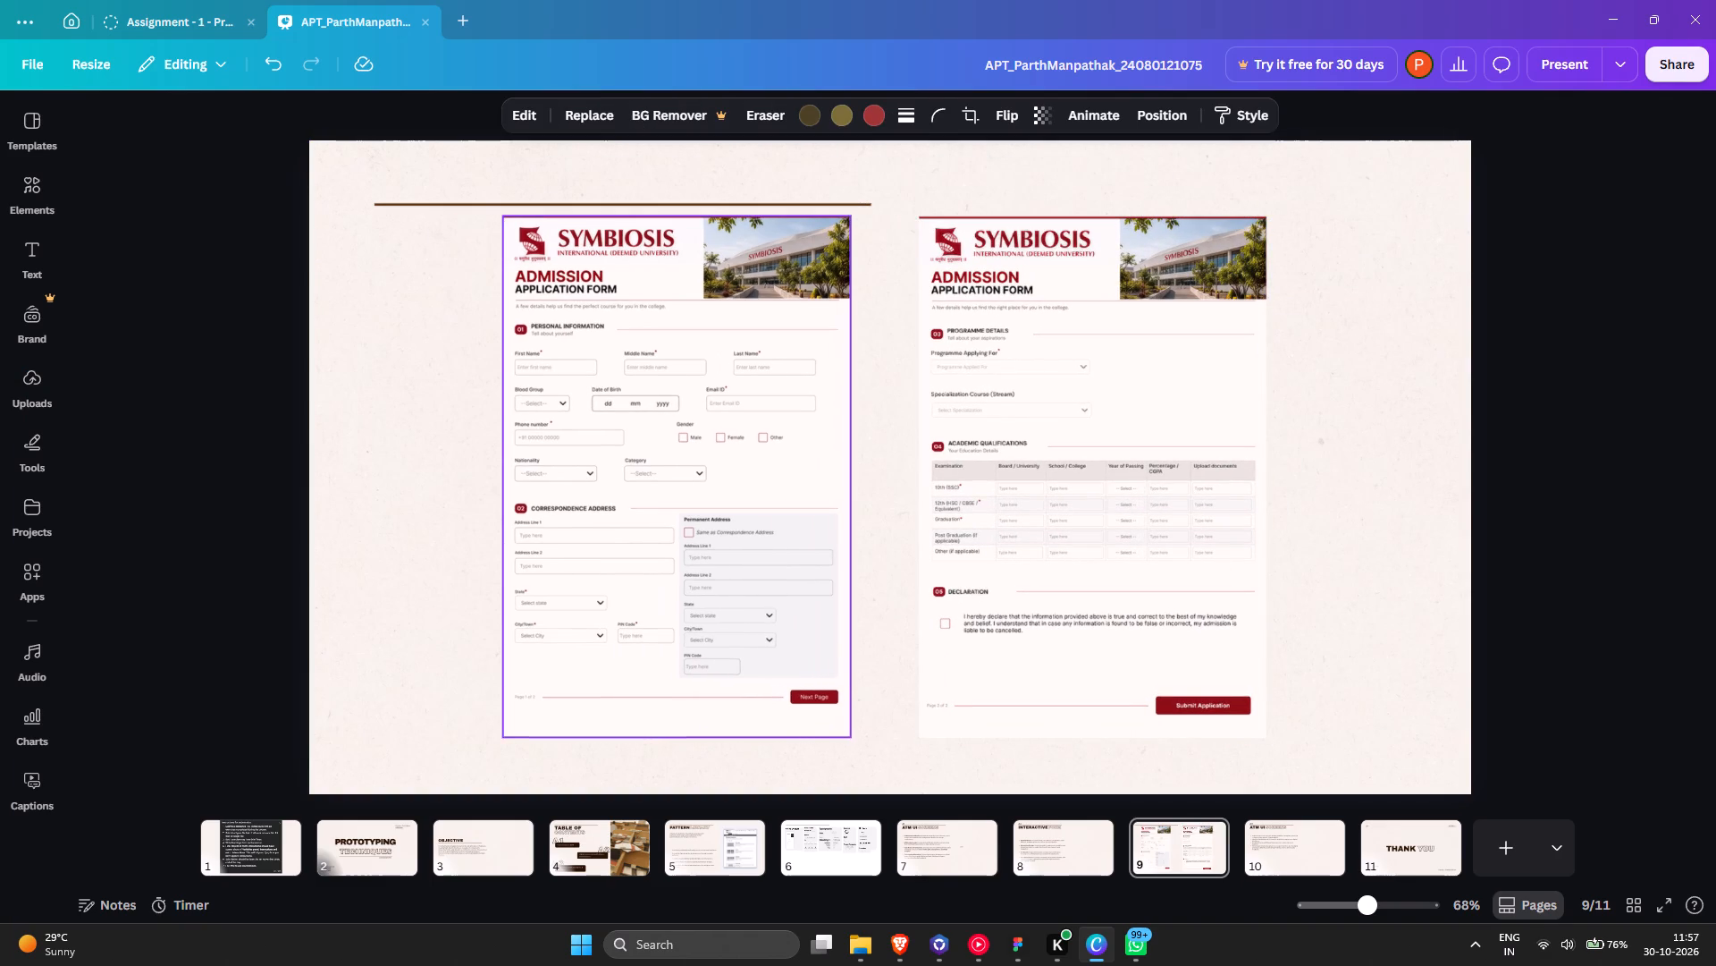
pyautogui.moveTo(658, 370); pyautogui.dragTo(682, 374)
pyautogui.keyDown('ctrl'); pyautogui.scroll(9, 920, 152); pyautogui.keyUp('ctrl')
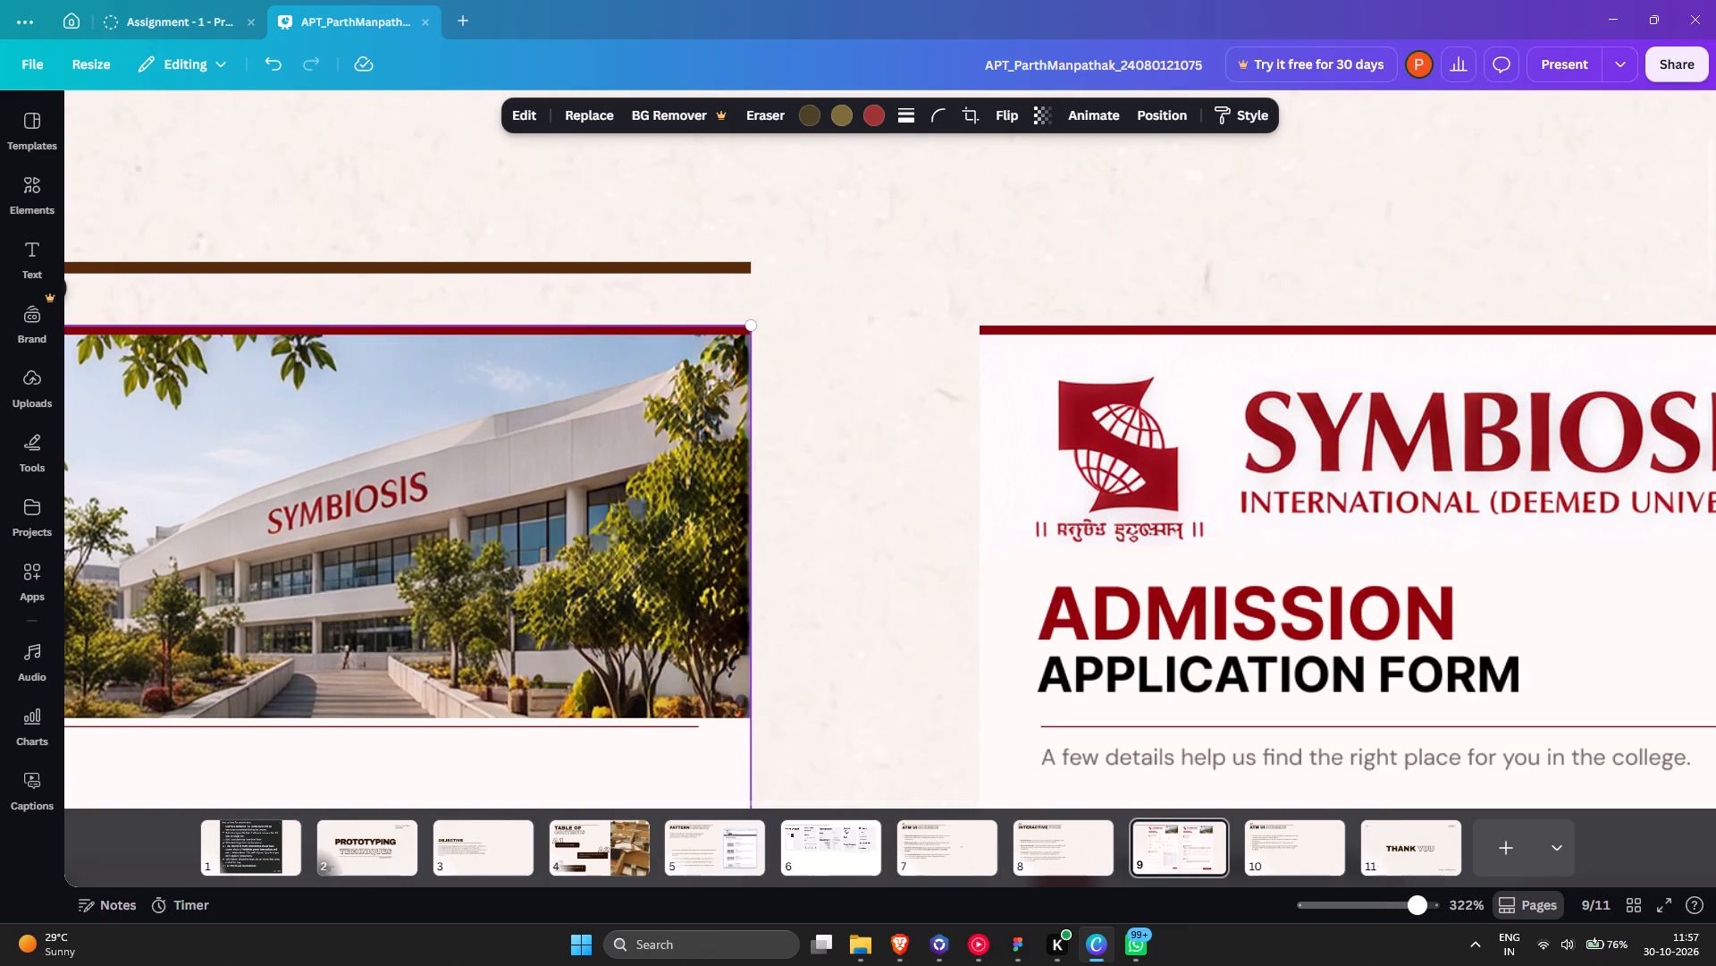
pyautogui.click(988, 349)
pyautogui.click(975, 328)
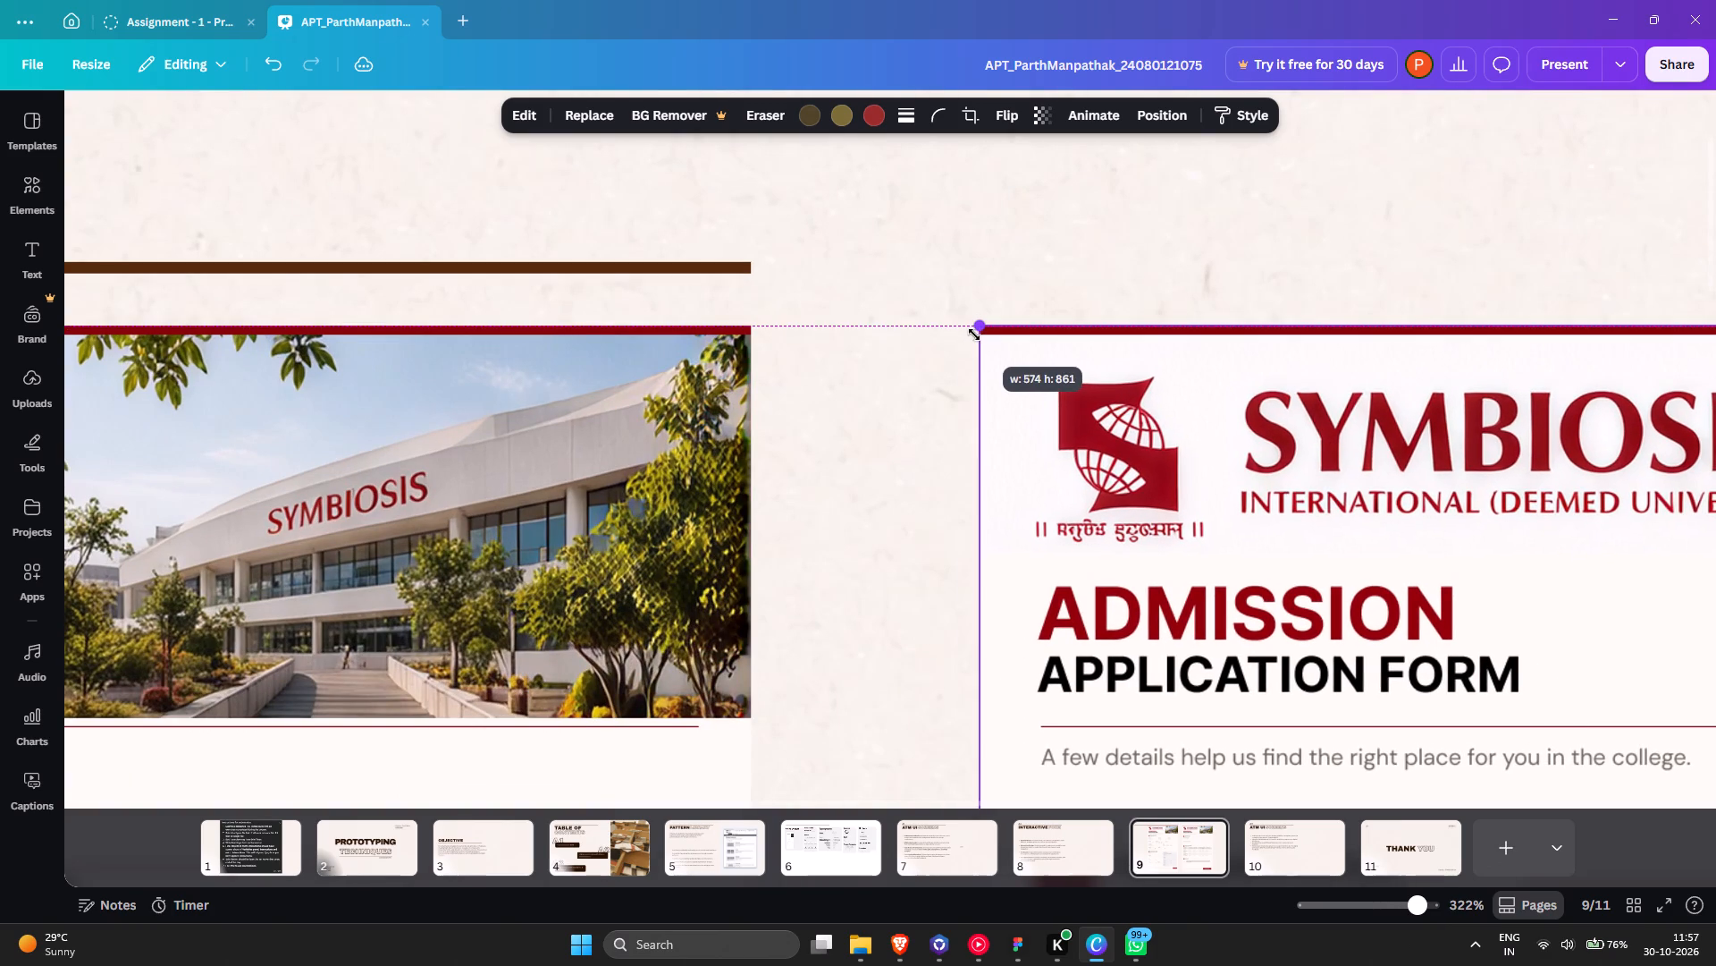
pyautogui.keyDown('ctrl'); pyautogui.scroll(-18, 924, 341); pyautogui.keyUp('ctrl')
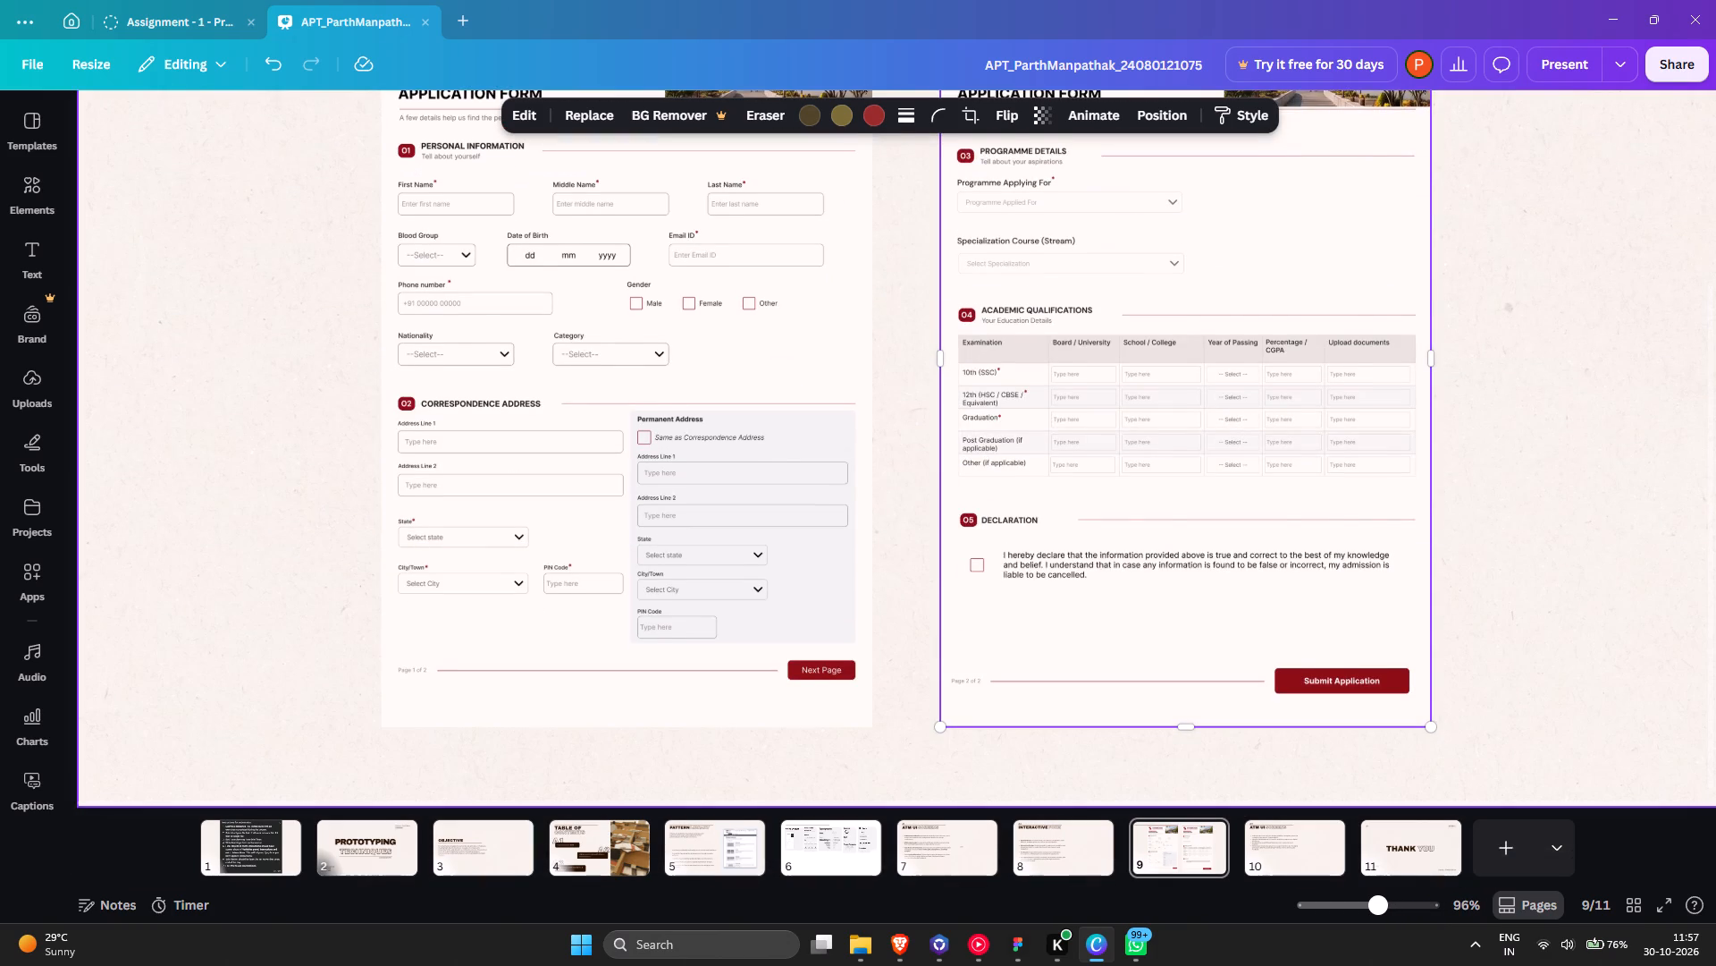
pyautogui.click(921, 416)
pyautogui.keyDown('ctrl'); pyautogui.scroll(-3, 920, 415); pyautogui.keyUp('ctrl')
# Open slide 8, Interactive Form, to check its layout.
pyautogui.click(1280, 838)
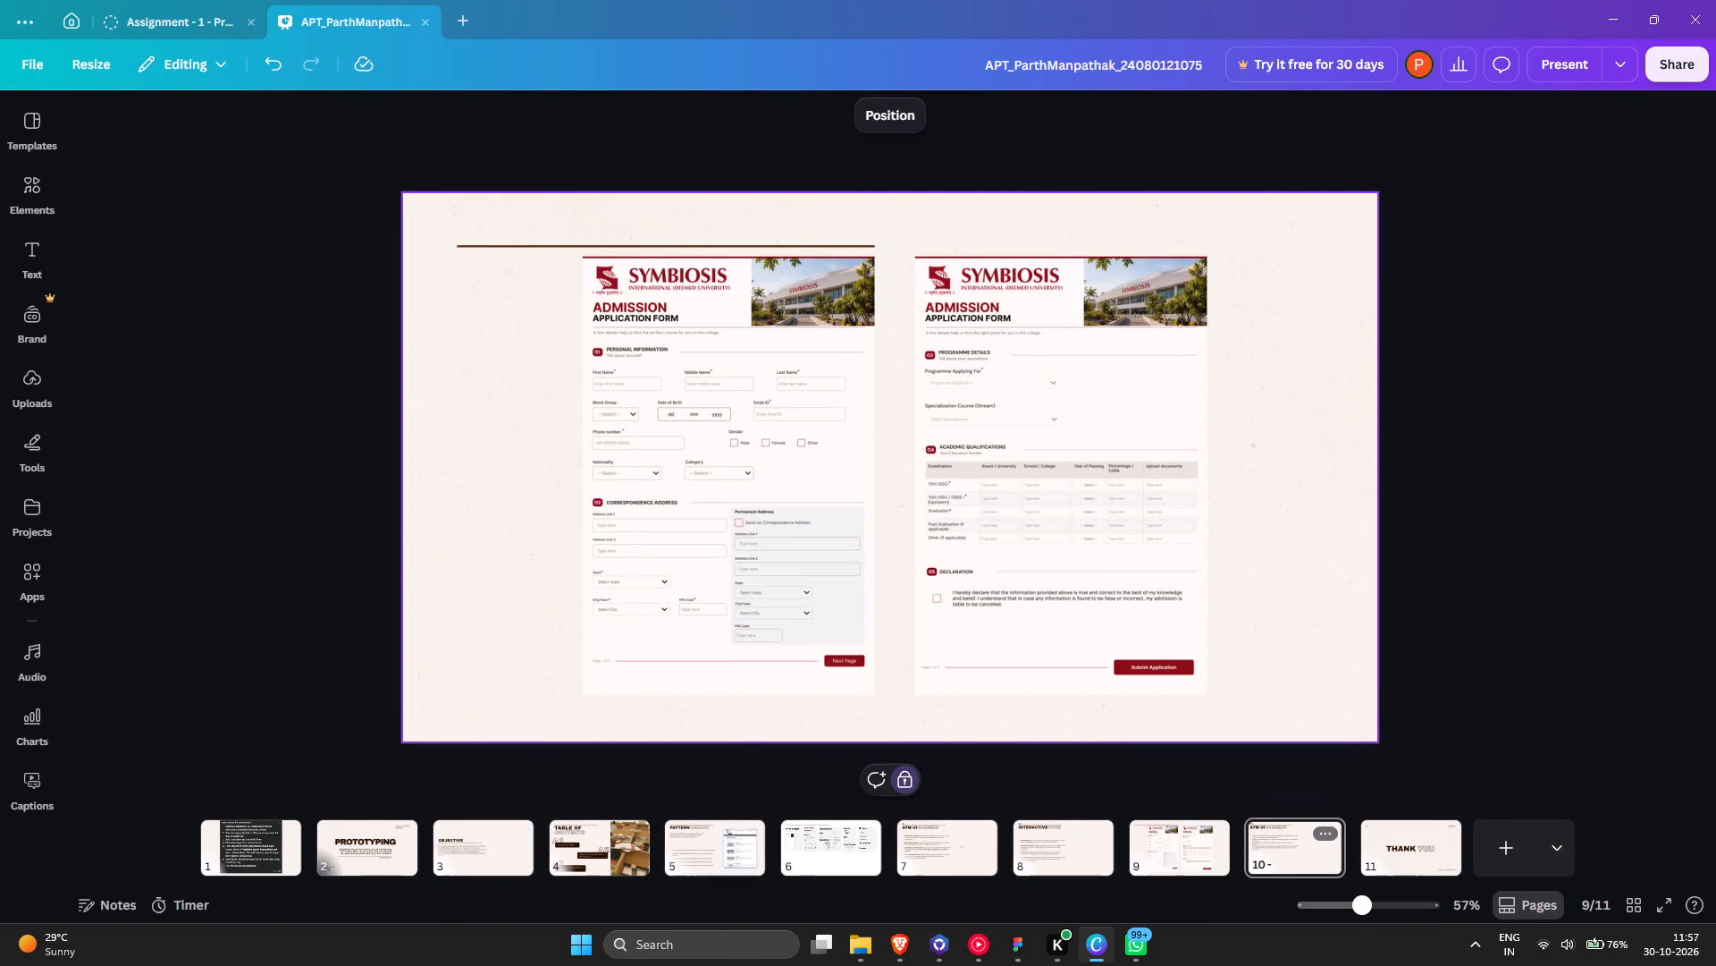
pyautogui.click(1081, 850)
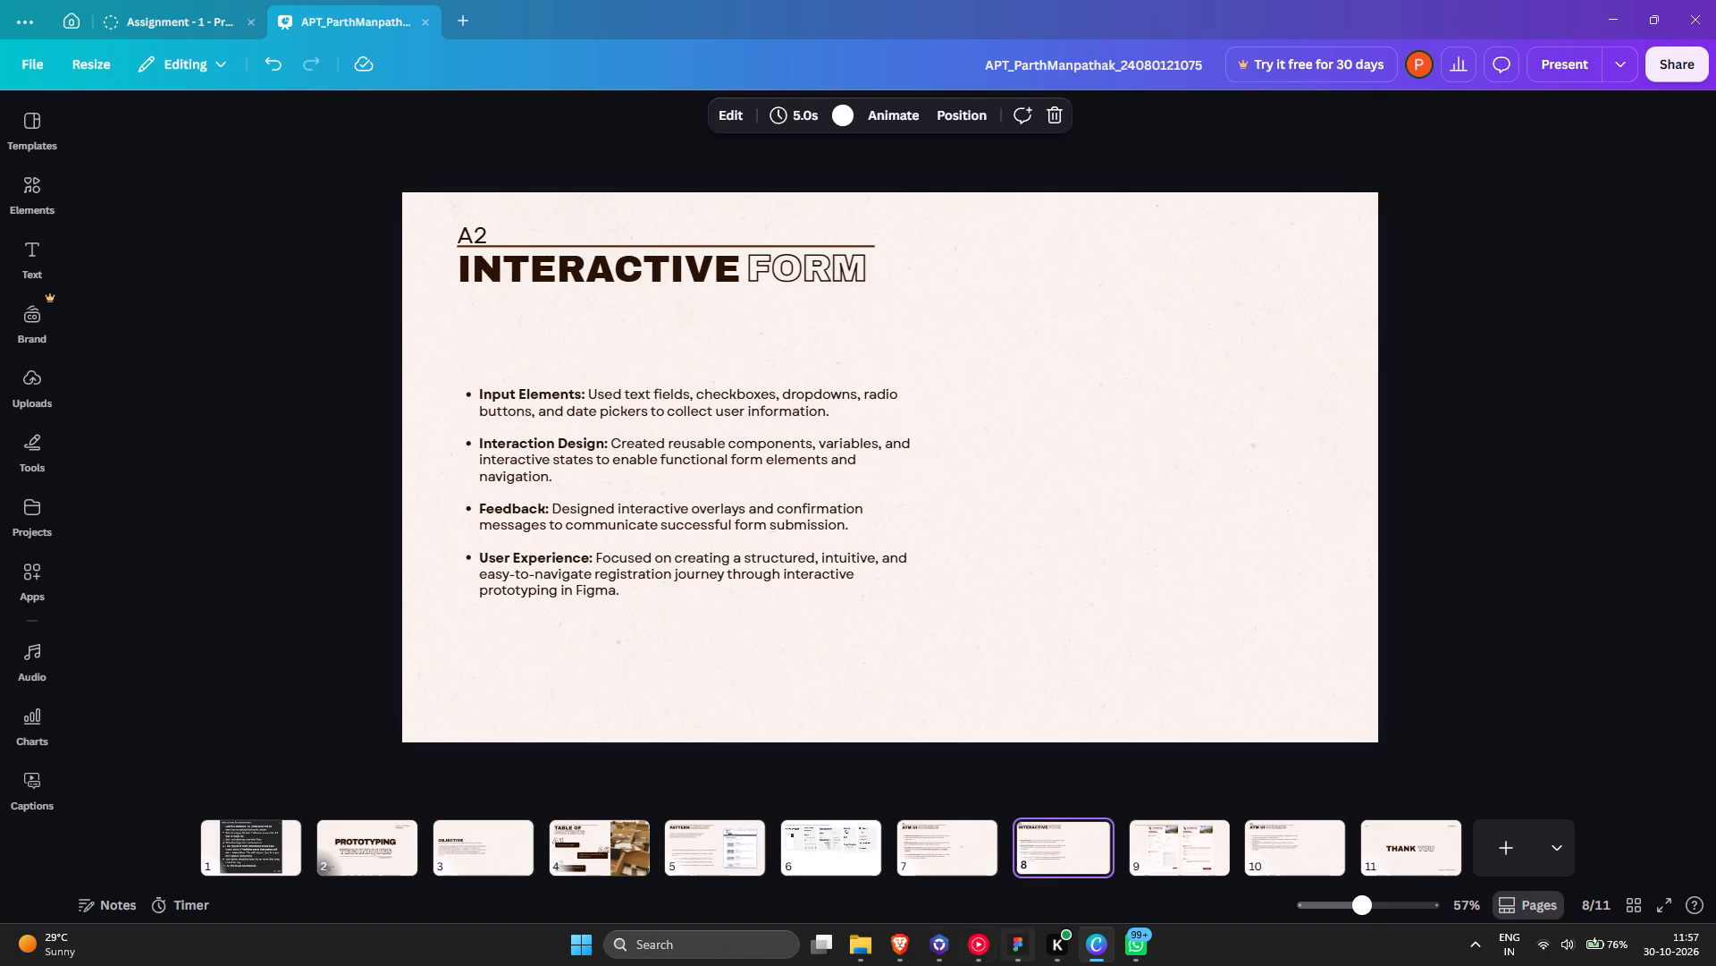
# Switch to Figma and examine the component variants in the buttons statuses section of the Form page.
pyautogui.click(915, 944)
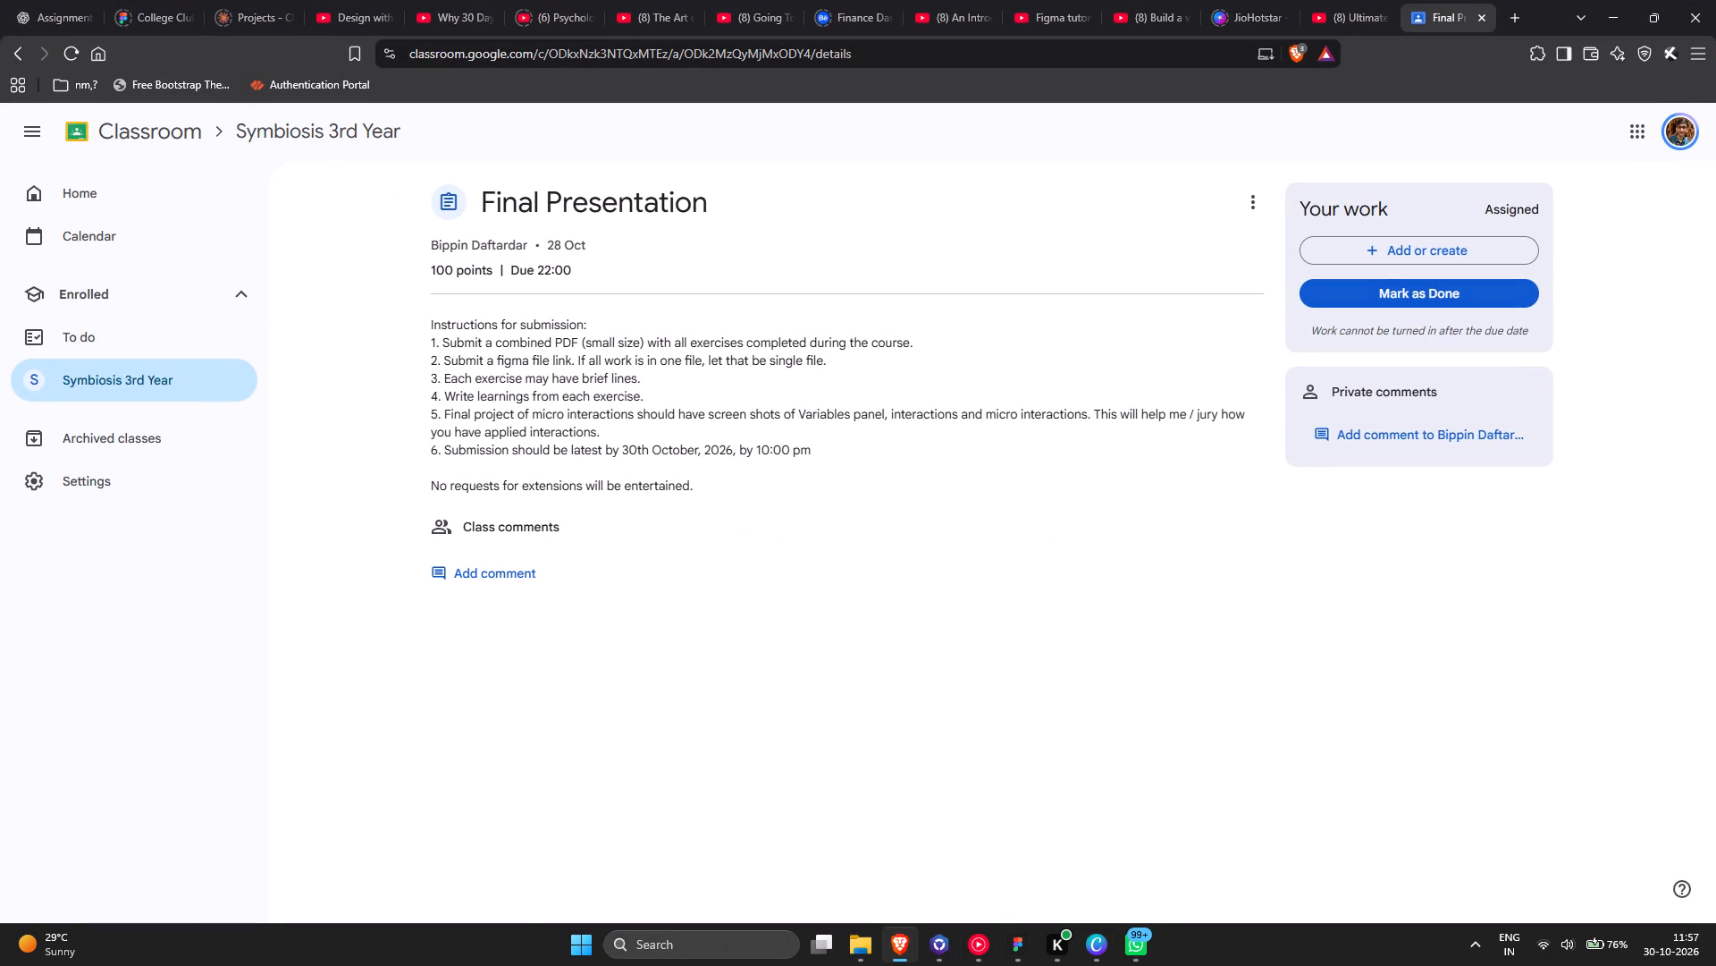
pyautogui.click(1005, 950)
pyautogui.keyDown('ctrl'); pyautogui.scroll(-8, 925, 580); pyautogui.keyUp('ctrl')
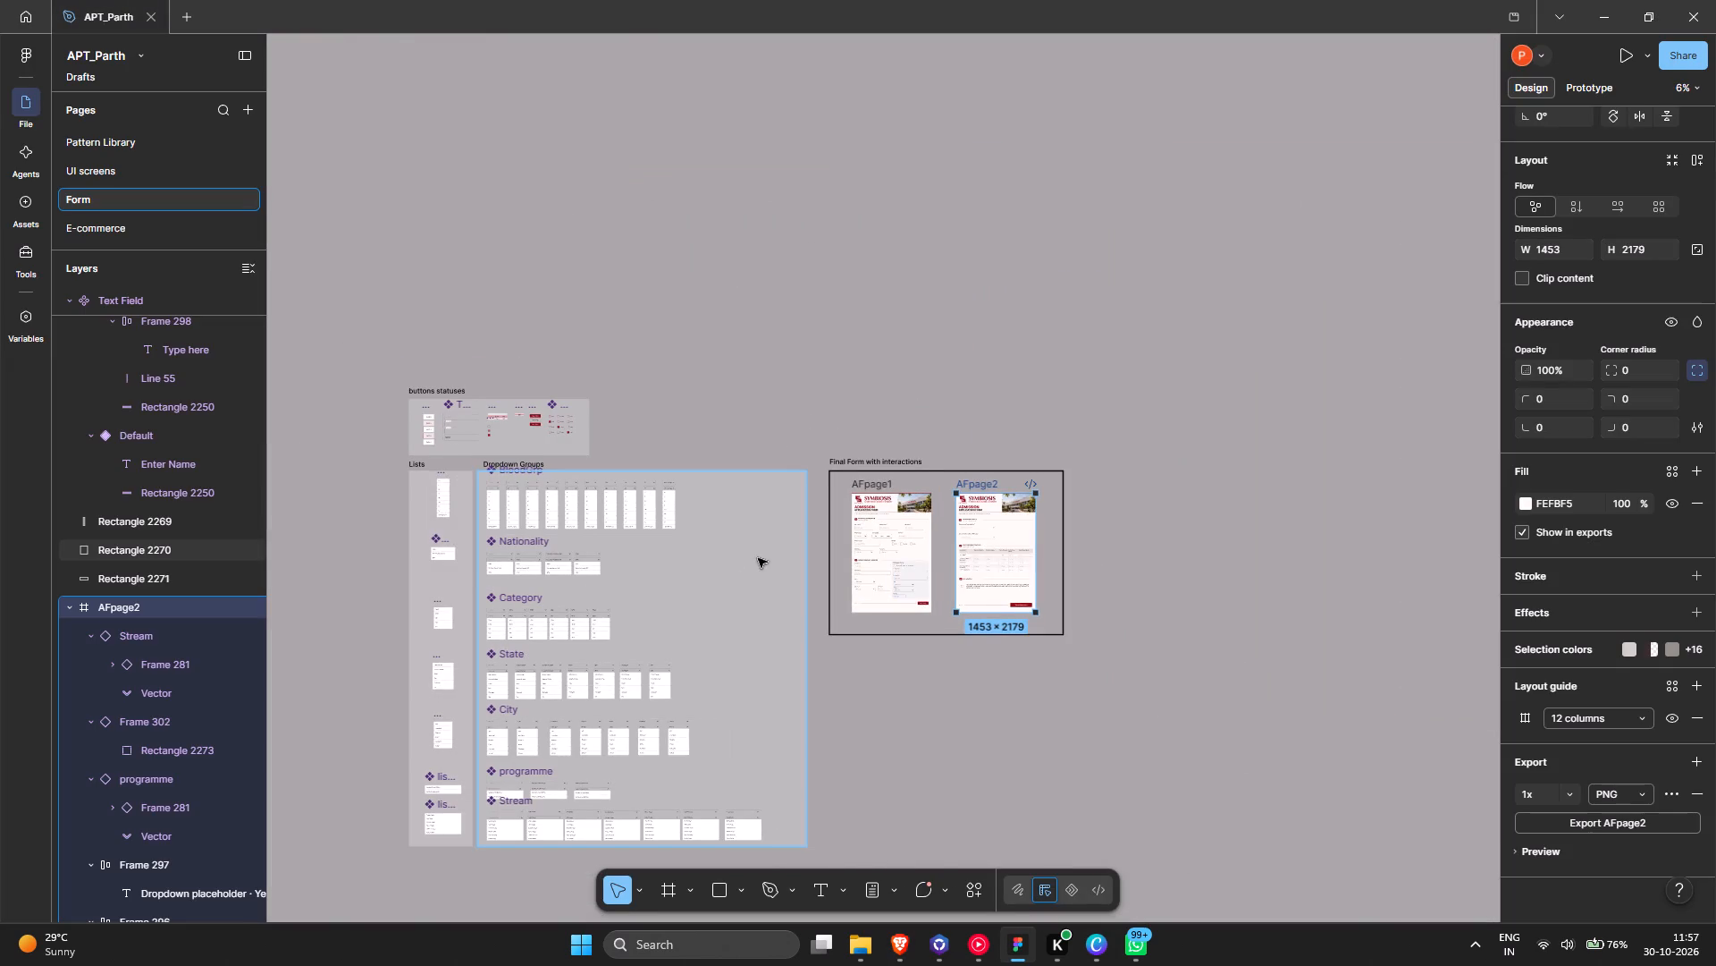
pyautogui.moveTo(768, 549); pyautogui.dragTo(871, 477, button='middle')
pyautogui.keyDown('ctrl'); pyautogui.scroll(8, 572, 351); pyautogui.keyUp('ctrl')
pyautogui.moveTo(518, 391); pyautogui.dragTo(664, 512, button='middle')
pyautogui.keyDown('ctrl'); pyautogui.scroll(2, 688, 513); pyautogui.keyUp('ctrl')
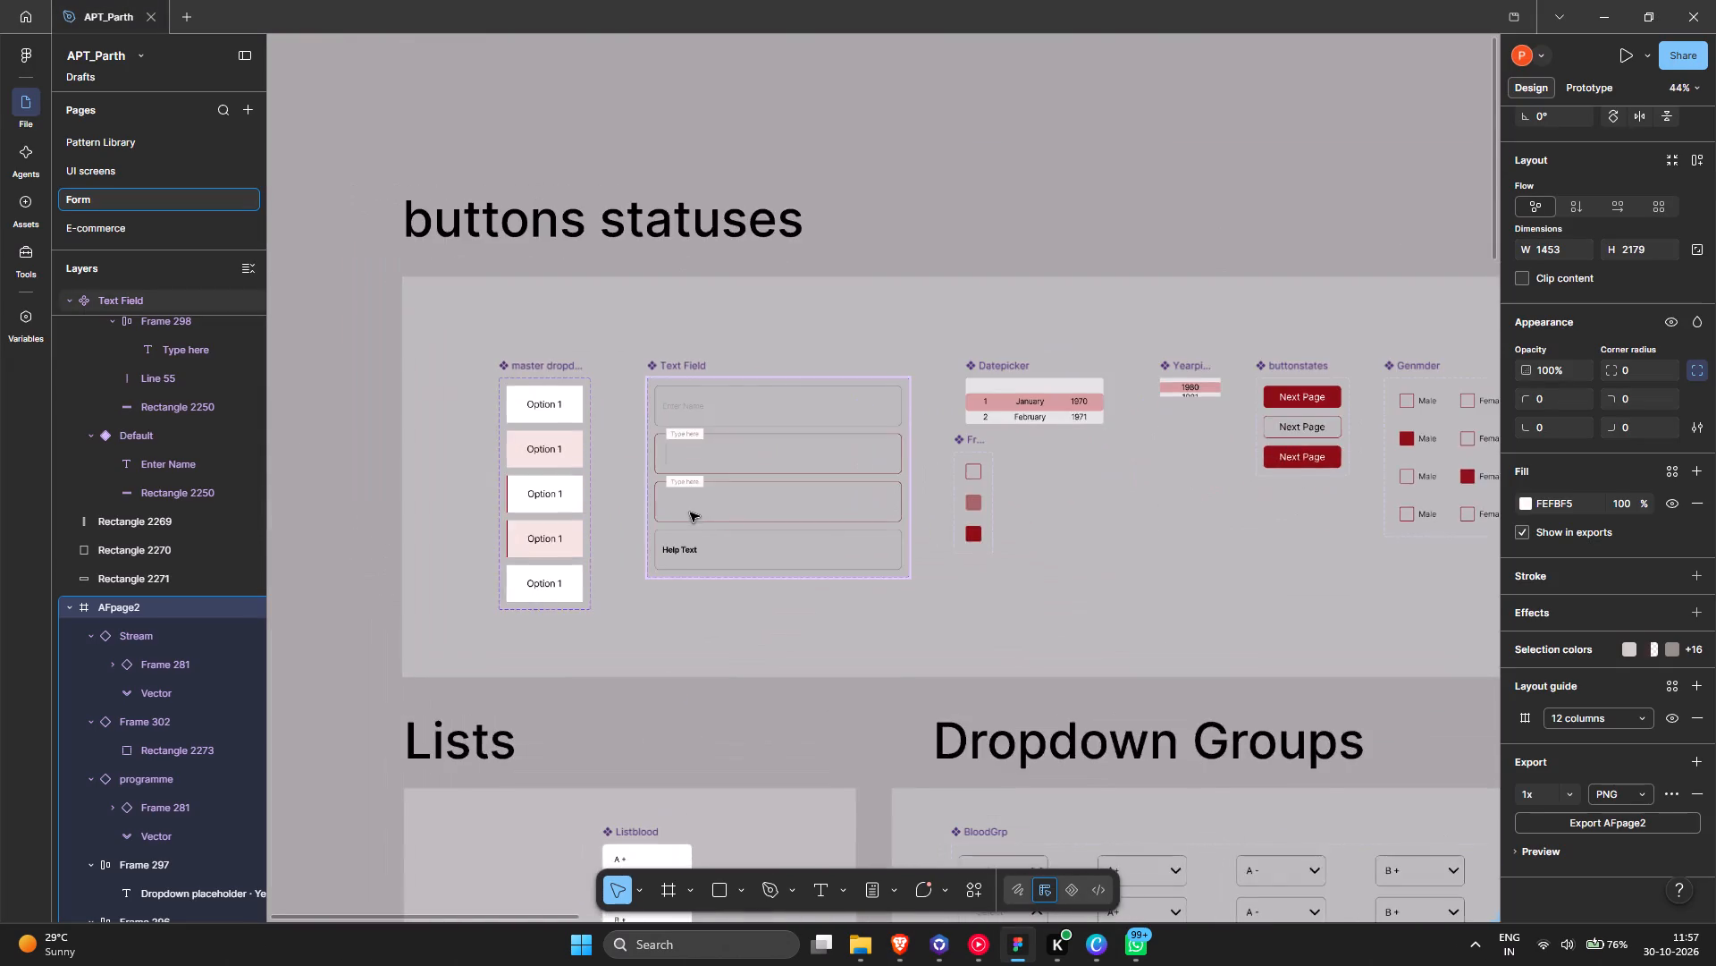
pyautogui.keyDown('ctrl'); pyautogui.scroll(-1, 690, 513); pyautogui.keyUp('ctrl')
pyautogui.moveTo(690, 513); pyautogui.dragTo(575, 511, button='middle')
pyautogui.click(771, 260)
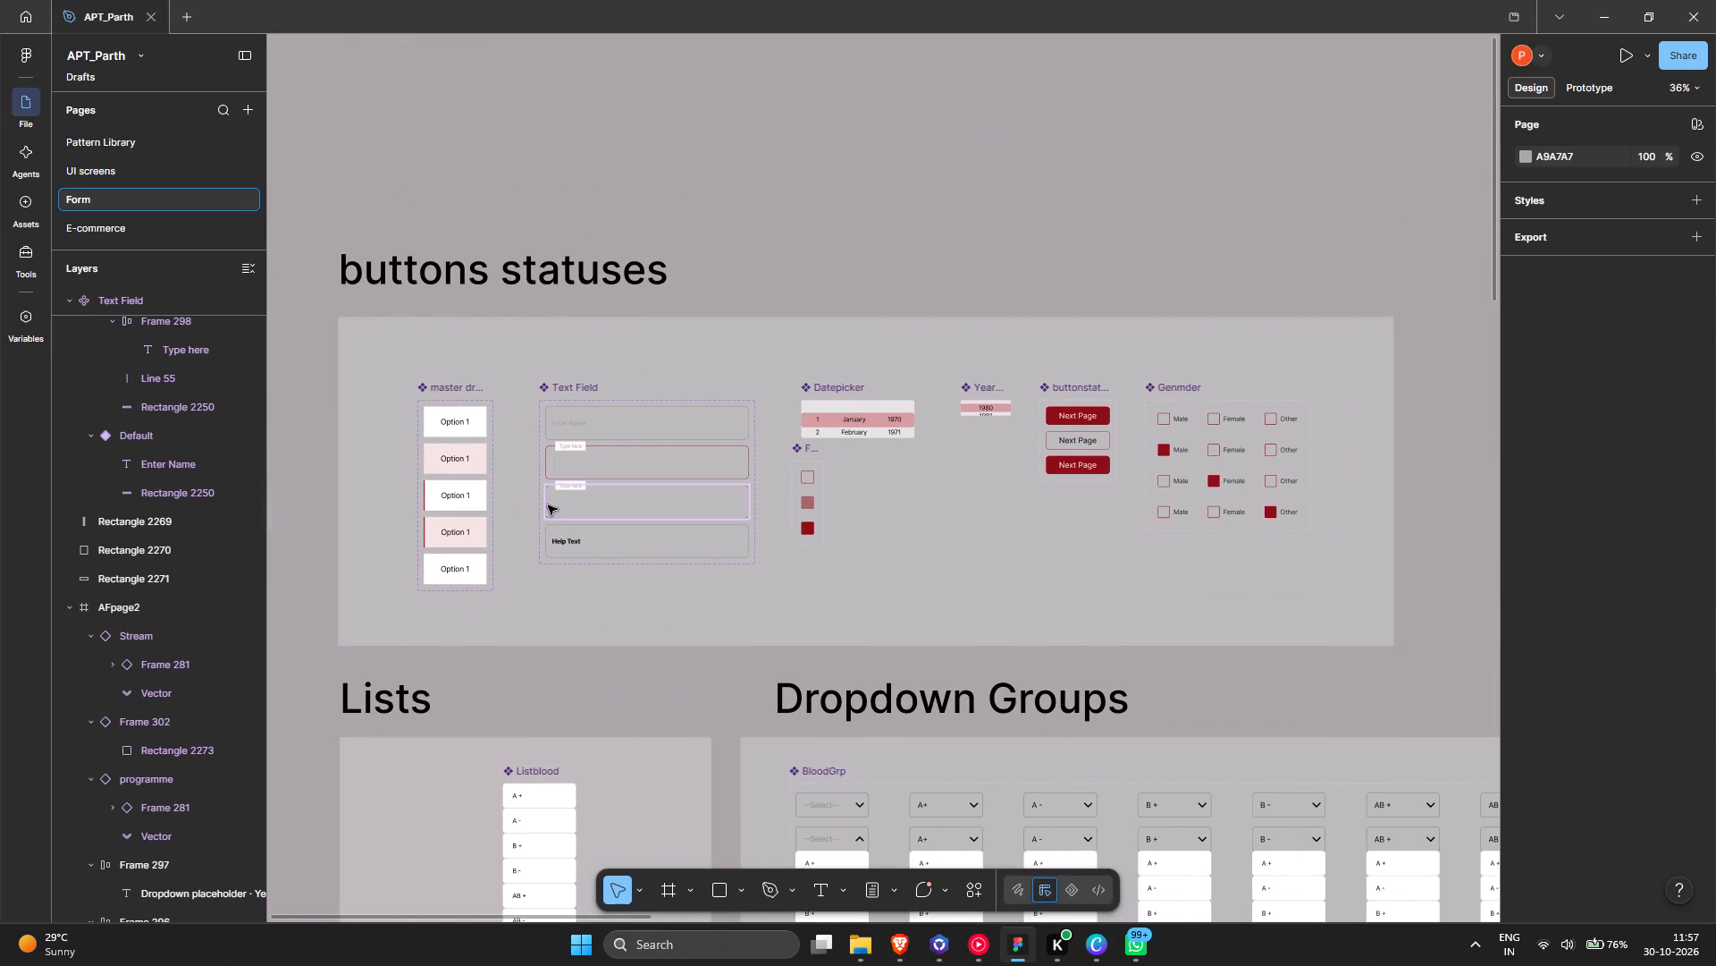
pyautogui.keyDown('ctrl'); pyautogui.scroll(4, 569, 430); pyautogui.keyUp('ctrl')
pyautogui.keyDown('ctrl'); pyautogui.scroll(-4, 569, 430); pyautogui.keyUp('ctrl')
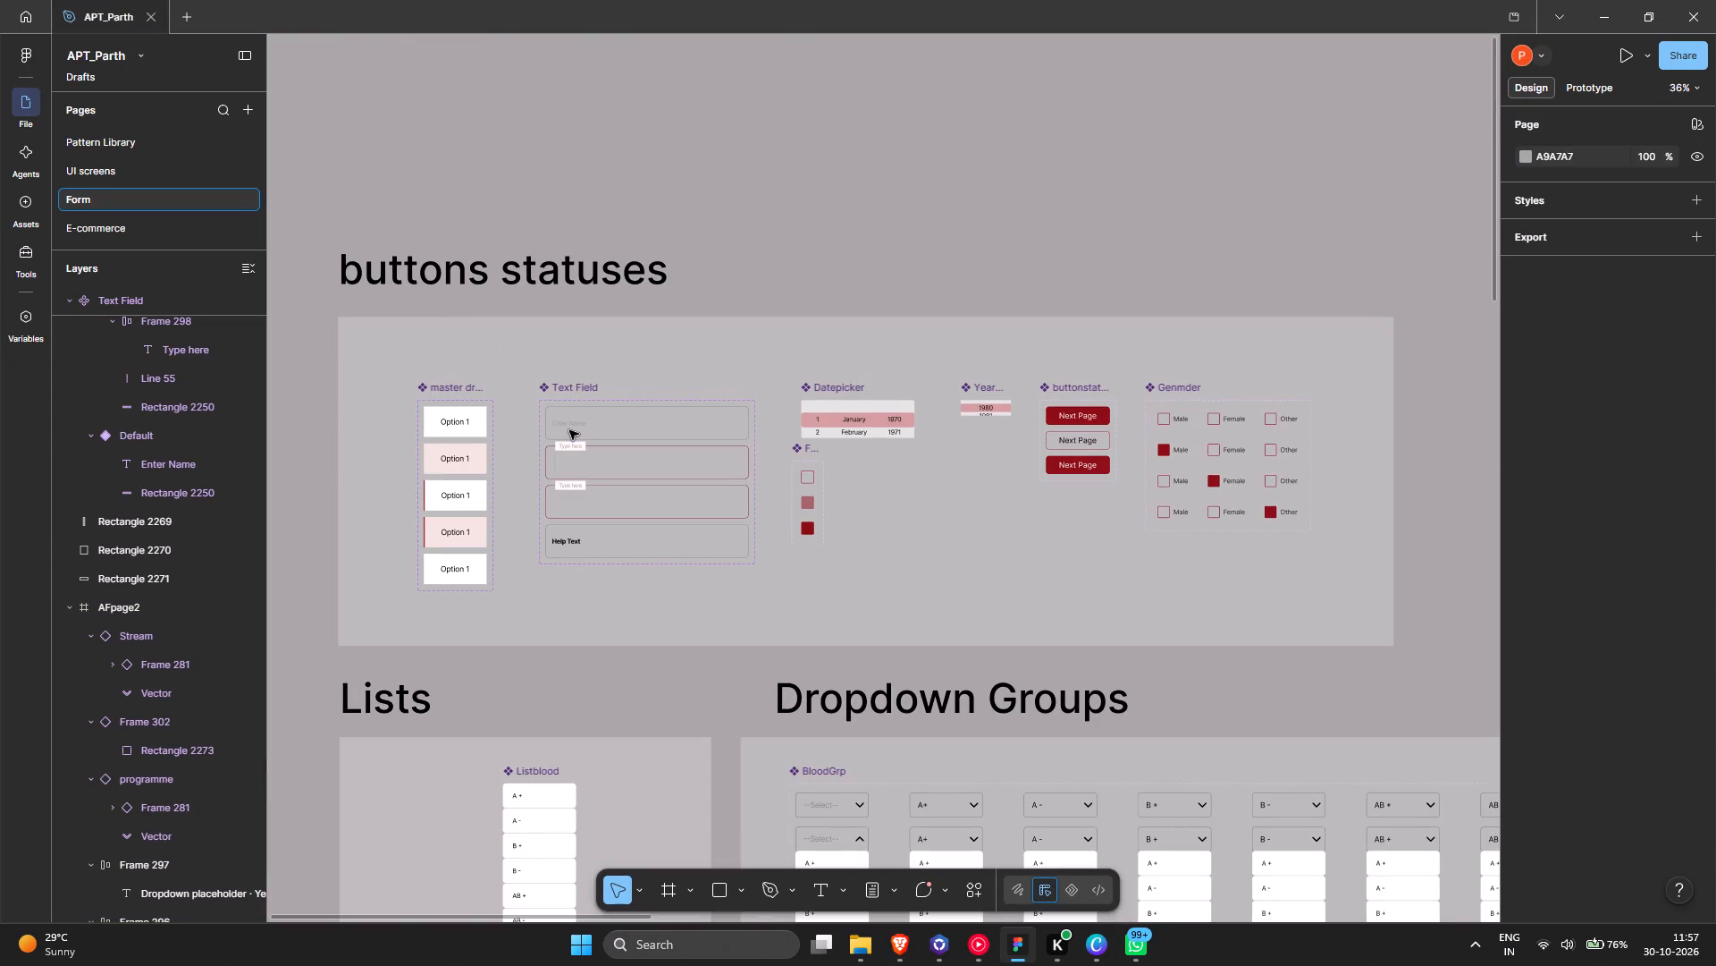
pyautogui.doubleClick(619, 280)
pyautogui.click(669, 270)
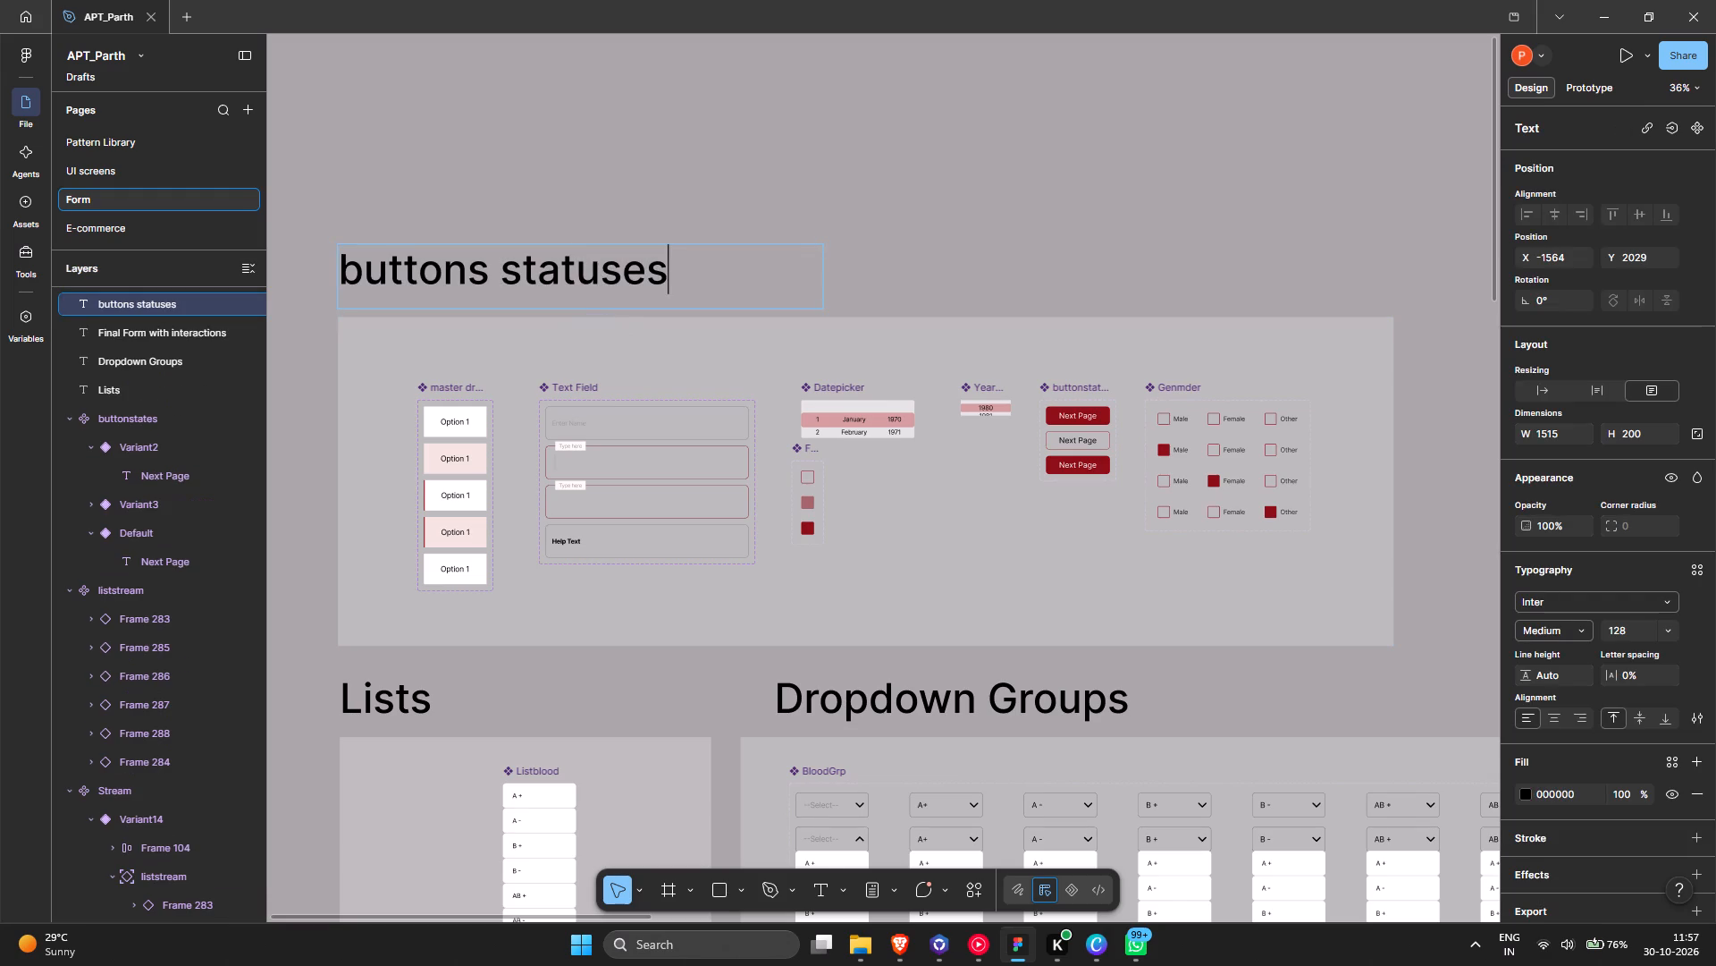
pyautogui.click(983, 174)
# Examine the buttons statuses, Lists and Dropdown Groups sections of the Form page.
pyautogui.keyDown('ctrl'); pyautogui.scroll(-6, 983, 174); pyautogui.keyUp('ctrl')
pyautogui.scroll(-11, 987, 182)
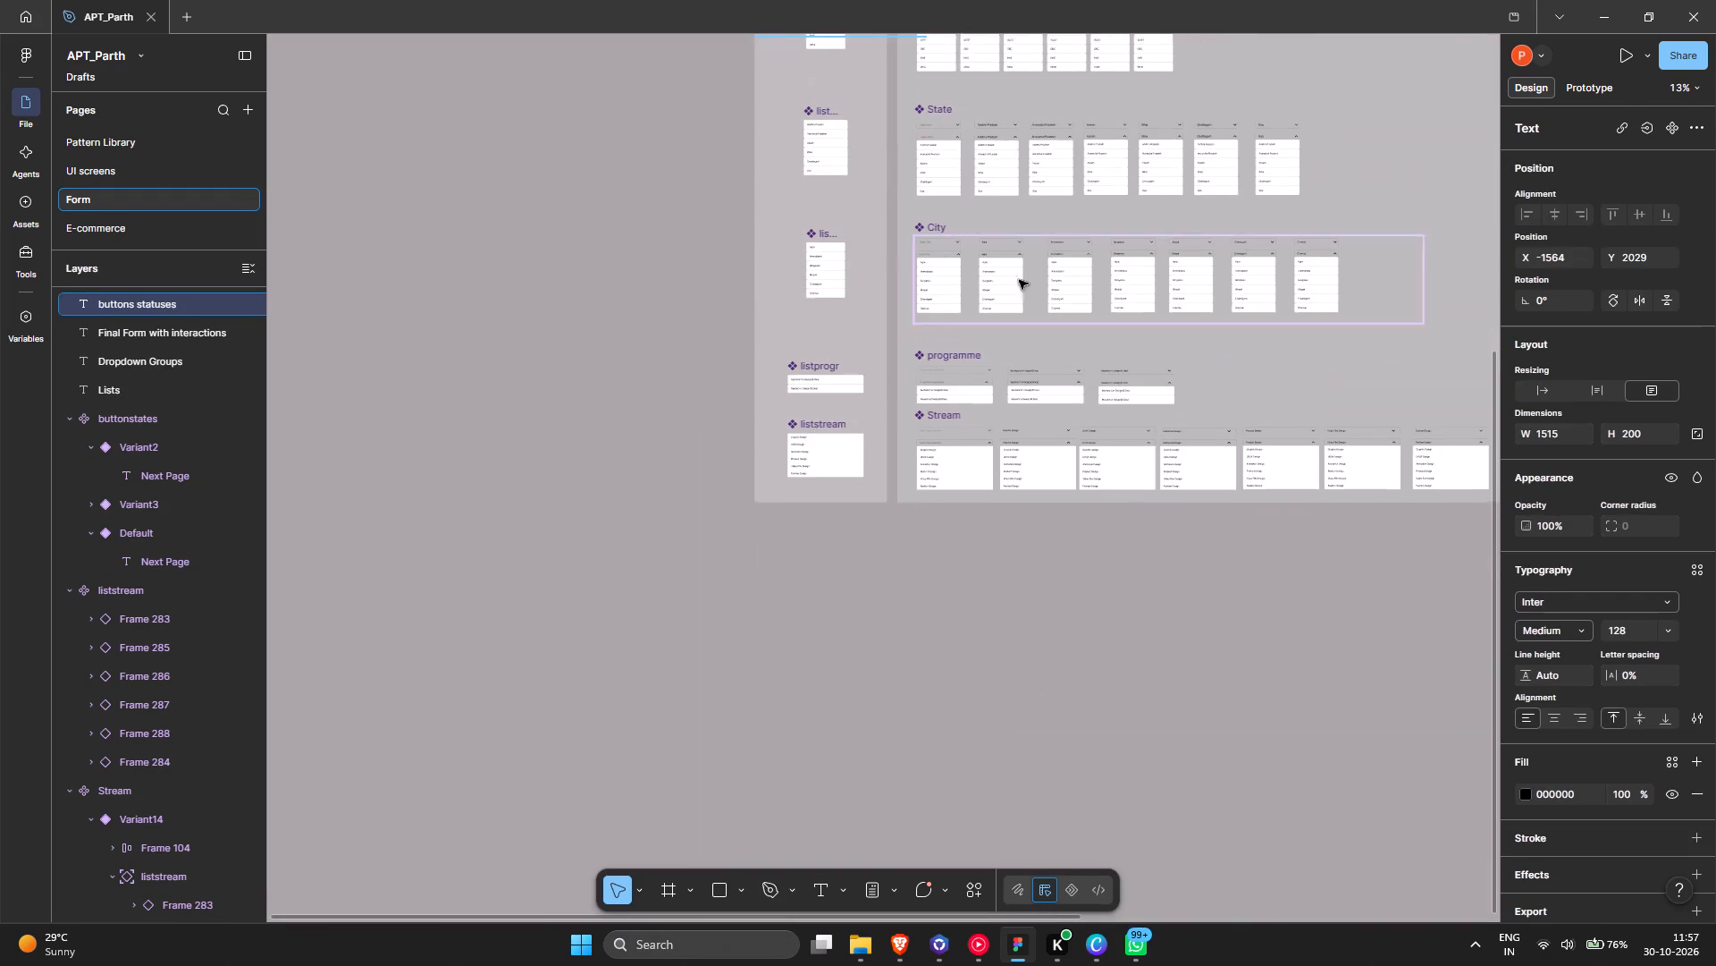
pyautogui.keyDown('ctrl'); pyautogui.scroll(-3, 1022, 294); pyautogui.keyUp('ctrl')
pyautogui.moveTo(1093, 328); pyautogui.dragTo(743, 663, button='middle')
pyautogui.click(837, 239)
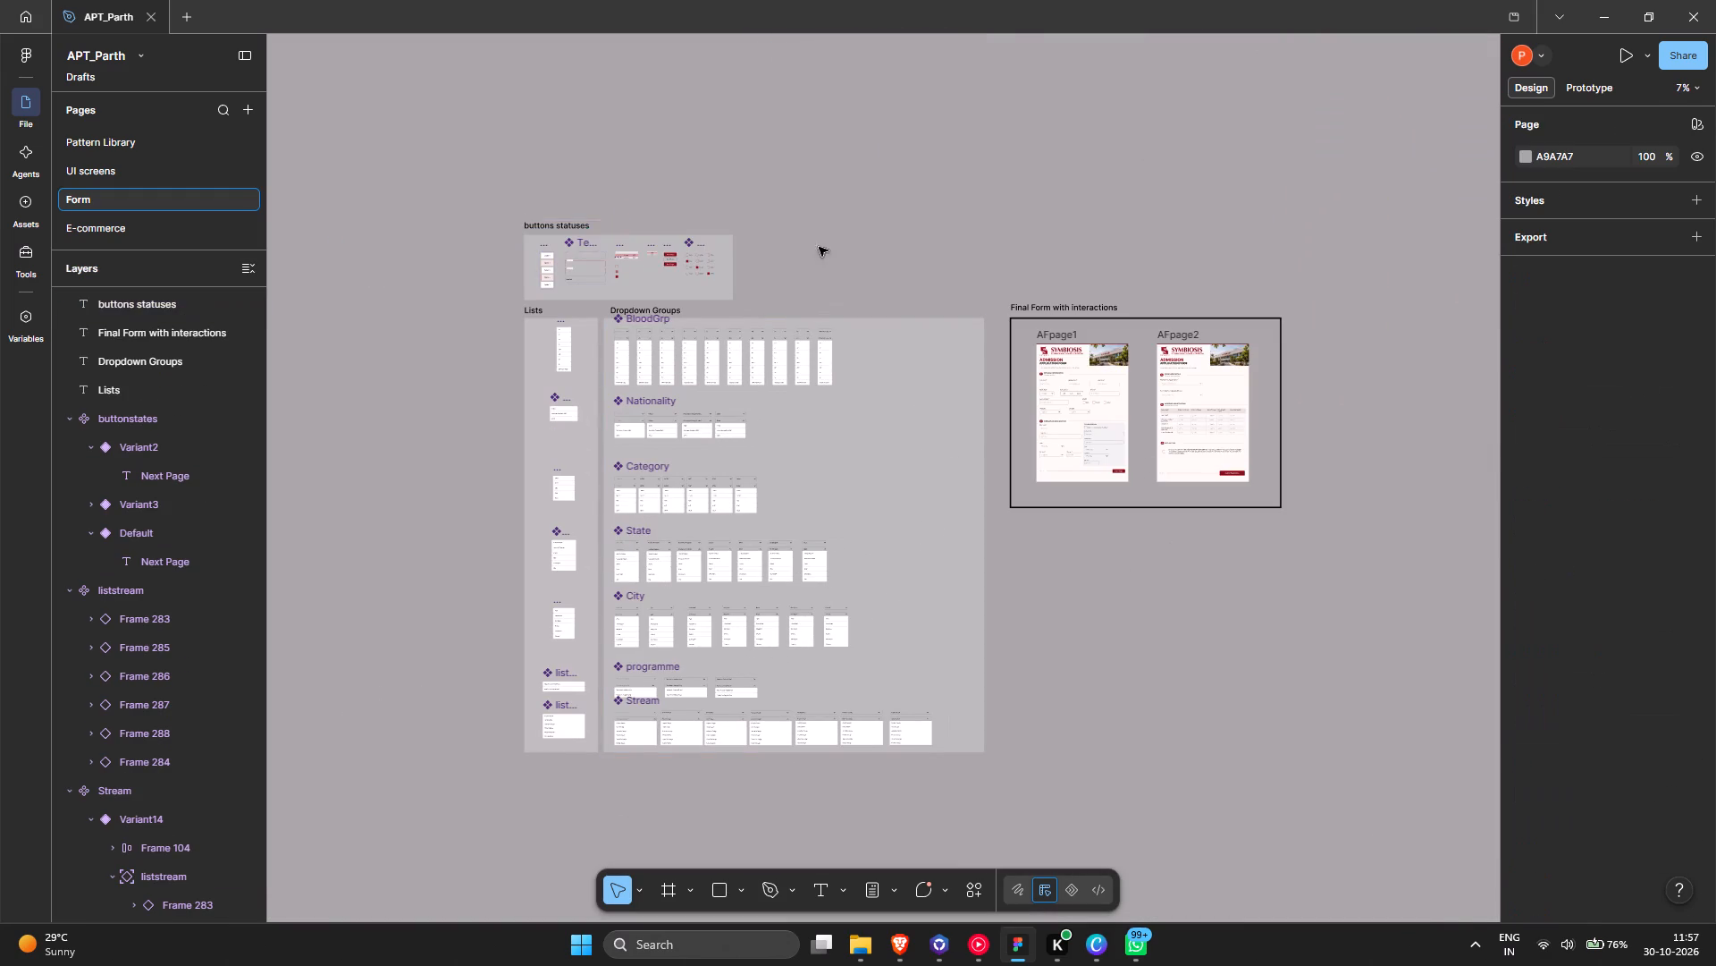
pyautogui.keyDown('ctrl'); pyautogui.scroll(4, 628, 336); pyautogui.keyUp('ctrl')
pyautogui.scroll(1, 604, 381)
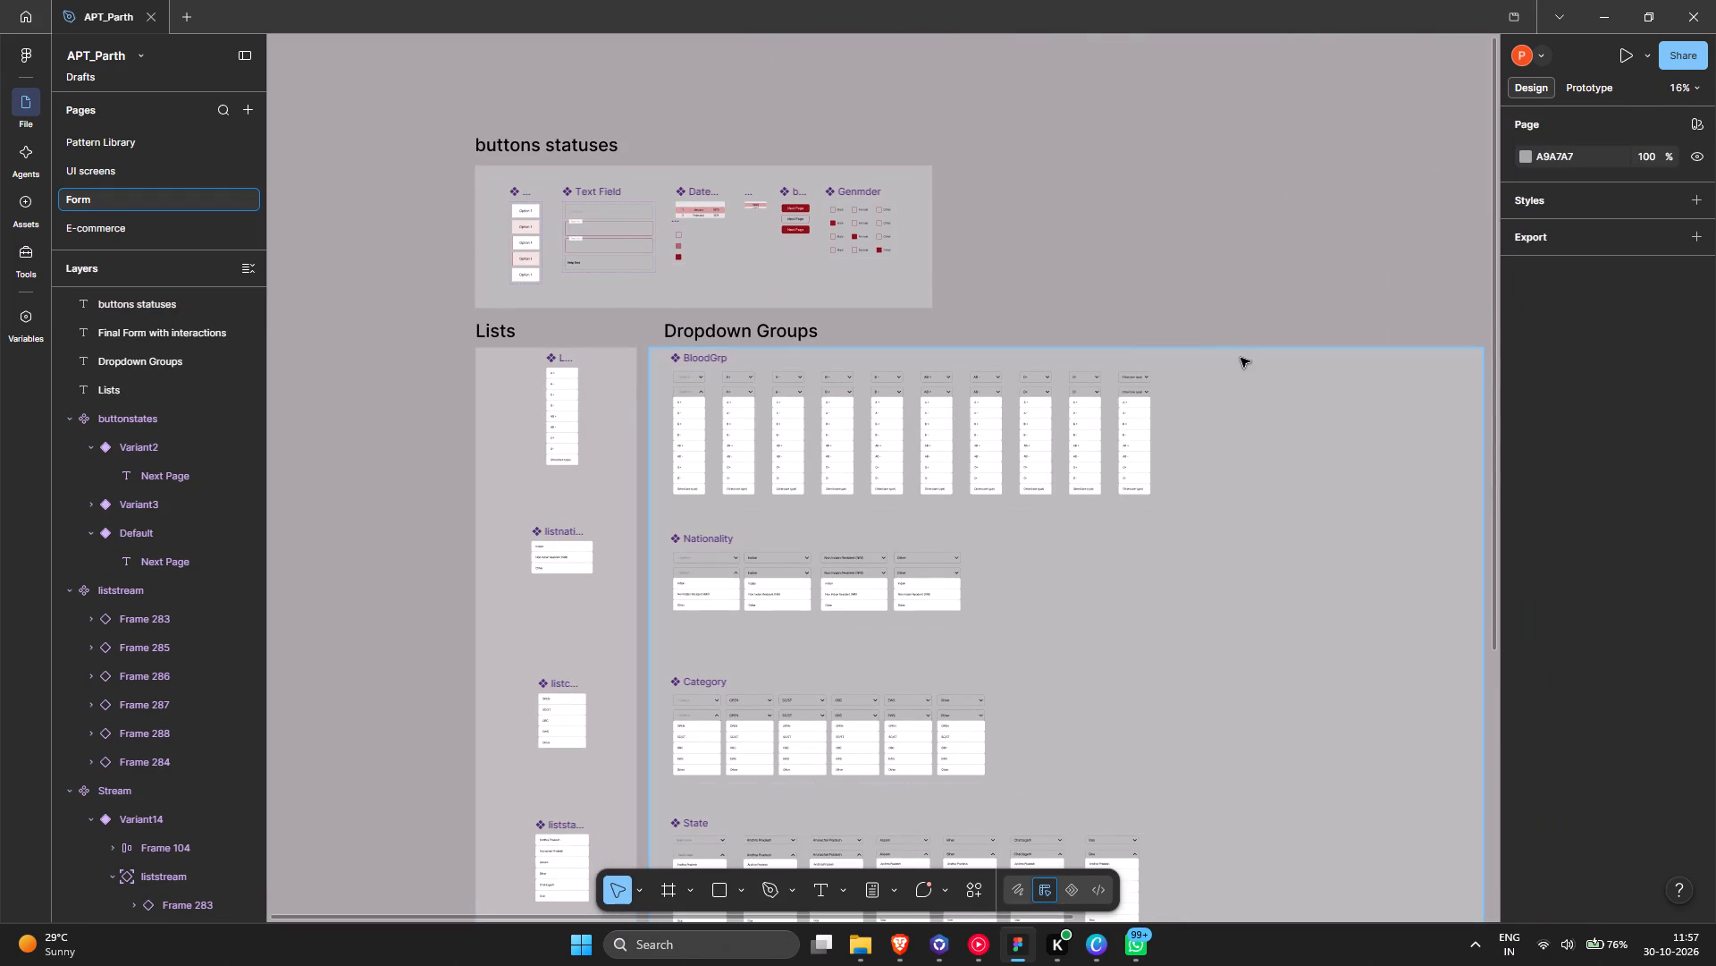
pyautogui.keyDown('ctrl'); pyautogui.scroll(-2, 883, 332); pyautogui.keyUp('ctrl')
pyautogui.keyDown('ctrl'); pyautogui.scroll(6, 860, 331); pyautogui.keyUp('ctrl')
pyautogui.scroll(1, 539, 272)
pyautogui.keyDown('ctrl'); pyautogui.scroll(3, 547, 282); pyautogui.keyUp('ctrl')
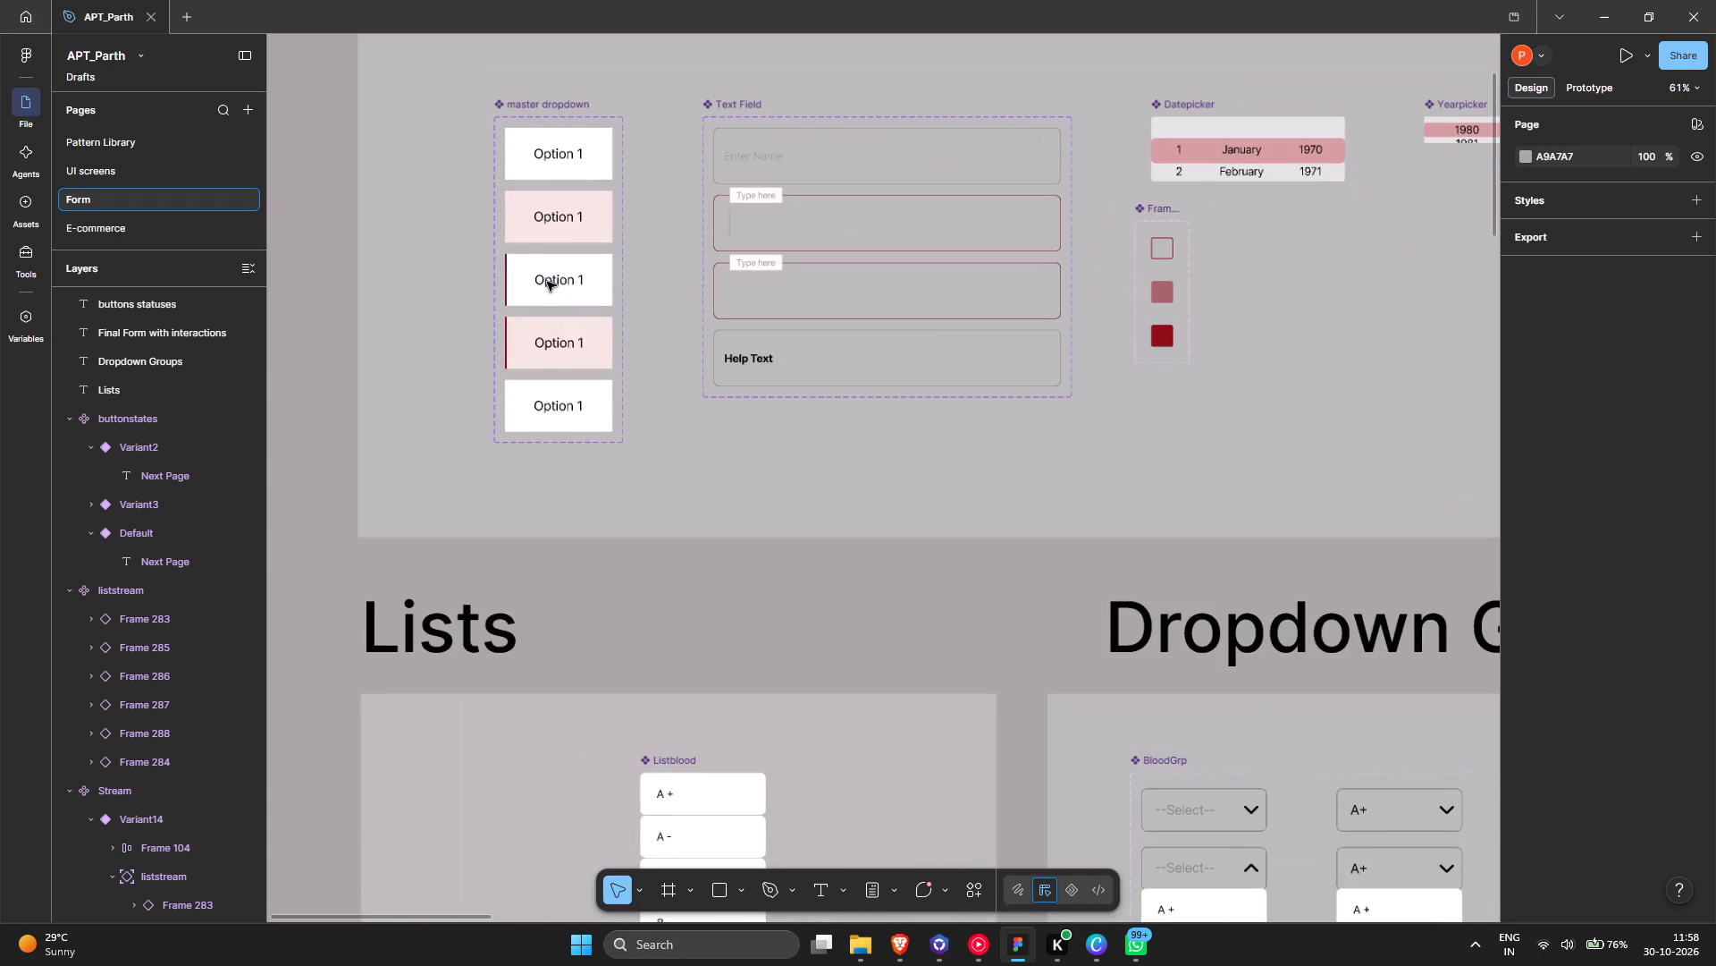
pyautogui.keyDown('ctrl'); pyautogui.scroll(-4, 559, 294); pyautogui.keyUp('ctrl')
pyautogui.scroll(-7, 846, 405)
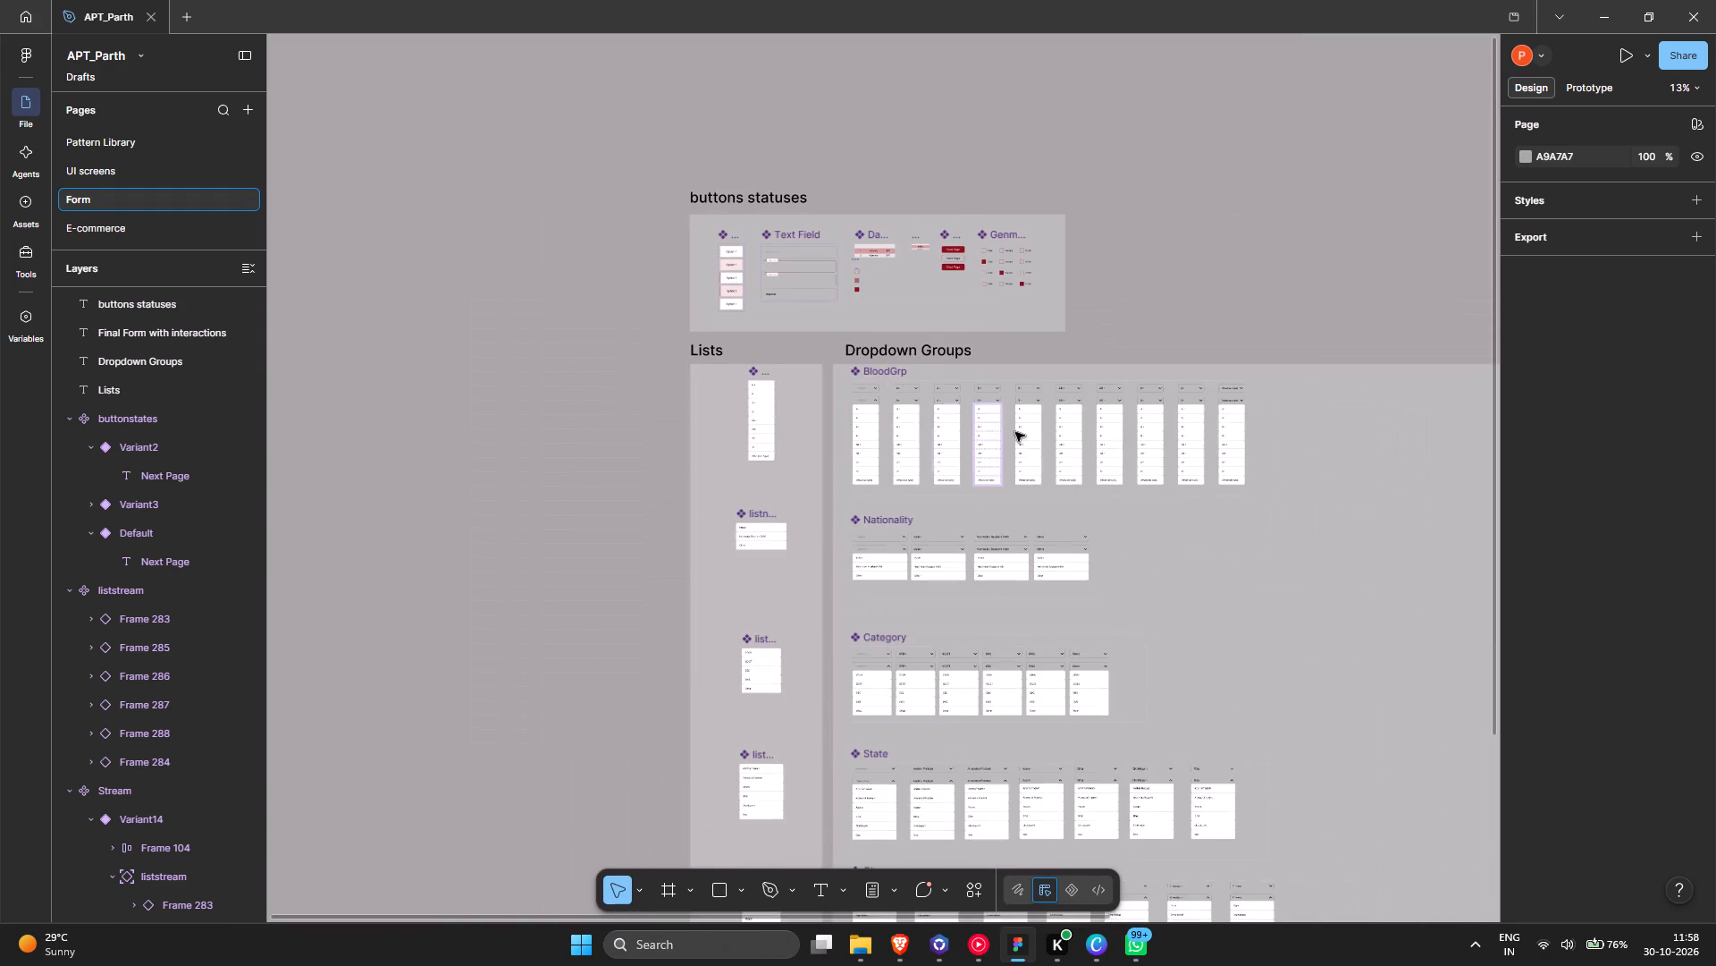
# Examine the AFpage1 and AFpage2 frames in the Final Form with interactions section.
pyautogui.moveTo(977, 436); pyautogui.dragTo(366, 409, button='middle')
pyautogui.middleClick(357, 407)
pyautogui.moveTo(1410, 475); pyautogui.dragTo(1085, 440, button='middle')
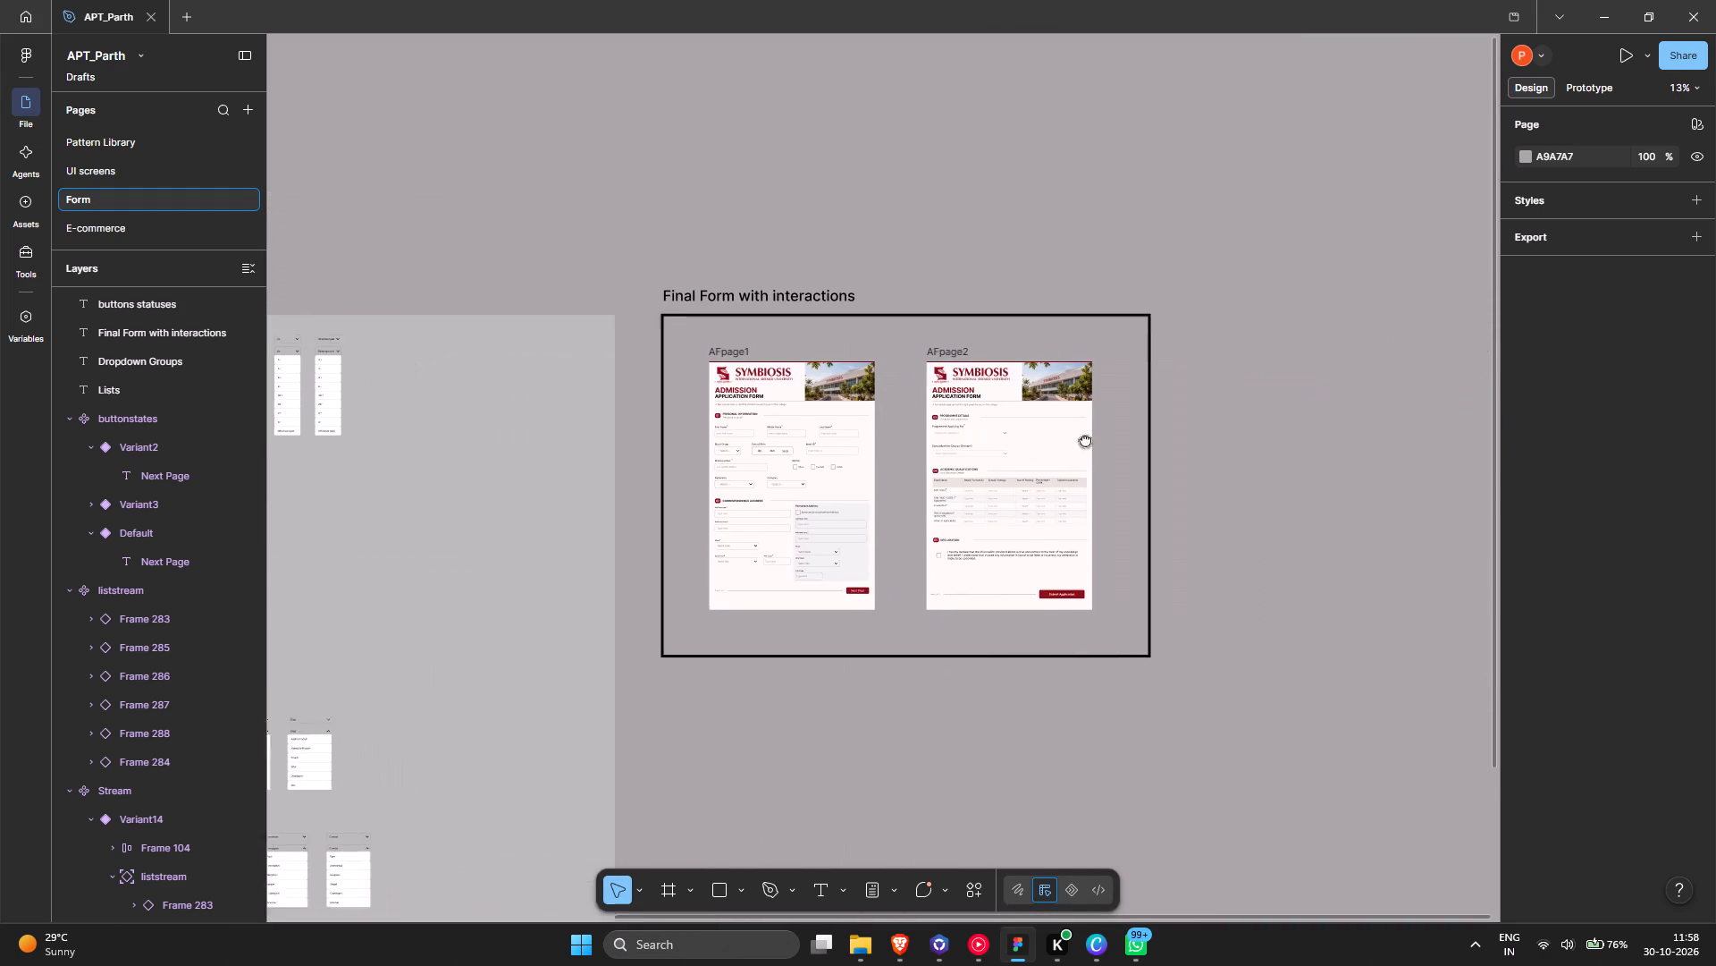
pyautogui.moveTo(1085, 440); pyautogui.dragTo(1064, 424, button='middle')
pyautogui.keyDown('ctrl'); pyautogui.scroll(4, 976, 416); pyautogui.keyUp('ctrl')
pyautogui.scroll(-5, 976, 416)
pyautogui.keyDown('ctrl'); pyautogui.scroll(2, 803, 455); pyautogui.keyUp('ctrl')
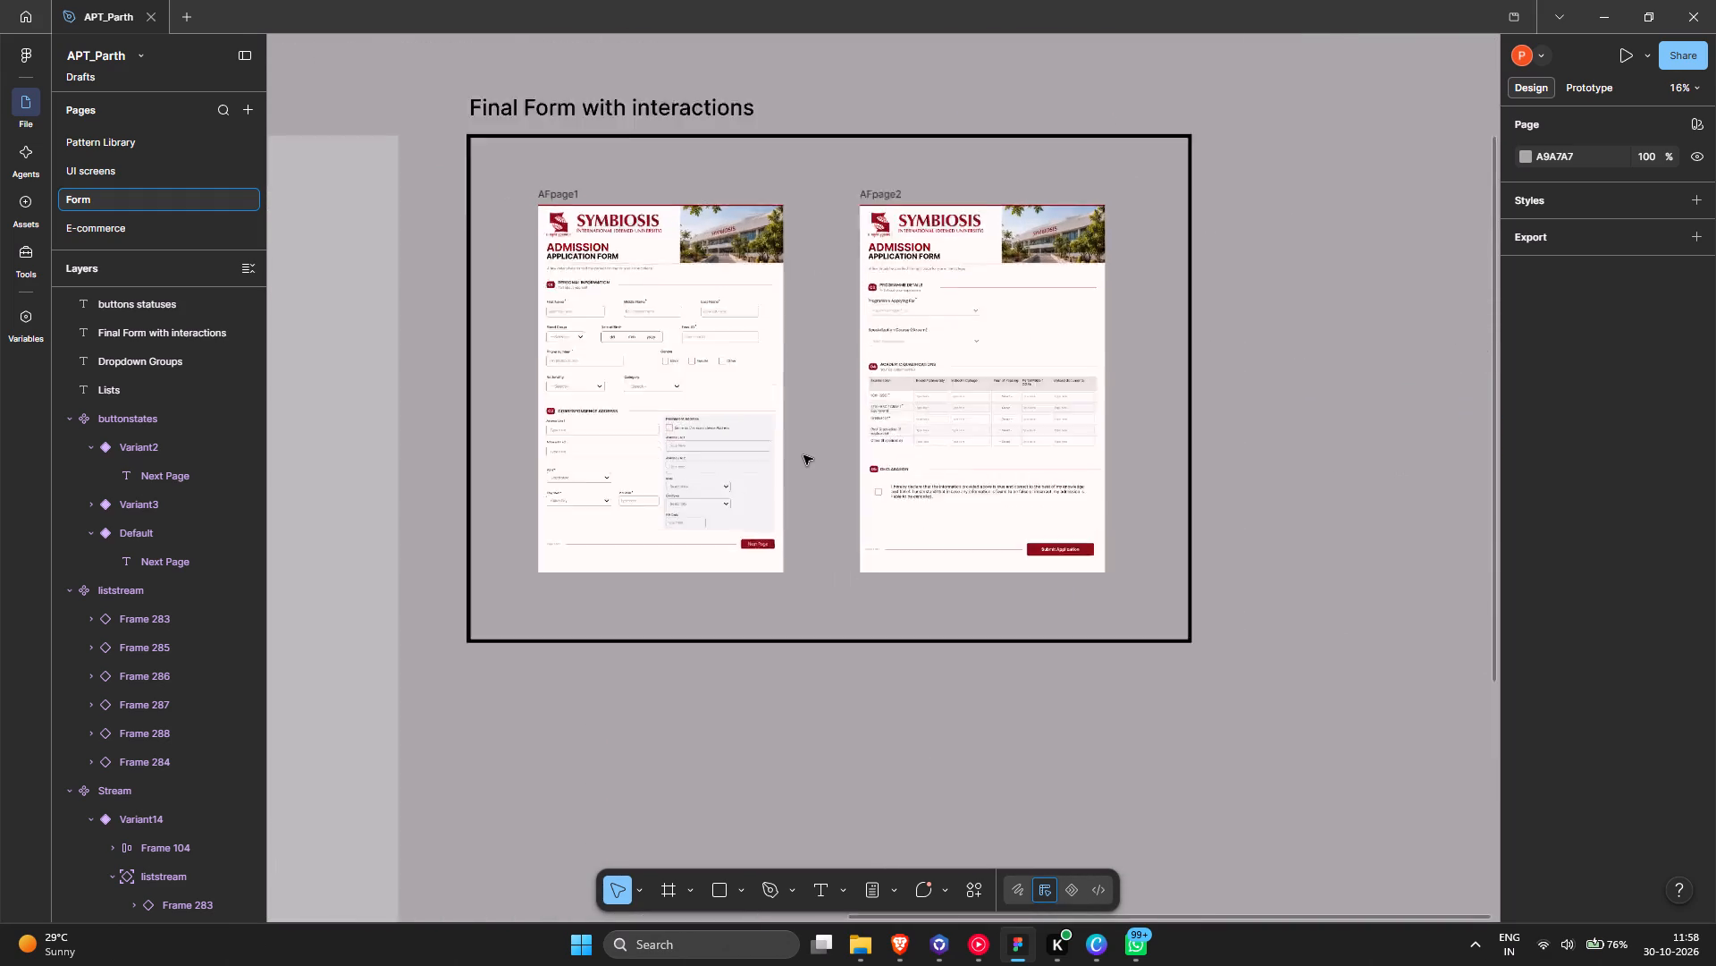
pyautogui.keyDown('ctrl'); pyautogui.scroll(2, 803, 455); pyautogui.keyUp('ctrl')
pyautogui.keyDown('ctrl'); pyautogui.scroll(-1, 803, 455); pyautogui.keyUp('ctrl')
pyautogui.moveTo(817, 456); pyautogui.dragTo(1232, 458, button='middle')
pyautogui.keyDown('ctrl'); pyautogui.scroll(-1, 678, 426); pyautogui.keyUp('ctrl')
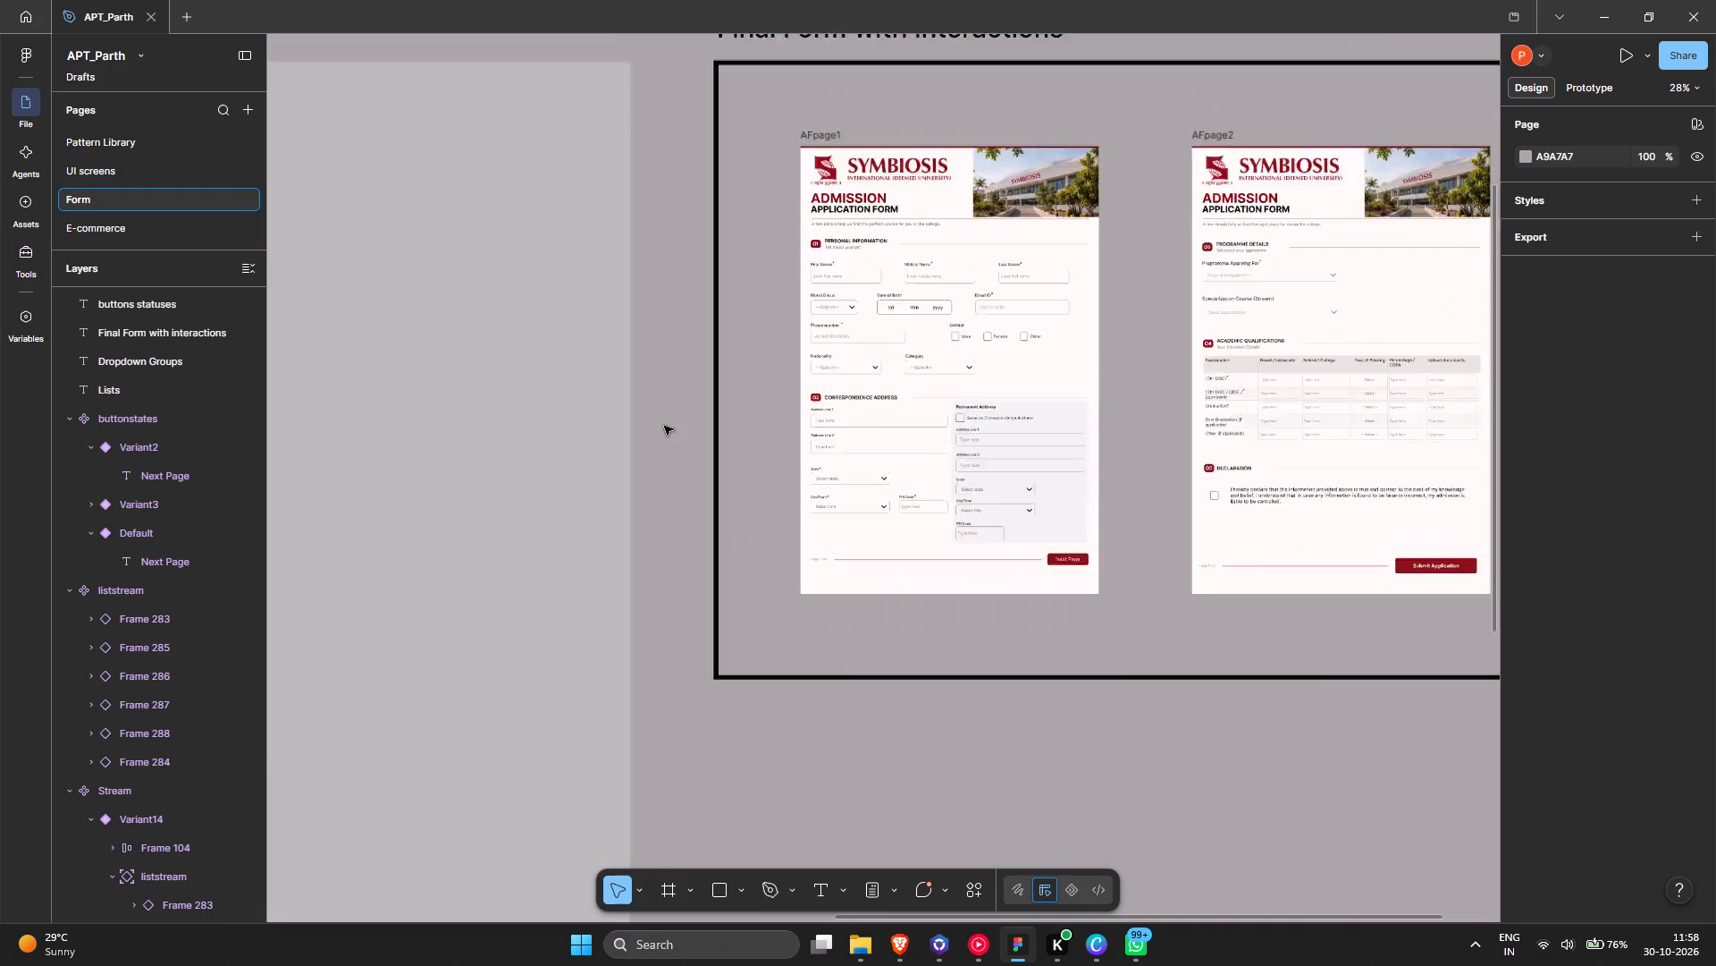
pyautogui.keyDown('ctrl'); pyautogui.scroll(-2, 664, 426); pyautogui.keyUp('ctrl')
# Open the file's variables and delete the cart, Ediable Inputs (AM Design) and Products collections.
pyautogui.click(20, 312)
pyautogui.scroll(-5, 723, 267)
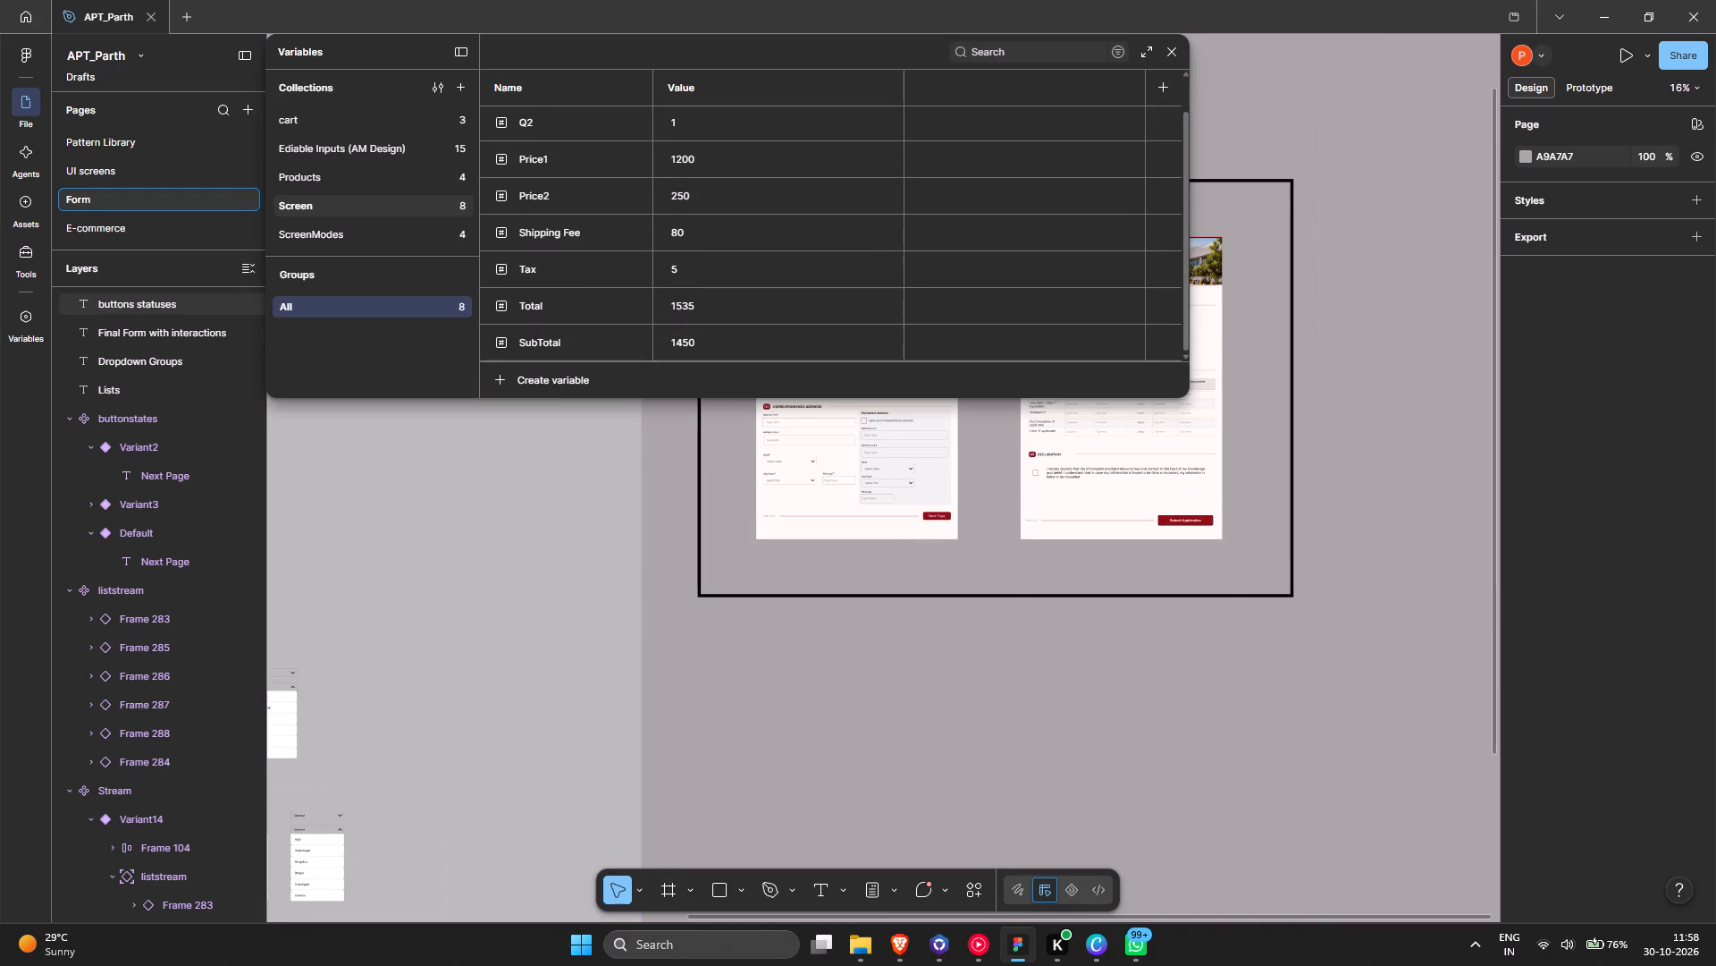
pyautogui.click(334, 139)
pyautogui.click(330, 125)
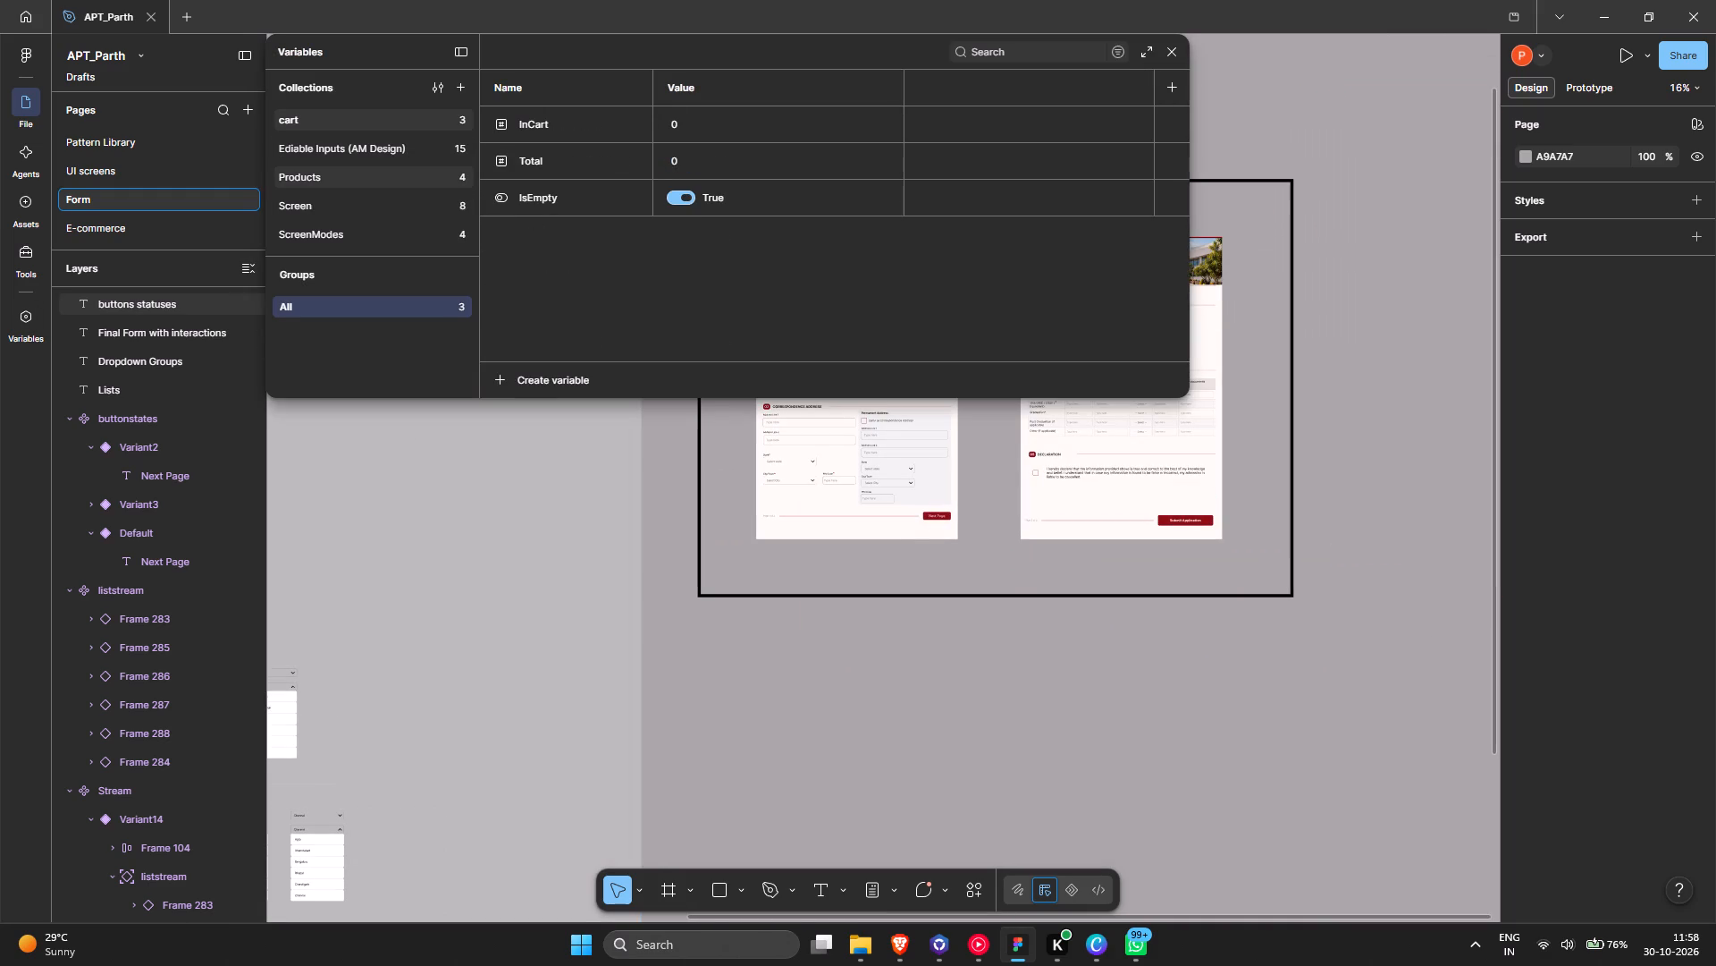
pyautogui.rightClick(472, 120)
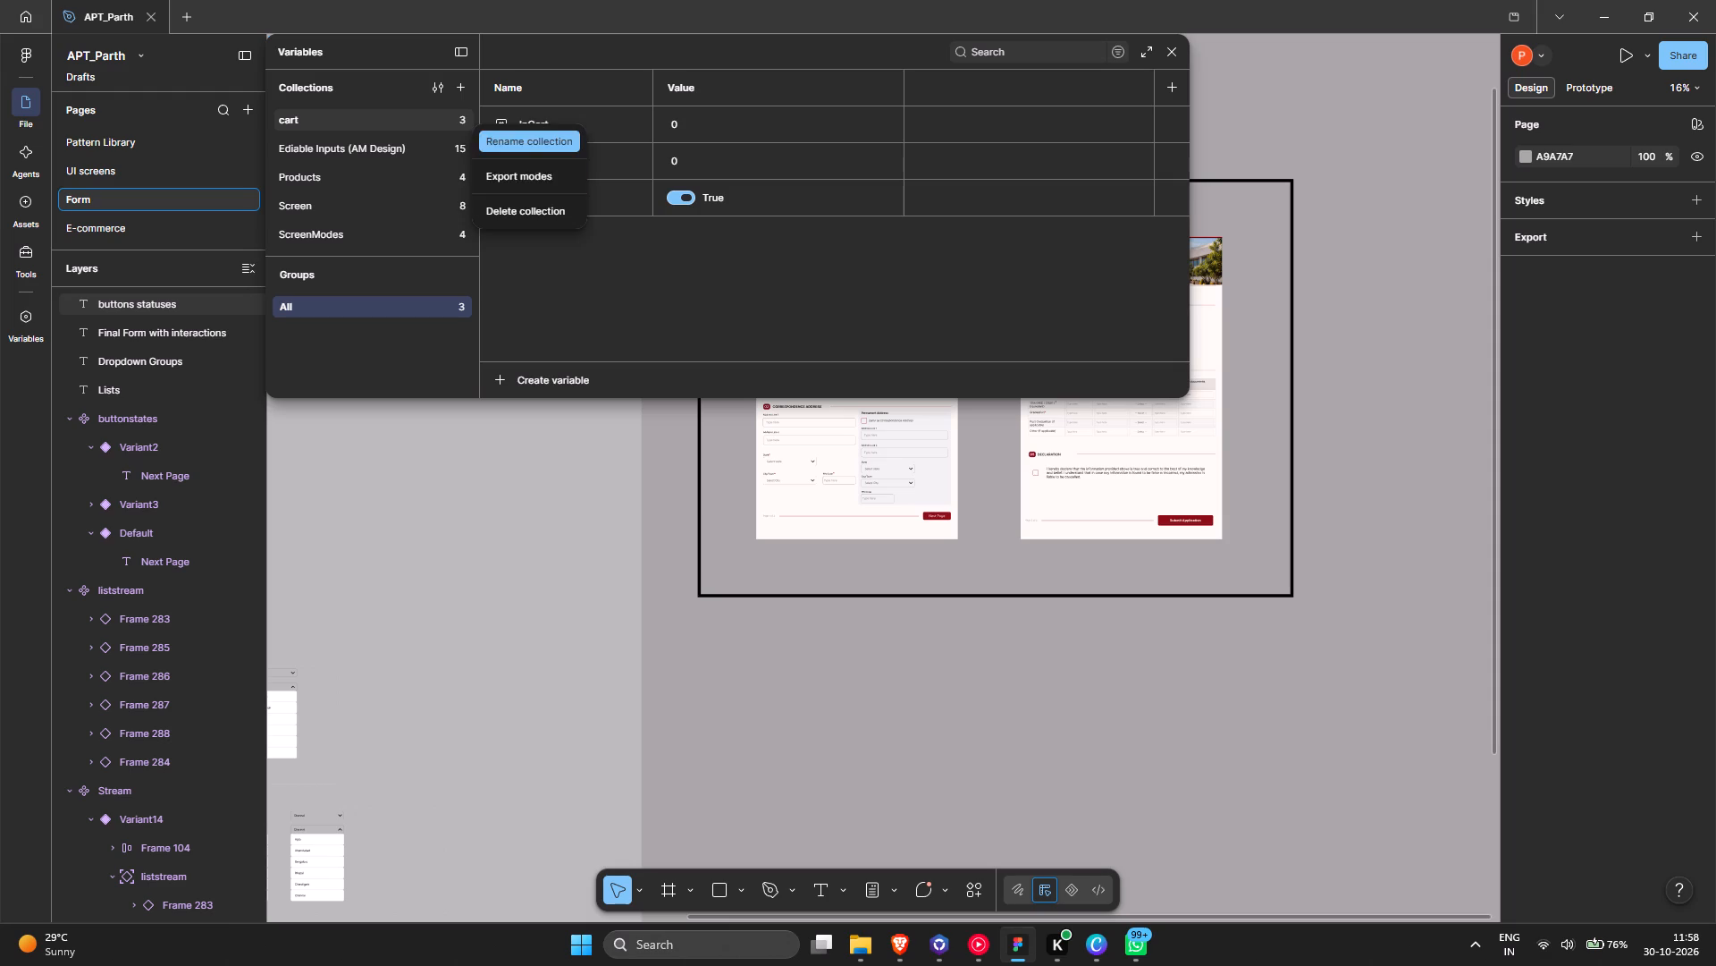
pyautogui.click(504, 218)
pyautogui.rightClick(424, 124)
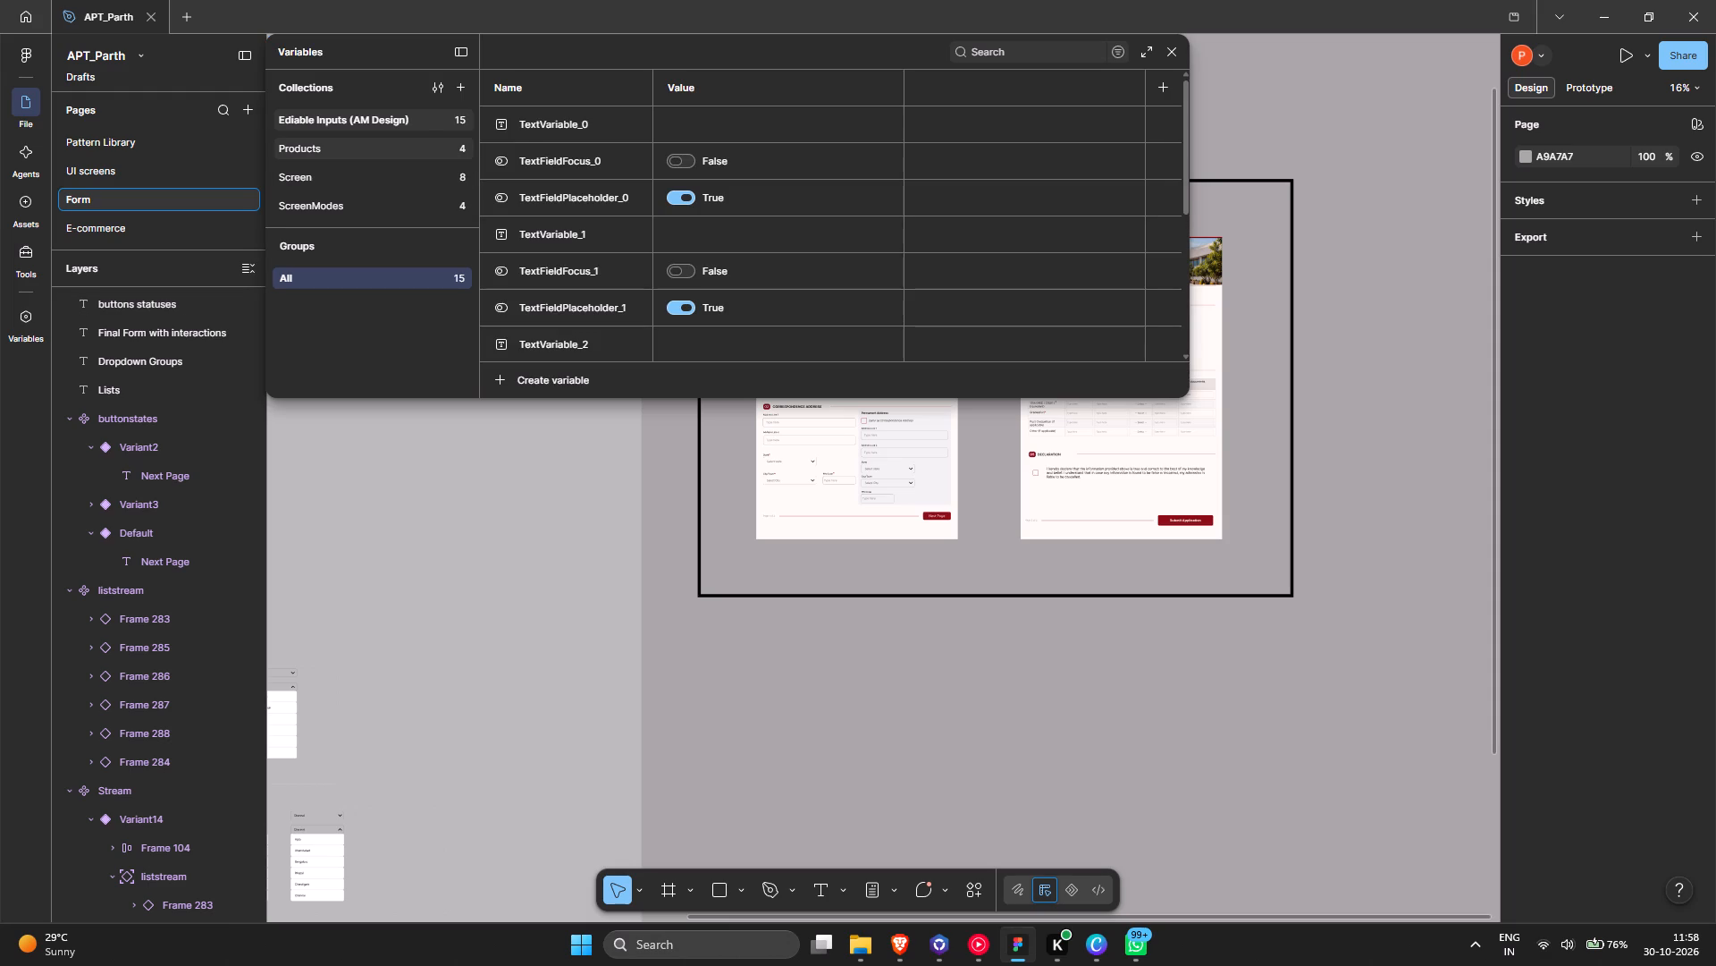
pyautogui.click(481, 212)
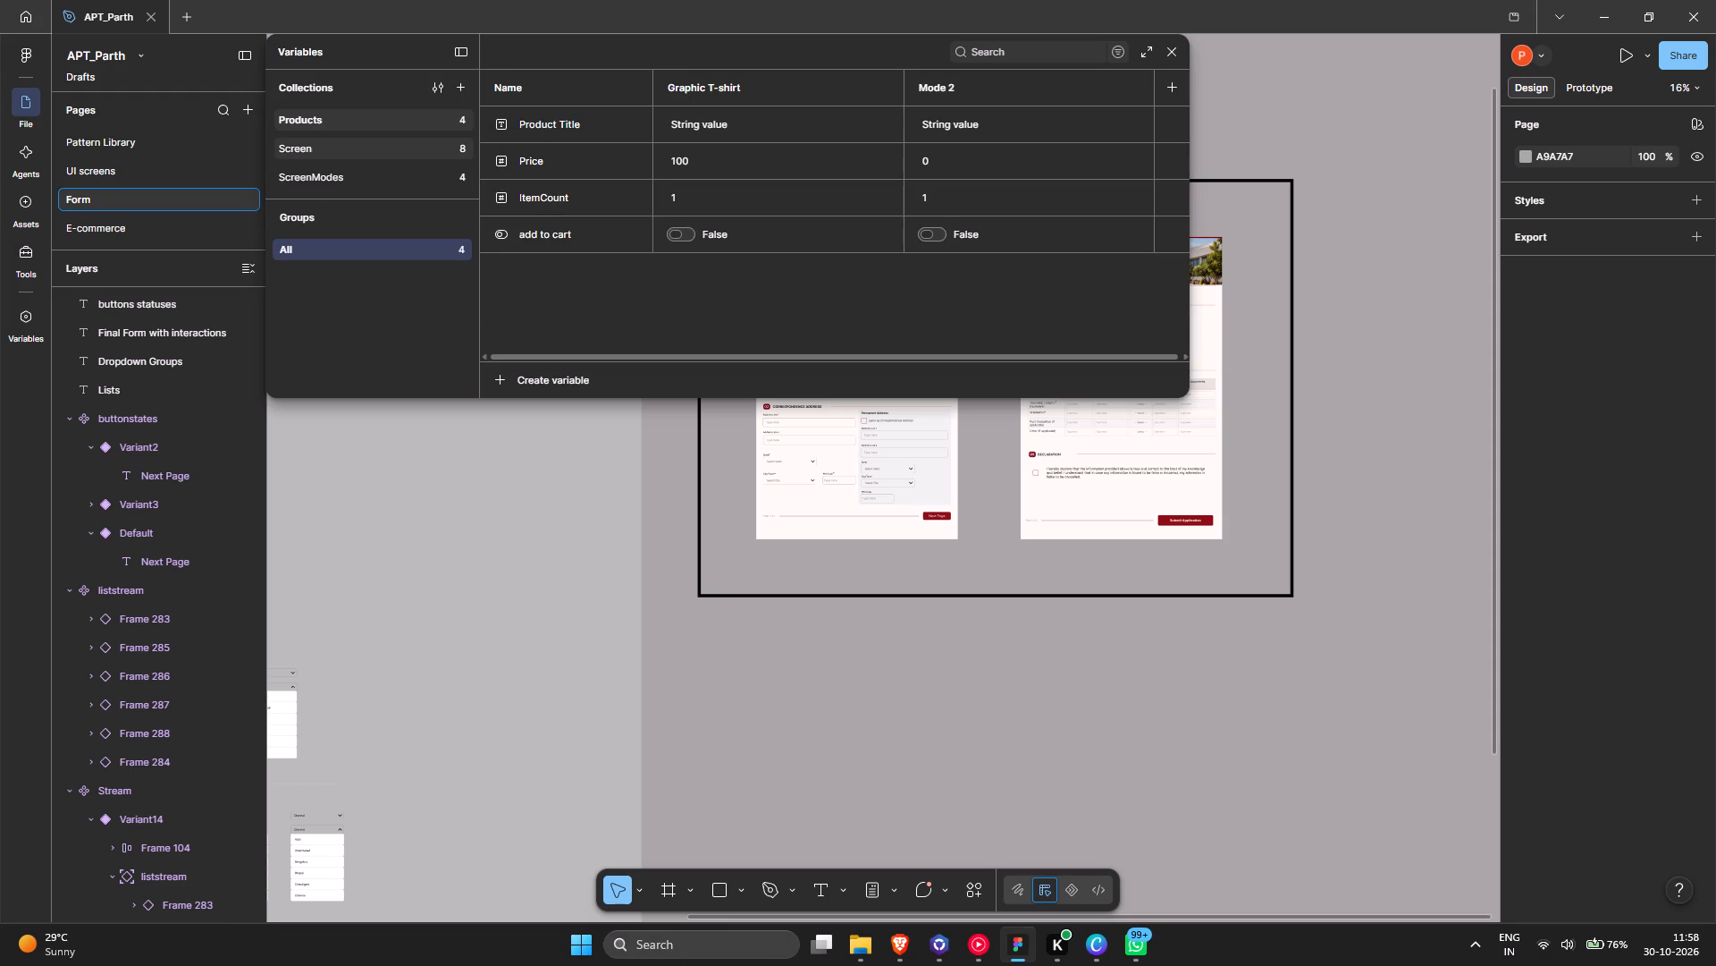
pyautogui.click(434, 138)
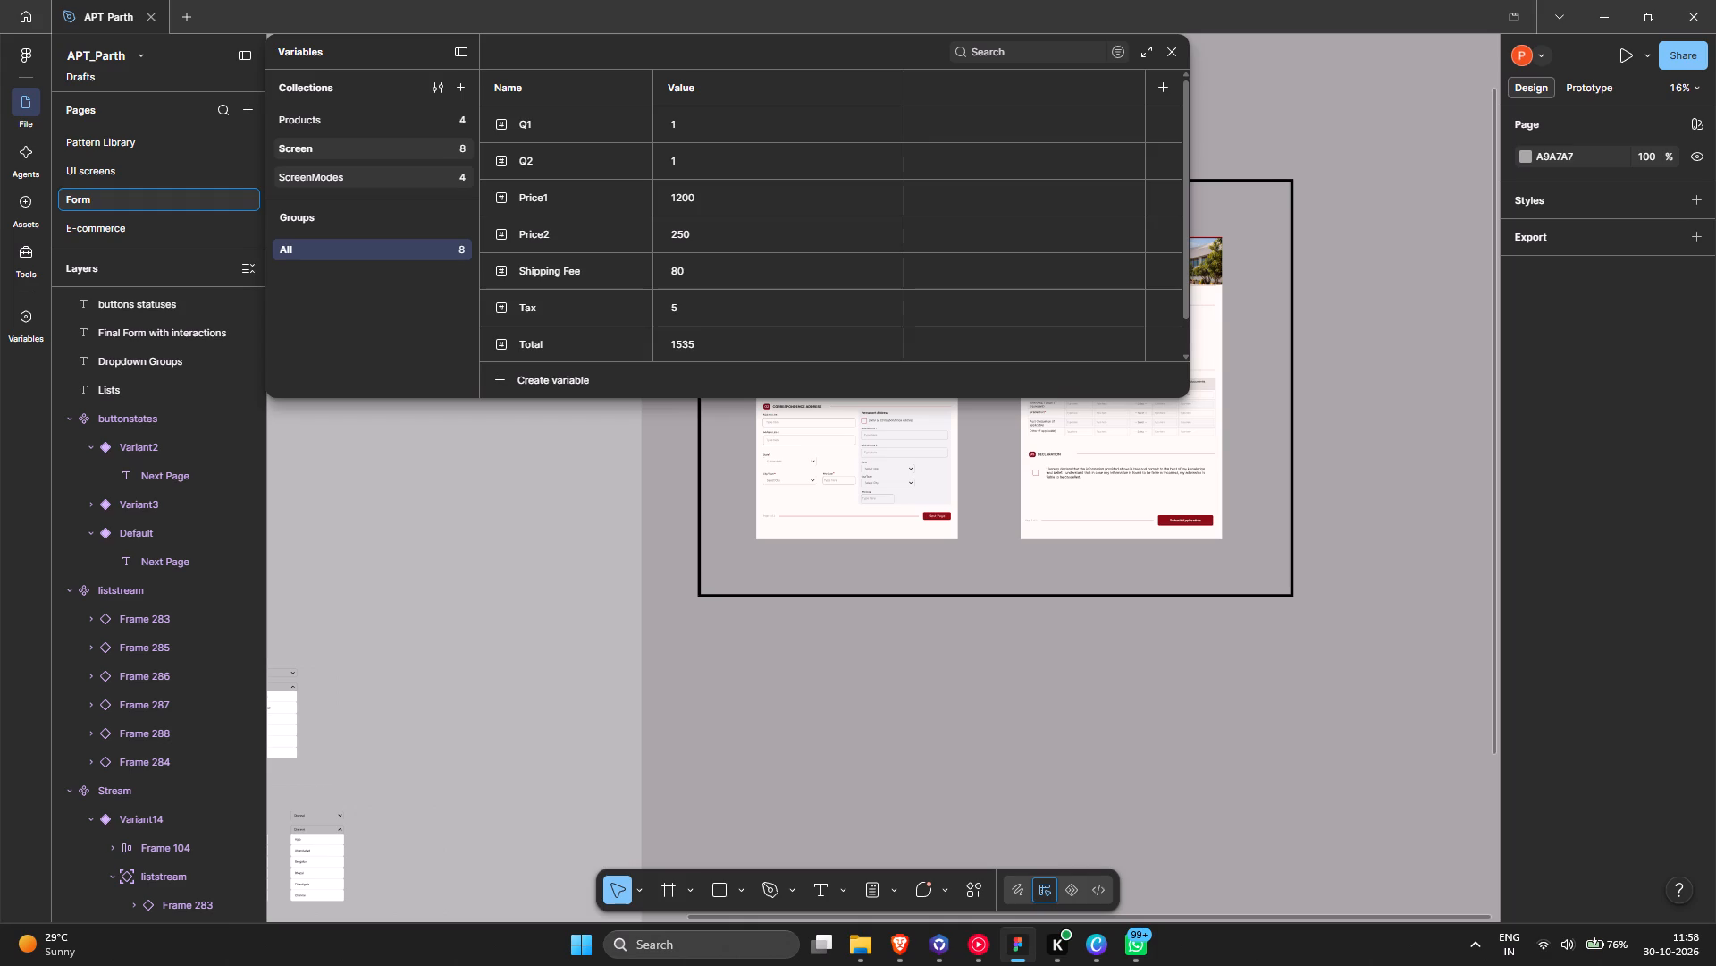
pyautogui.click(428, 182)
pyautogui.click(408, 123)
pyautogui.rightClick(408, 123)
pyautogui.click(488, 208)
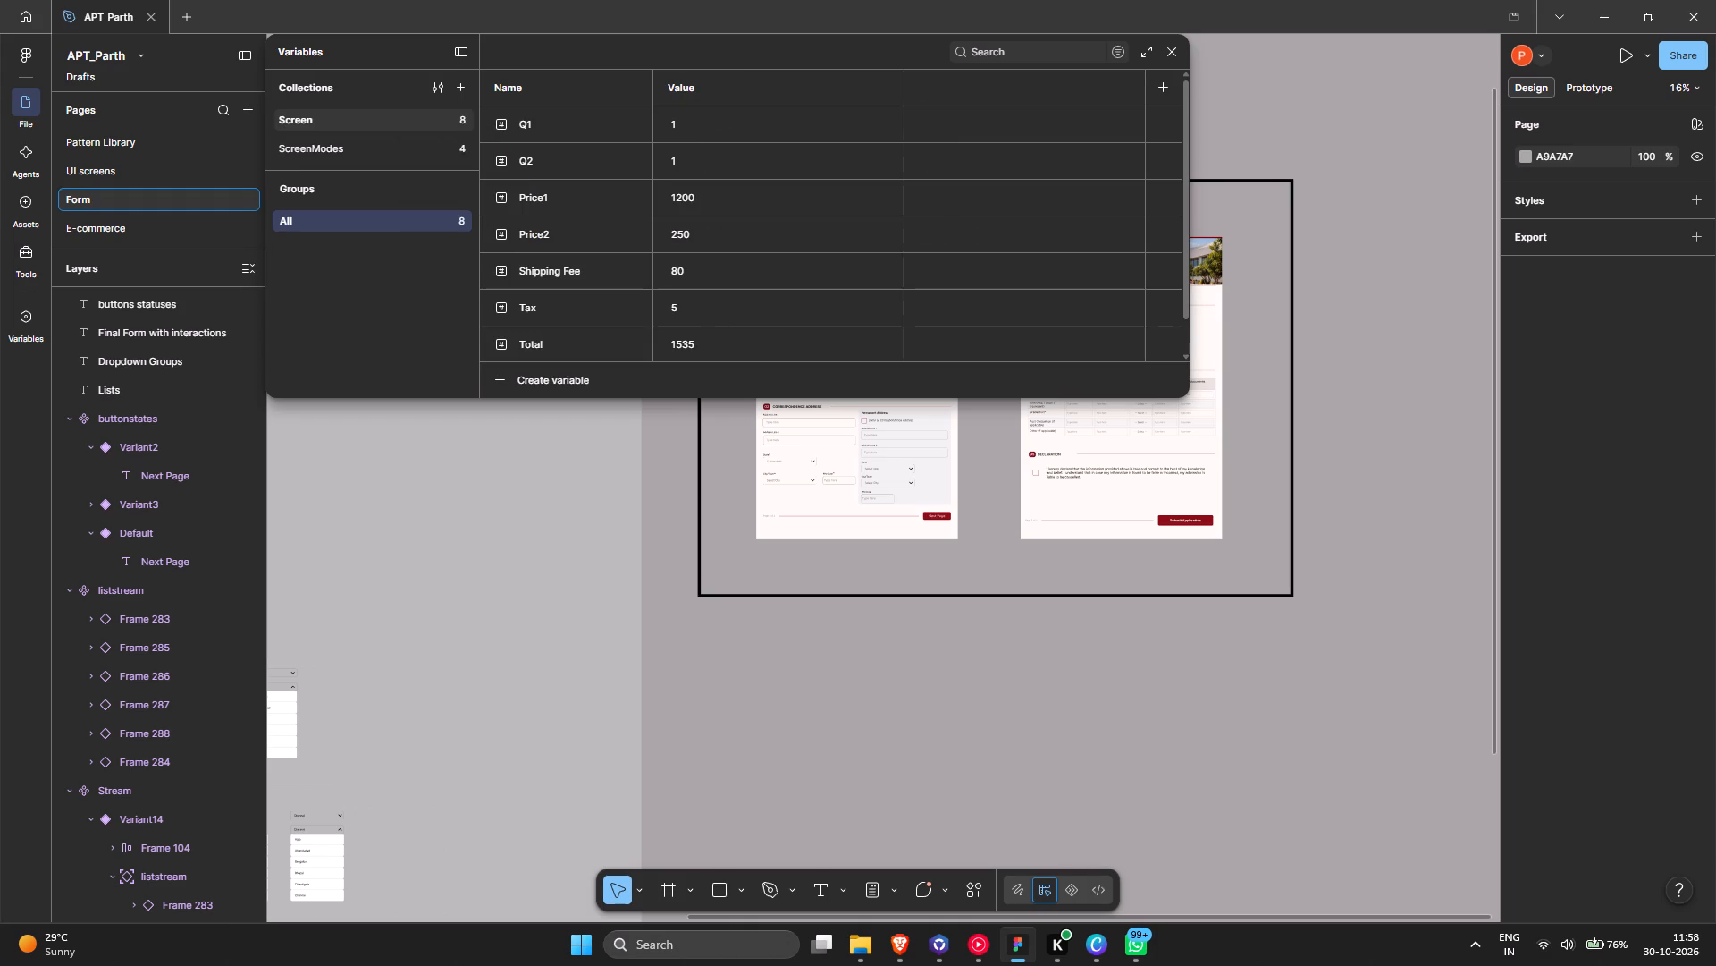
# Check the remaining ScreenModes and Screen variable collections and close the Variables window.
pyautogui.click(366, 226)
pyautogui.click(363, 160)
pyautogui.click(349, 114)
pyautogui.click(355, 574)
pyautogui.click(645, 558)
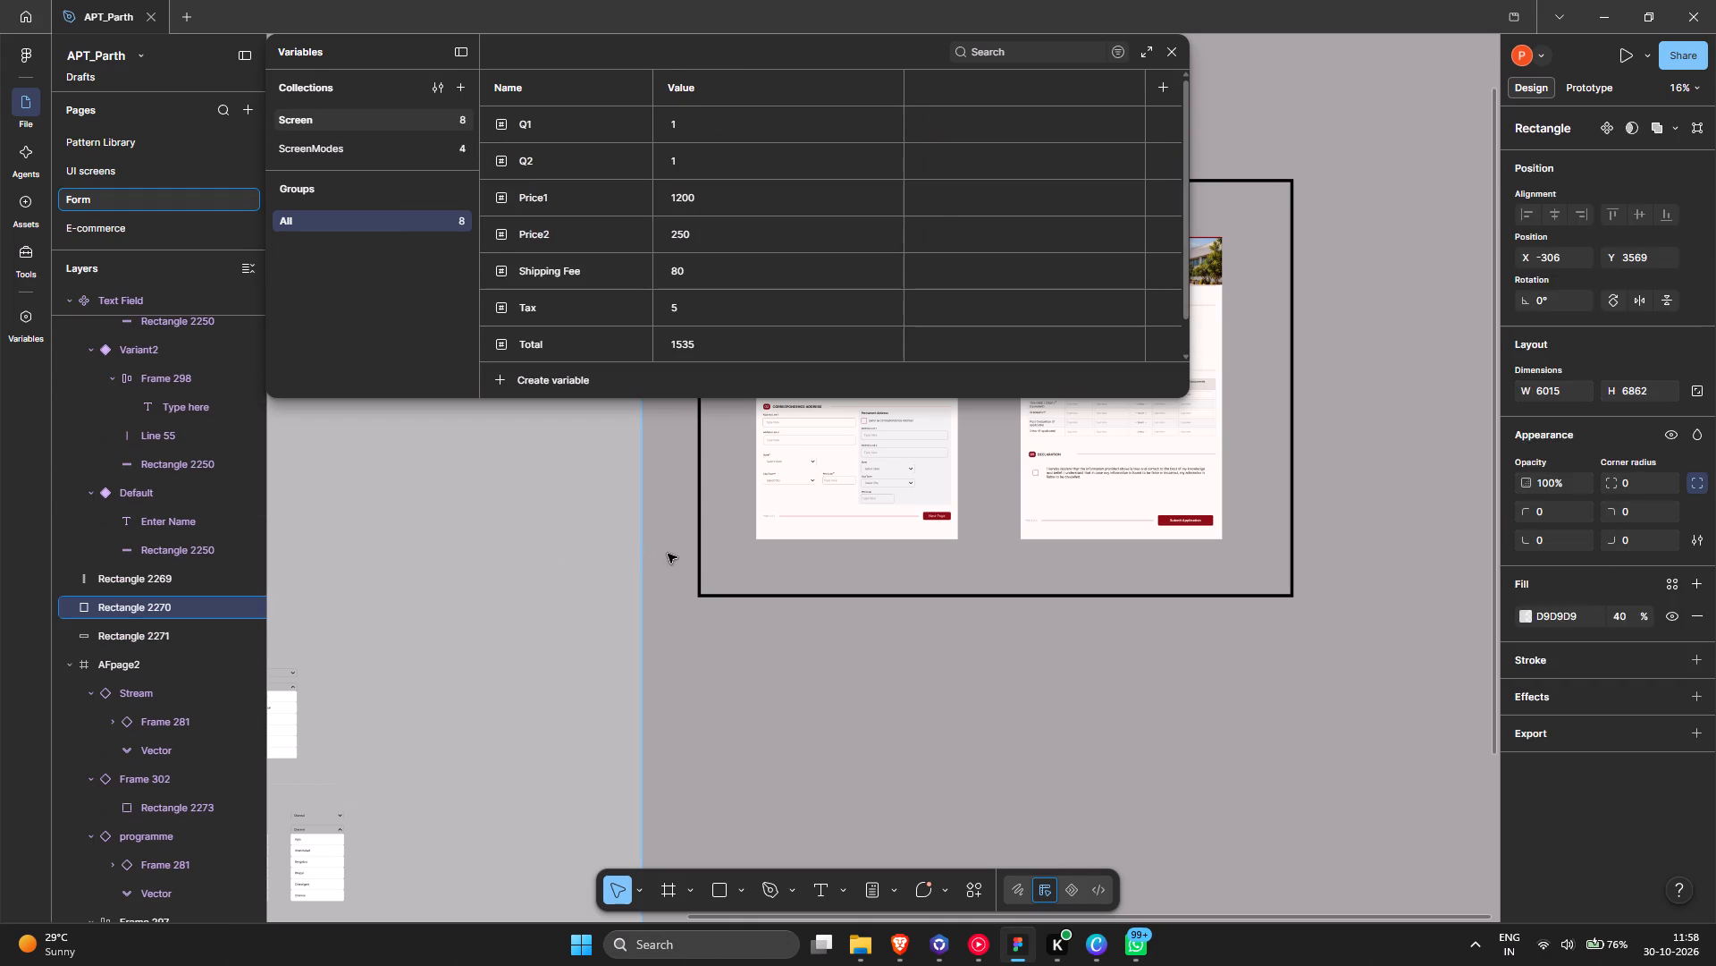
pyautogui.click(668, 554)
pyautogui.click(1174, 54)
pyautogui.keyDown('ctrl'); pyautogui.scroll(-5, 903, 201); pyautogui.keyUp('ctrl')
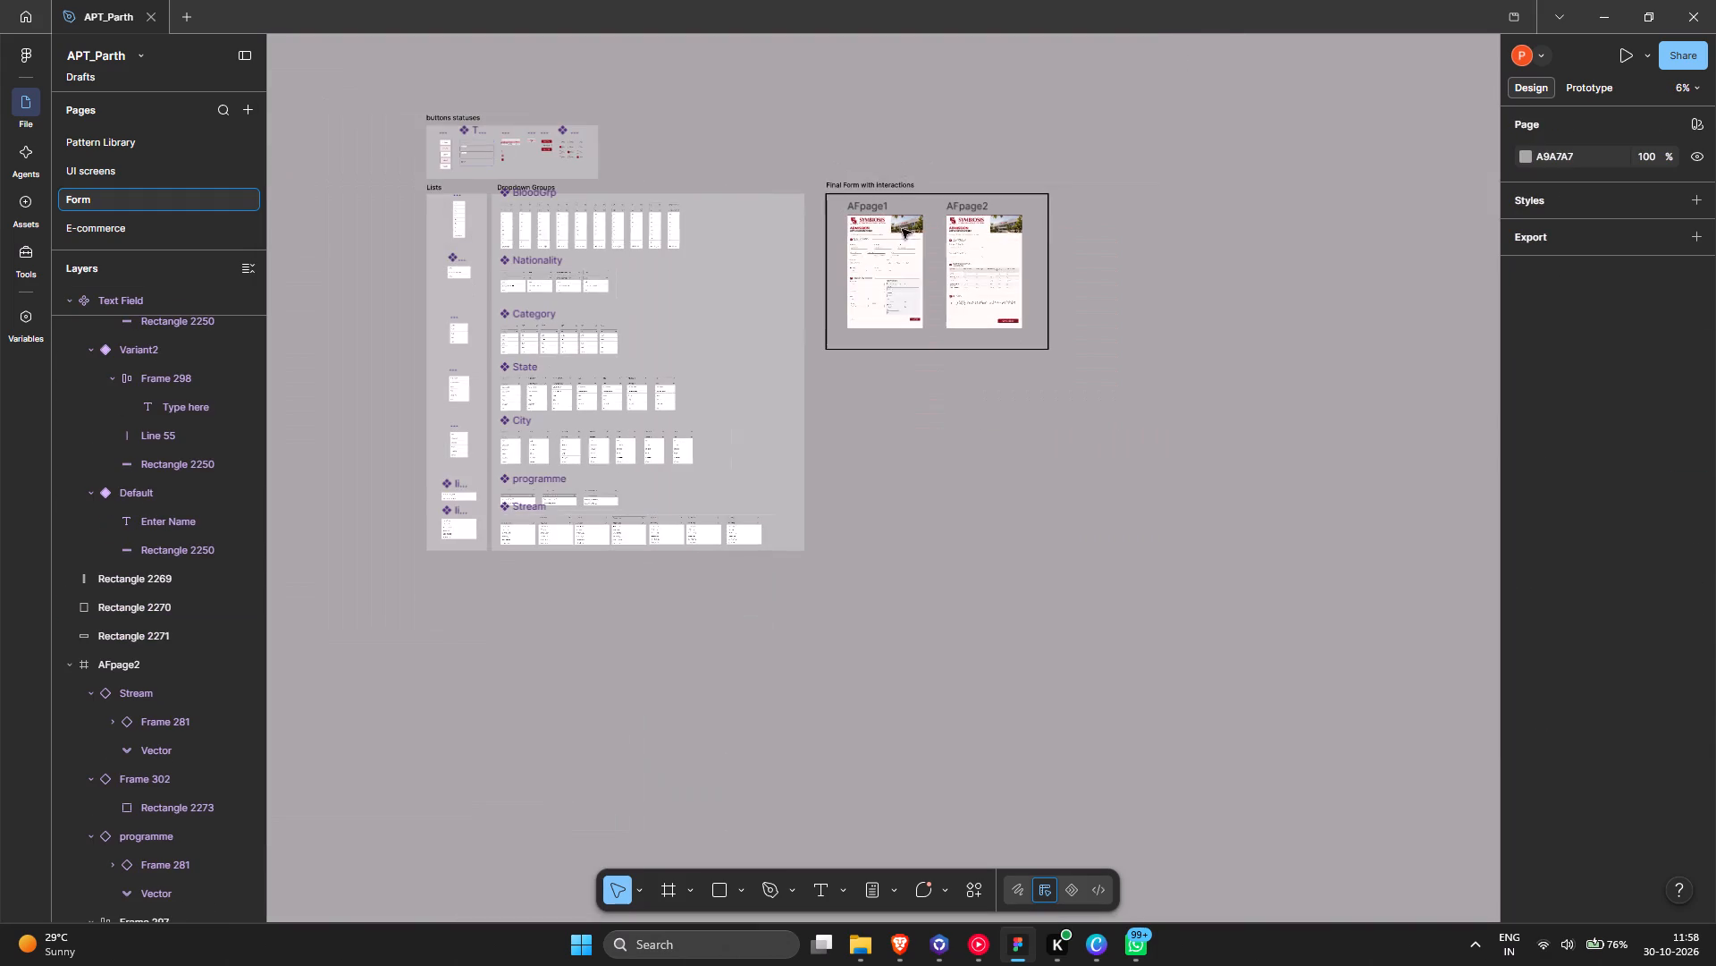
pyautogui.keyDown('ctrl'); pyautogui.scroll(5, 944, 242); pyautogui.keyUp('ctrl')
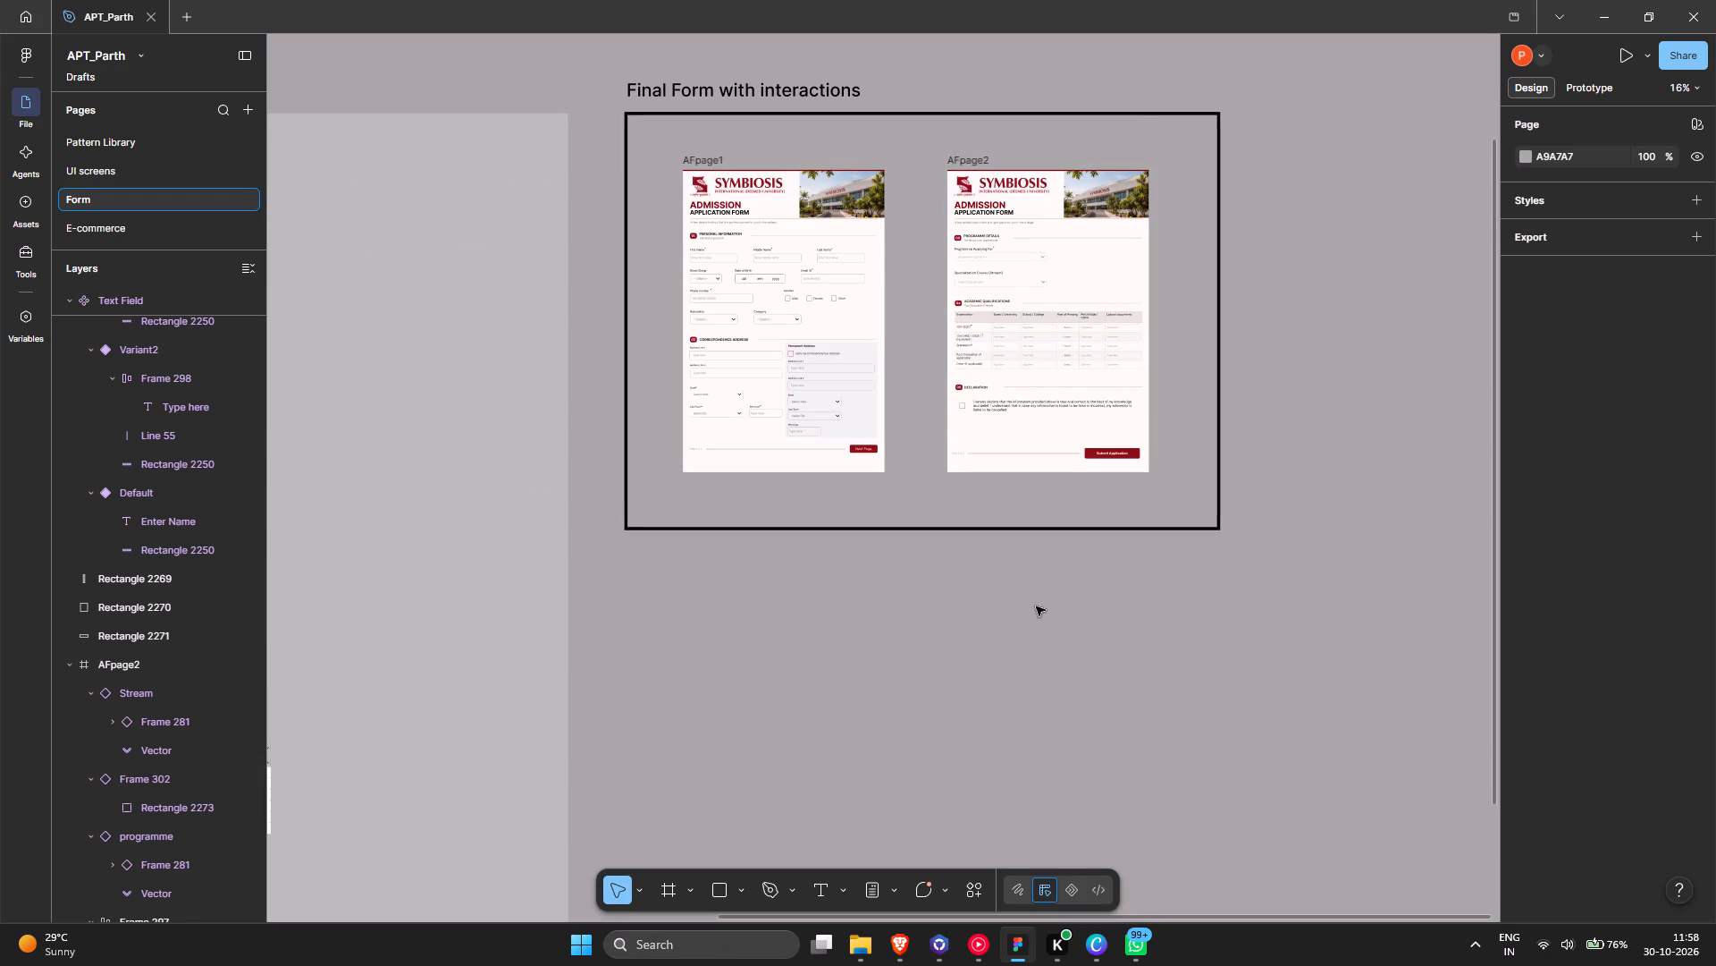
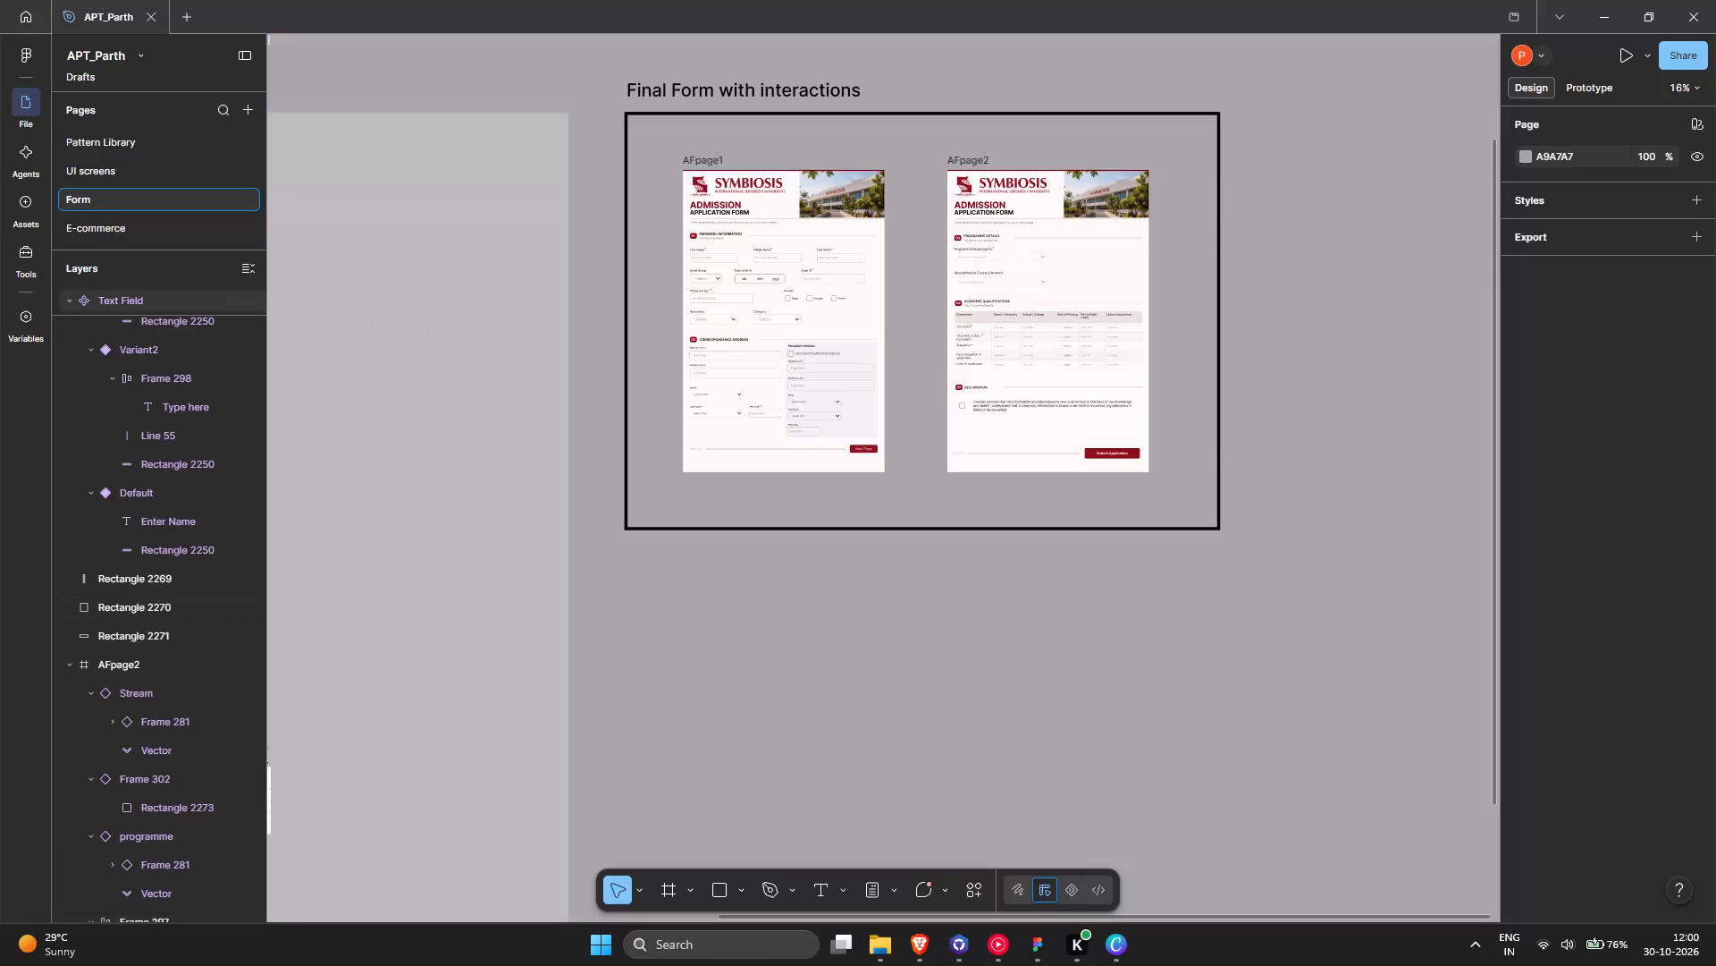
# Switch to the file's E-commerce page with the high-fidelity checkout screen.
pyautogui.click(147, 225)
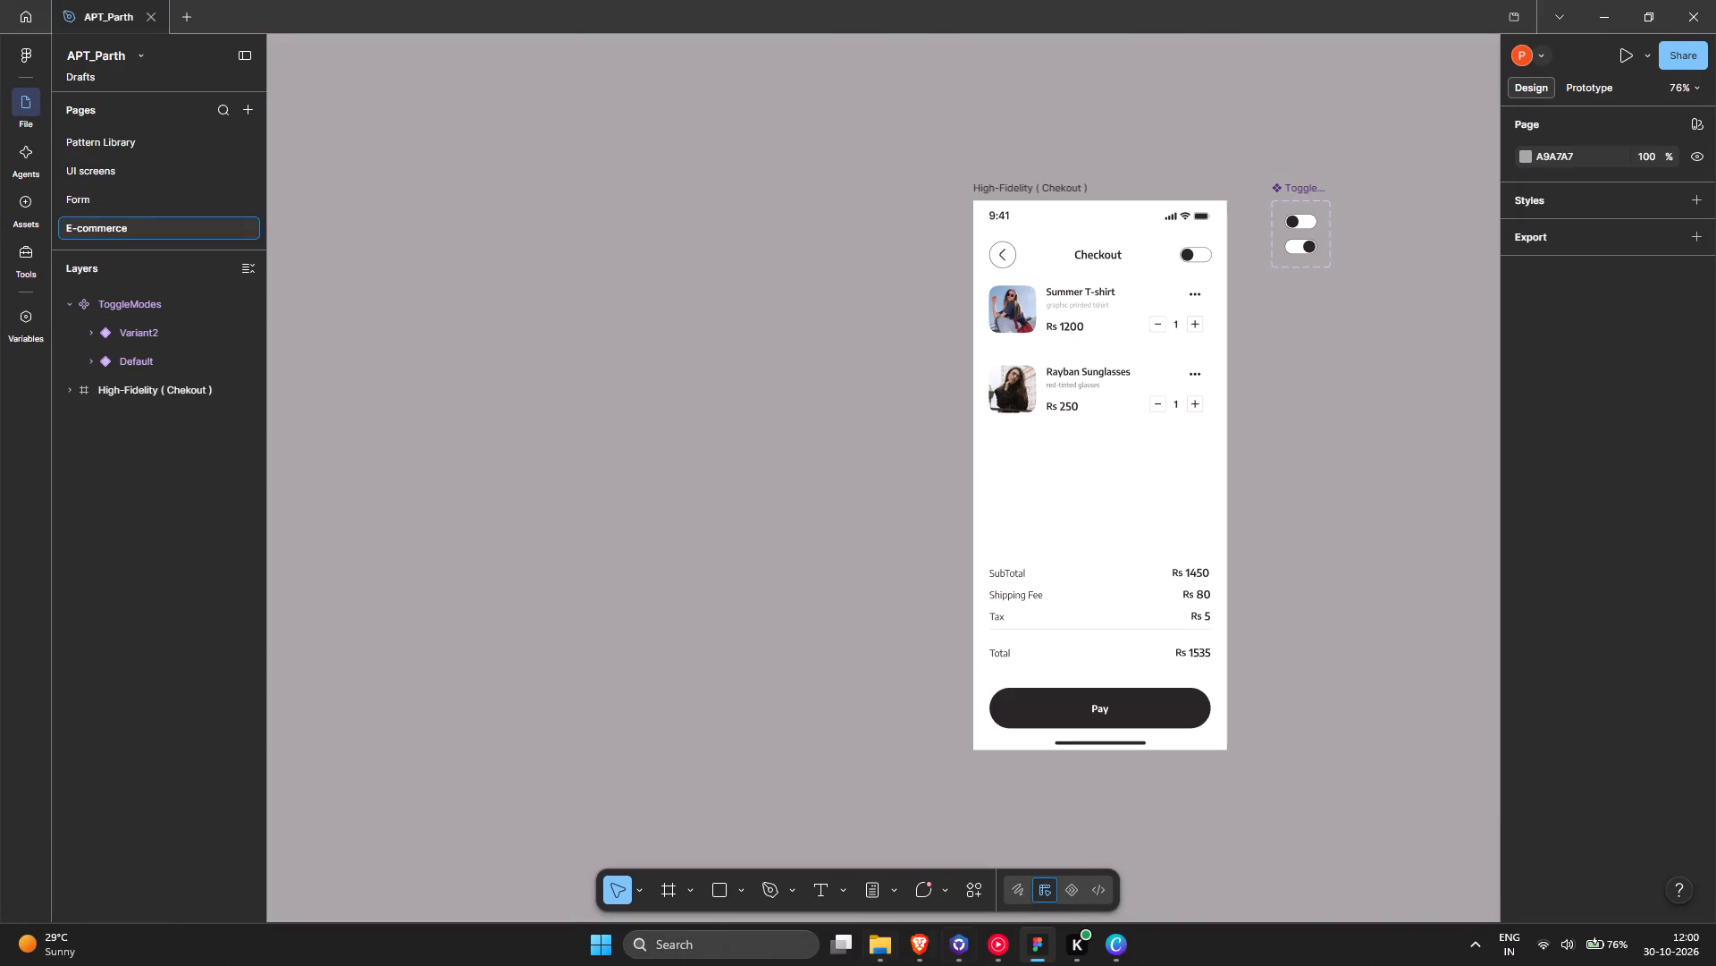
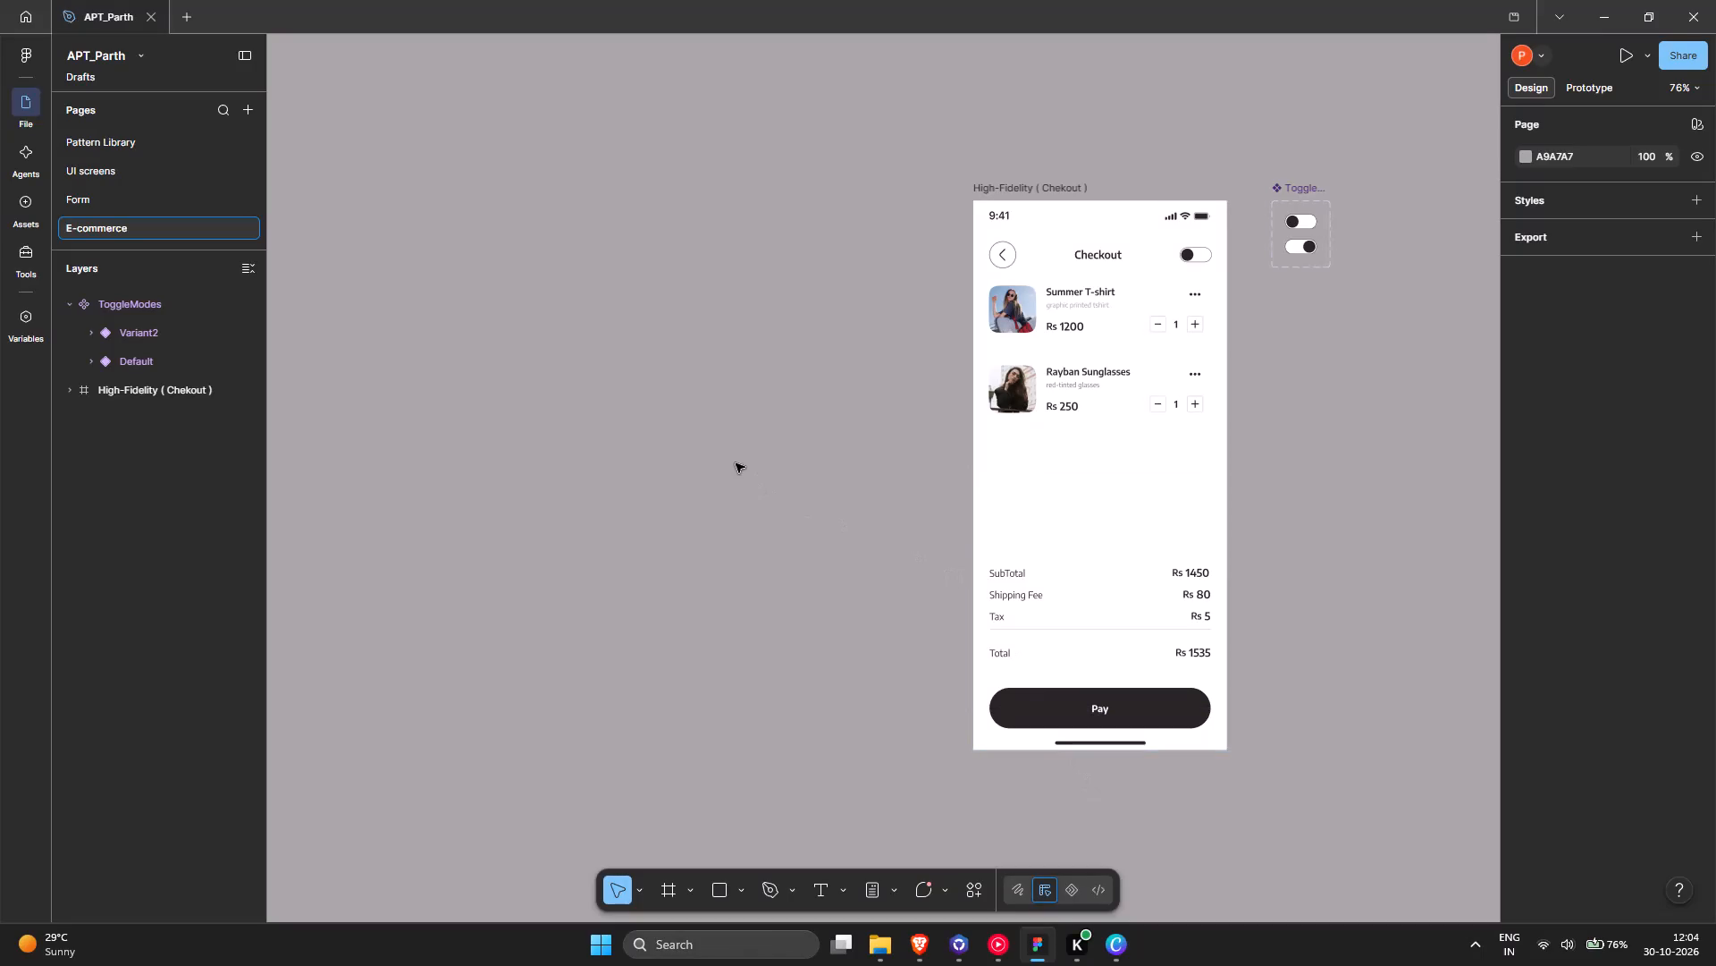
# Switch to the Canva presentation and duplicate slide 10, the A3 ATM UI Screens slide.
pyautogui.click(1115, 951)
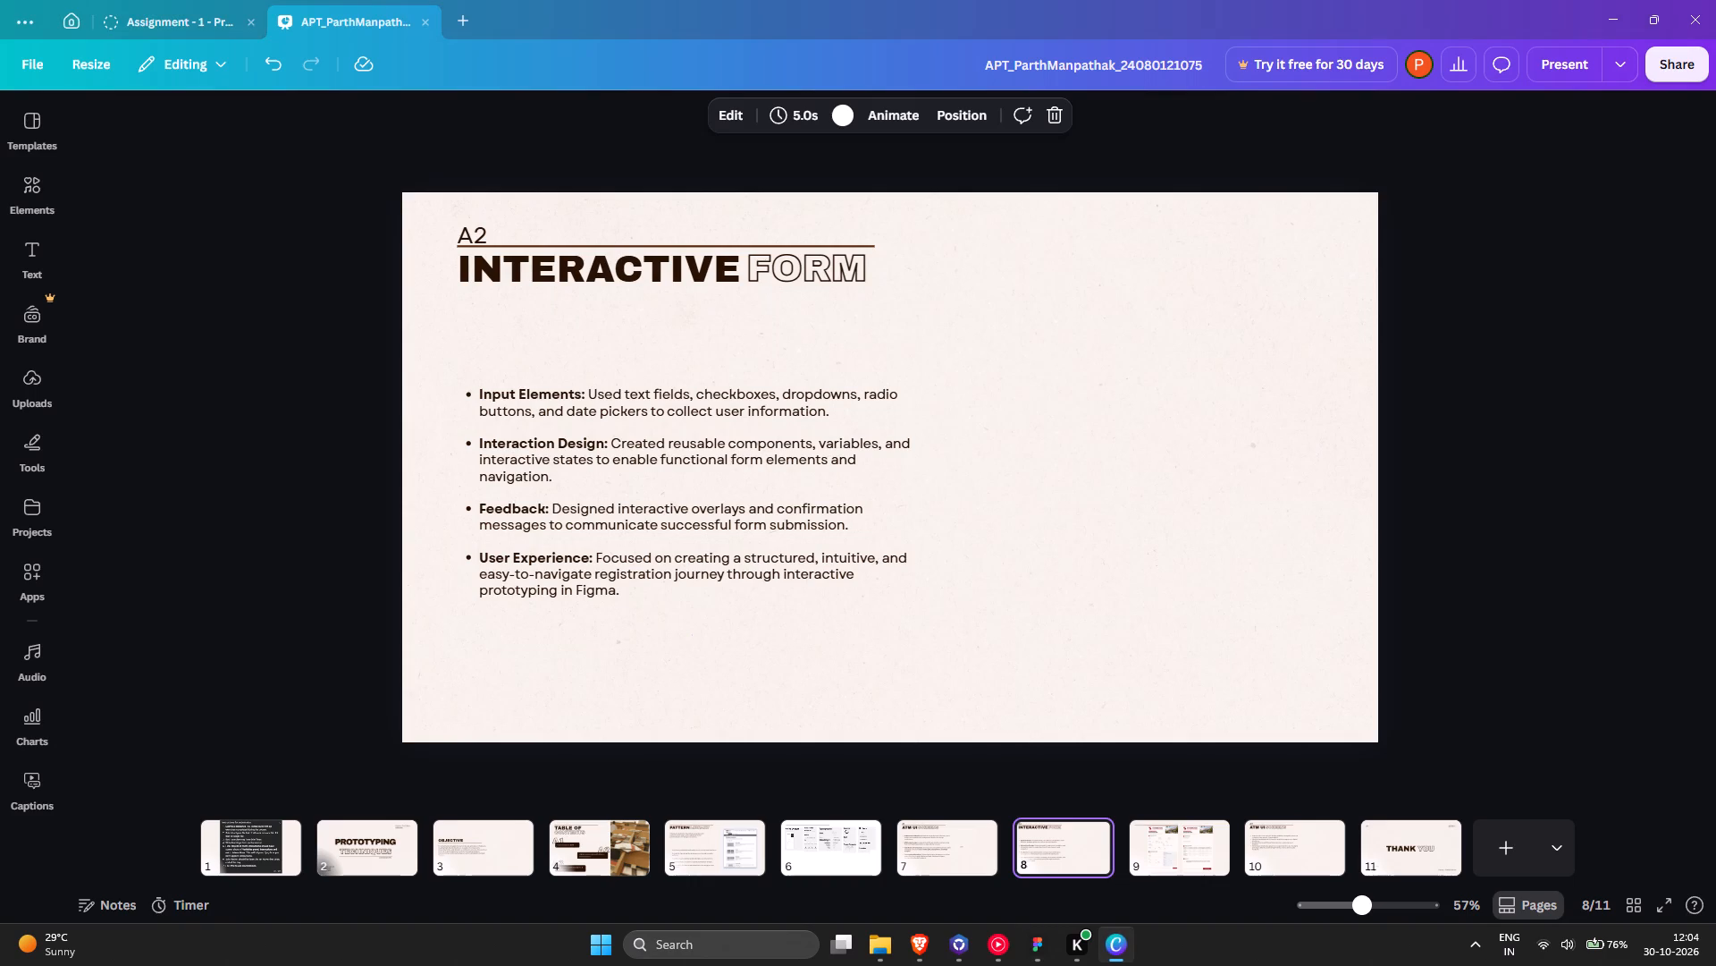
pyautogui.click(1151, 852)
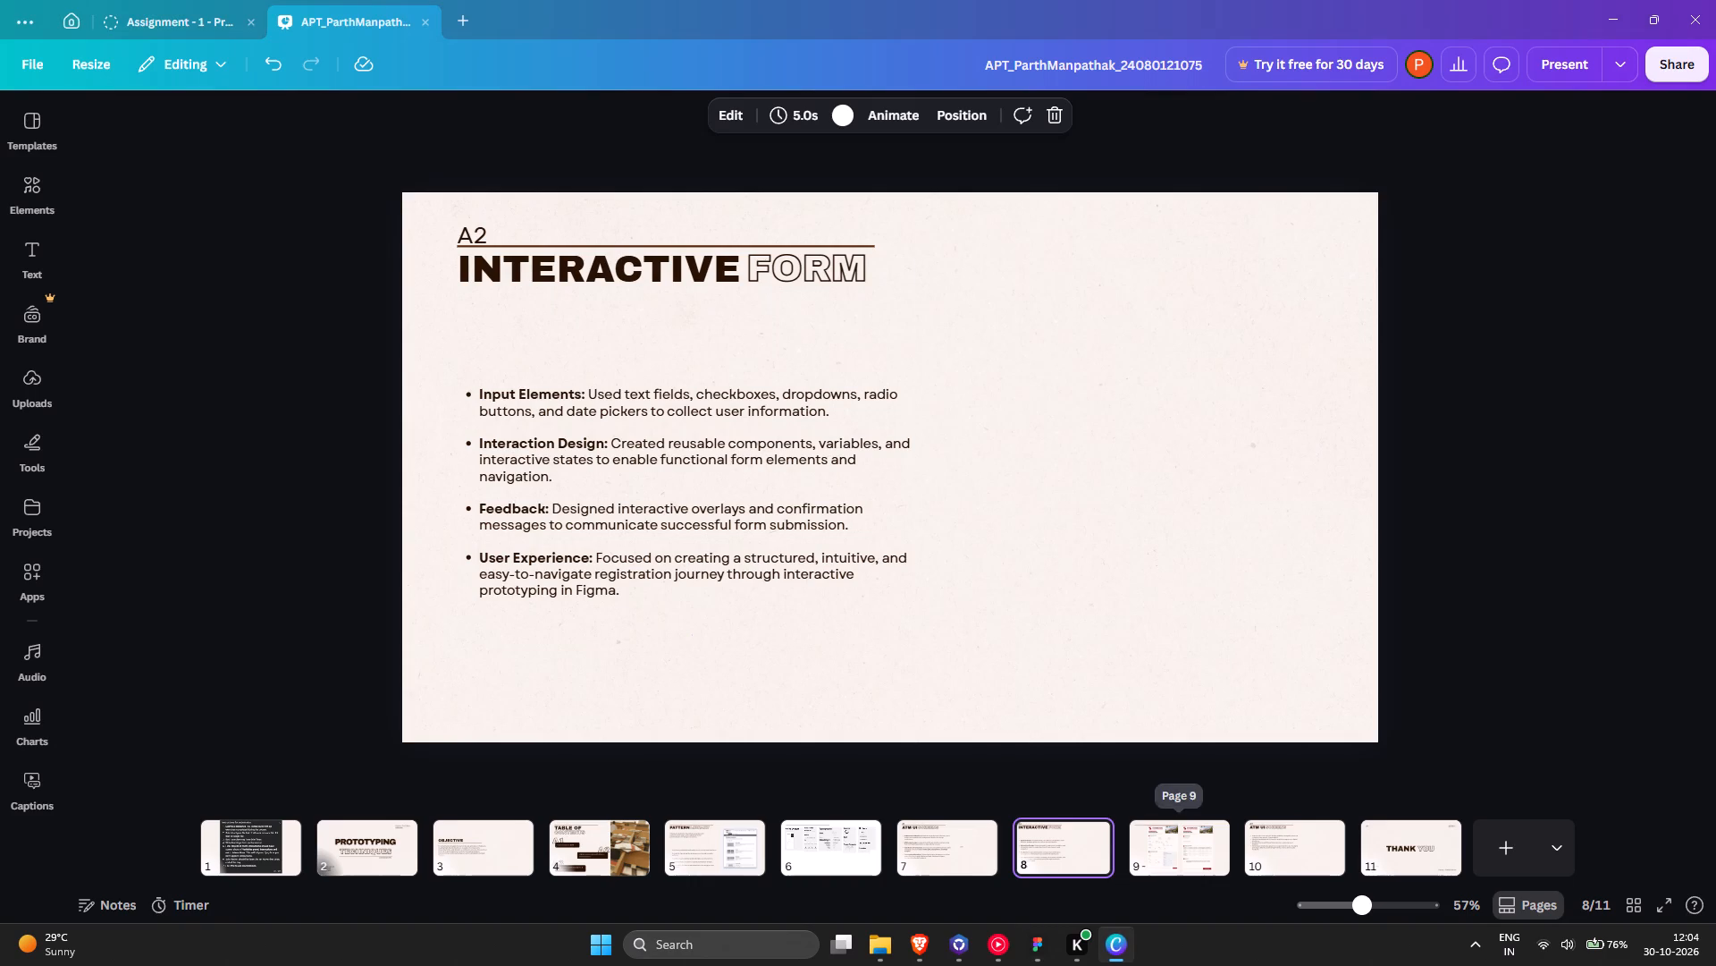
pyautogui.click(1056, 845)
pyautogui.click(1181, 849)
pyautogui.click(1305, 832)
pyautogui.hotkey('ctrl', 'd')
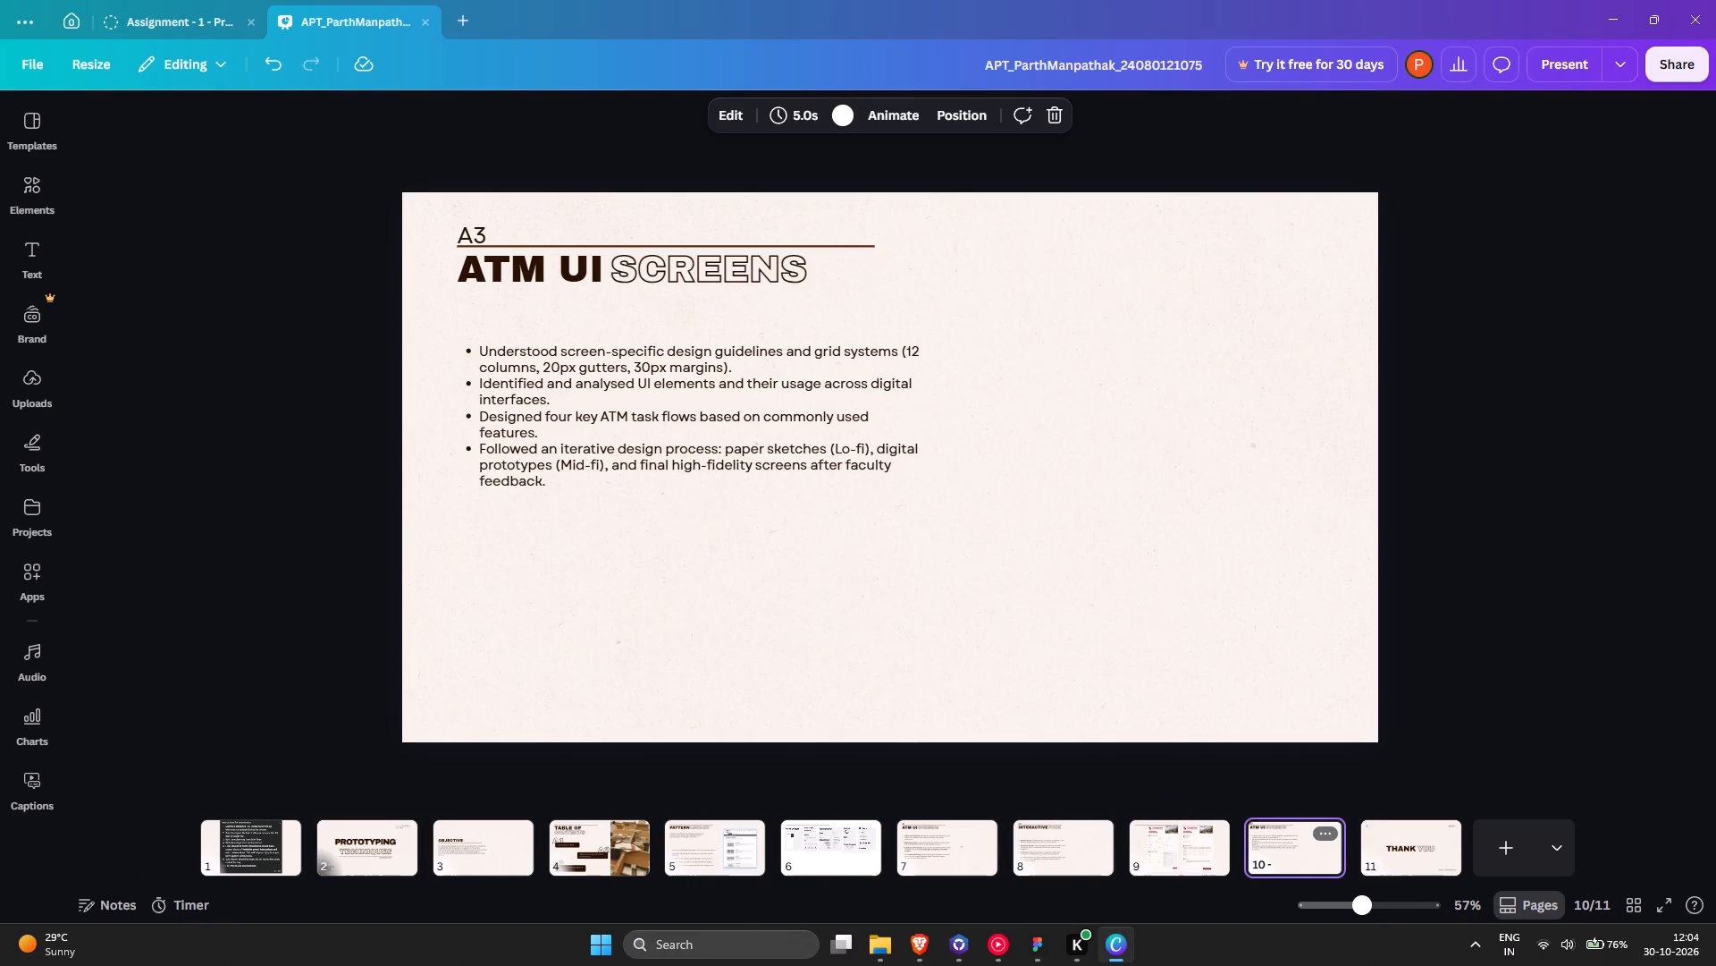
# Delete the bulleted text block from the duplicated slide 11.
pyautogui.click(710, 408)
pyautogui.press('Delete')
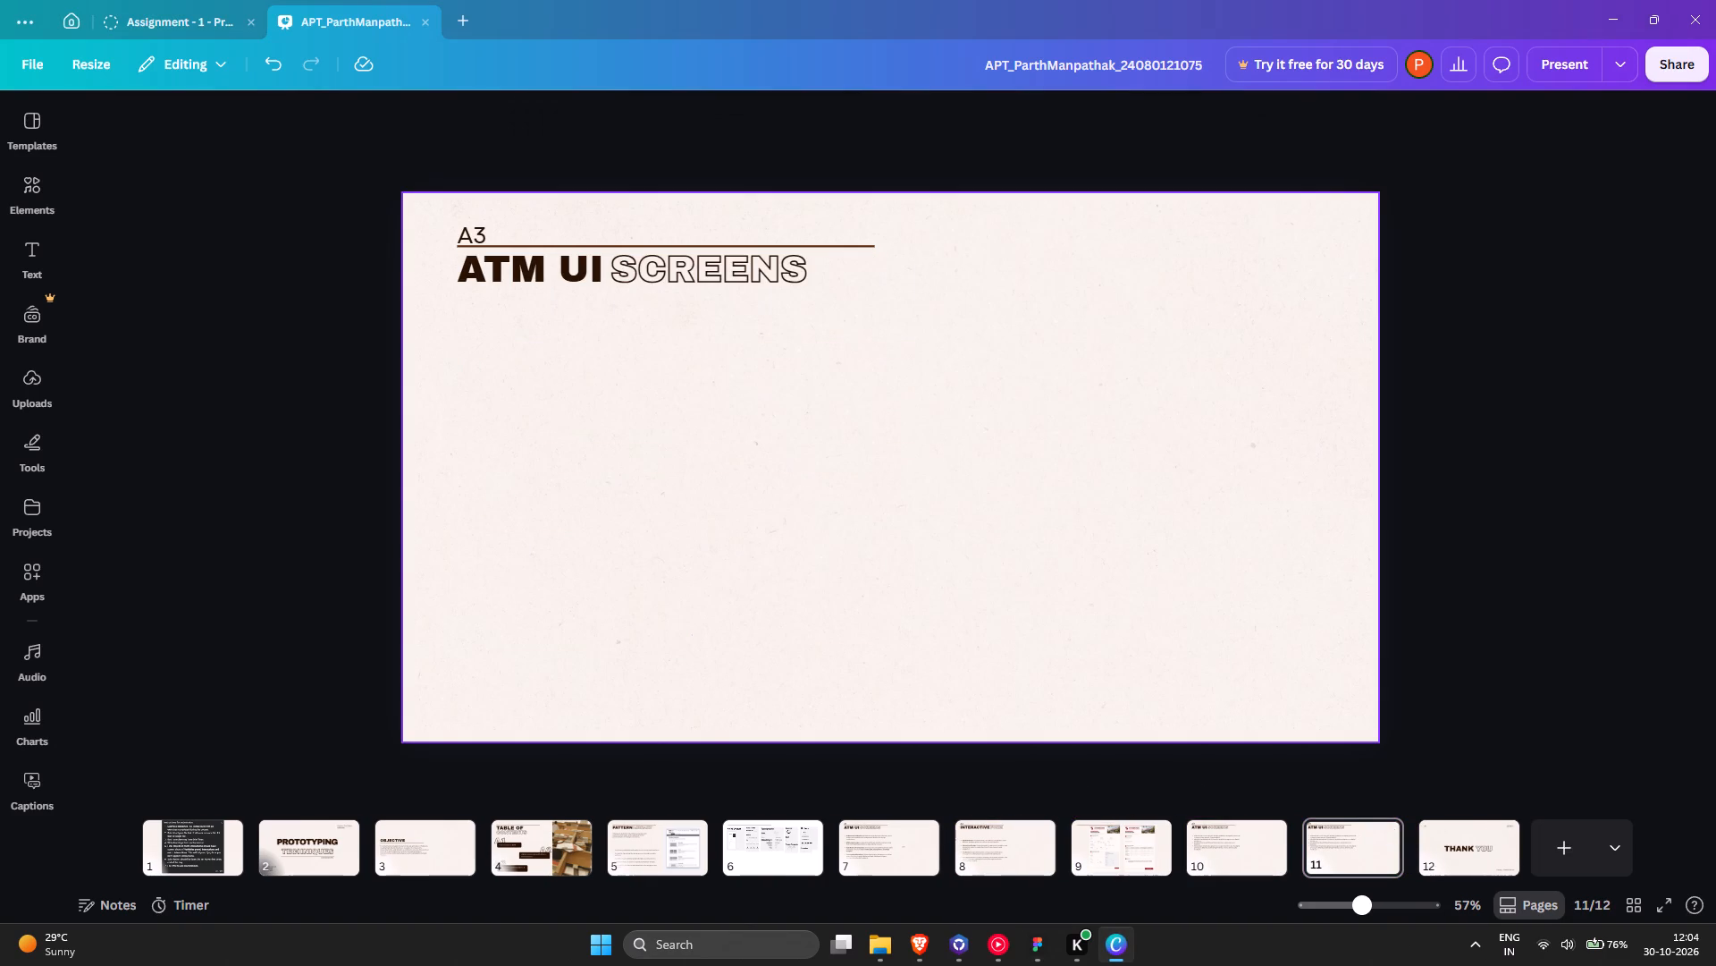
pyautogui.hotkey('ctrl', 'z')
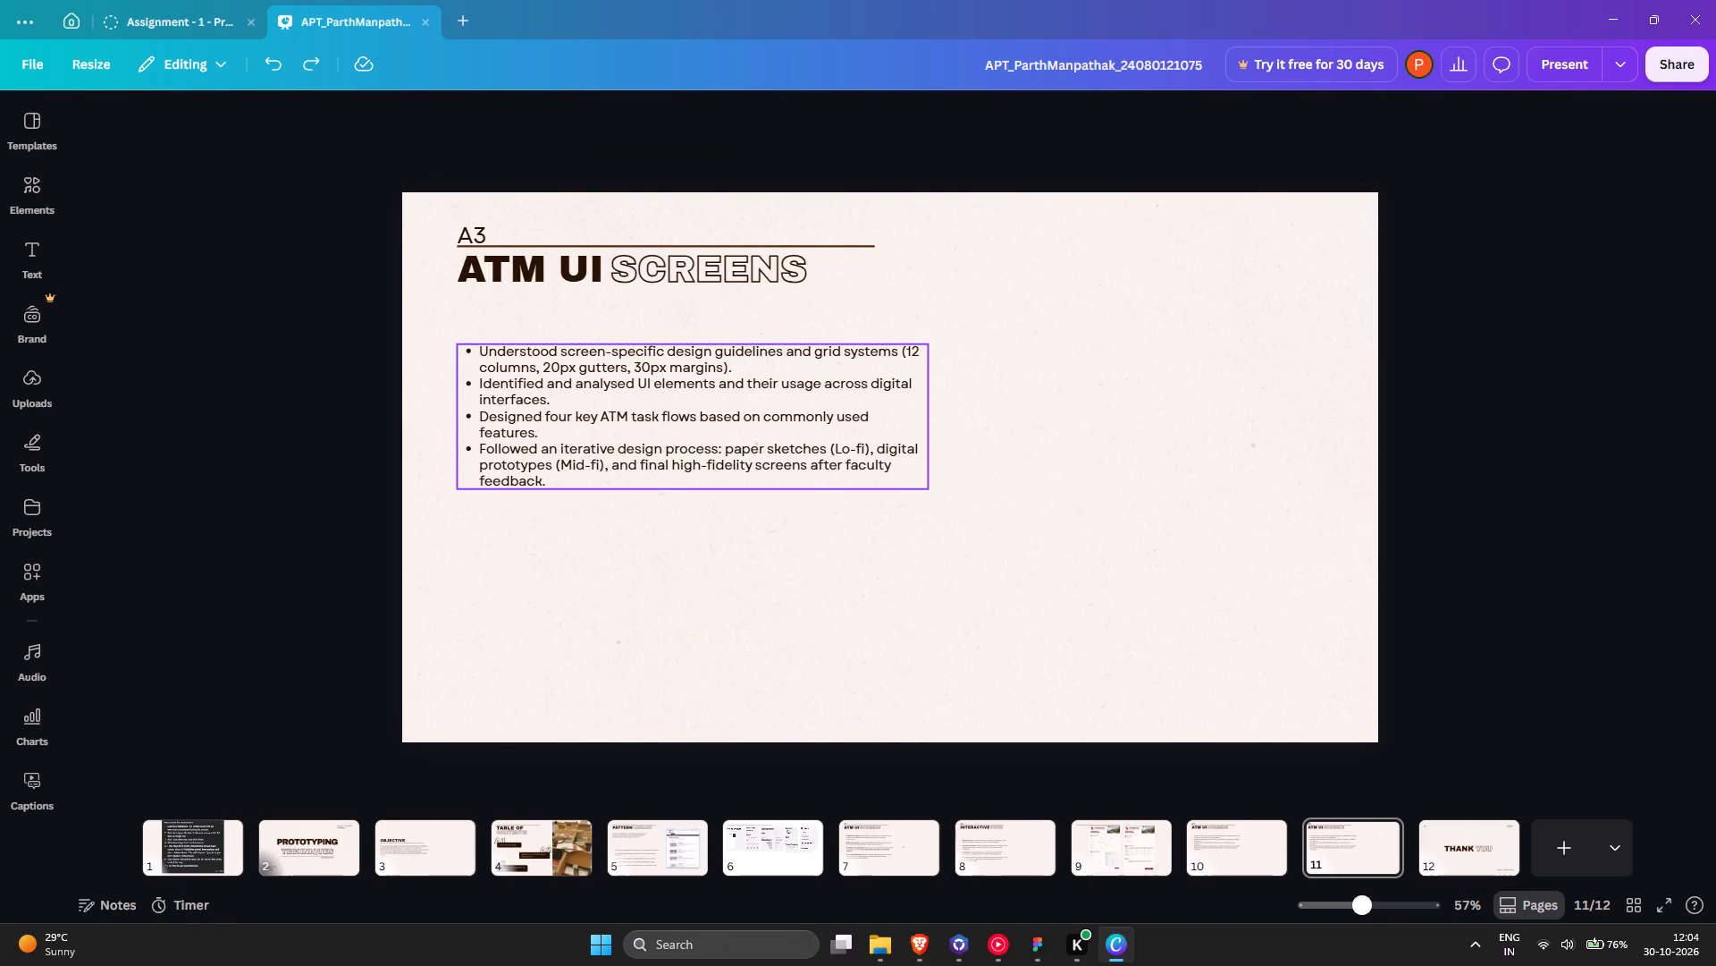
pyautogui.click(709, 360)
pyautogui.press('Delete')
# Move the "ATM UI" heading down to the middle of slide 11 and replace its text with "click to be redirected to figma".
pyautogui.moveTo(542, 282); pyautogui.dragTo(570, 471)
pyautogui.doubleClick(570, 471)
pyautogui.write('clcik')
pyautogui.press('space')
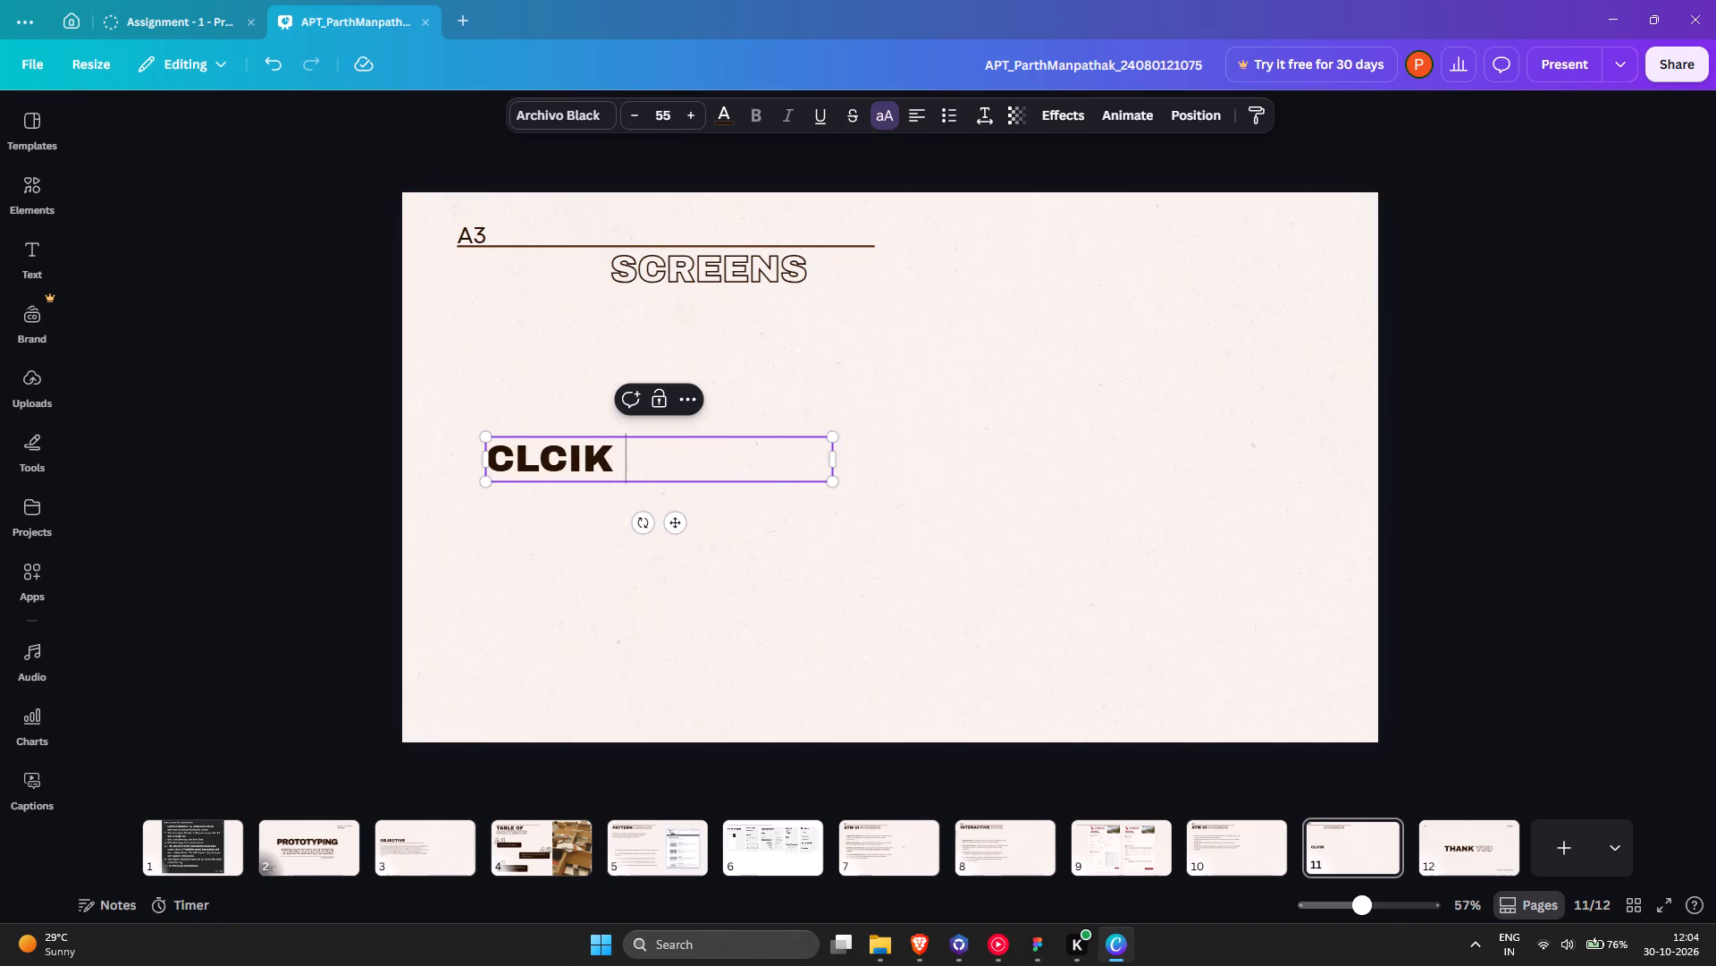
pyautogui.press('BackSpace')
pyautogui.press('BackSpace')
pyautogui.press('BackSpace')
pyautogui.press('BackSpace')
pyautogui.write('ick')
pyautogui.press('space')
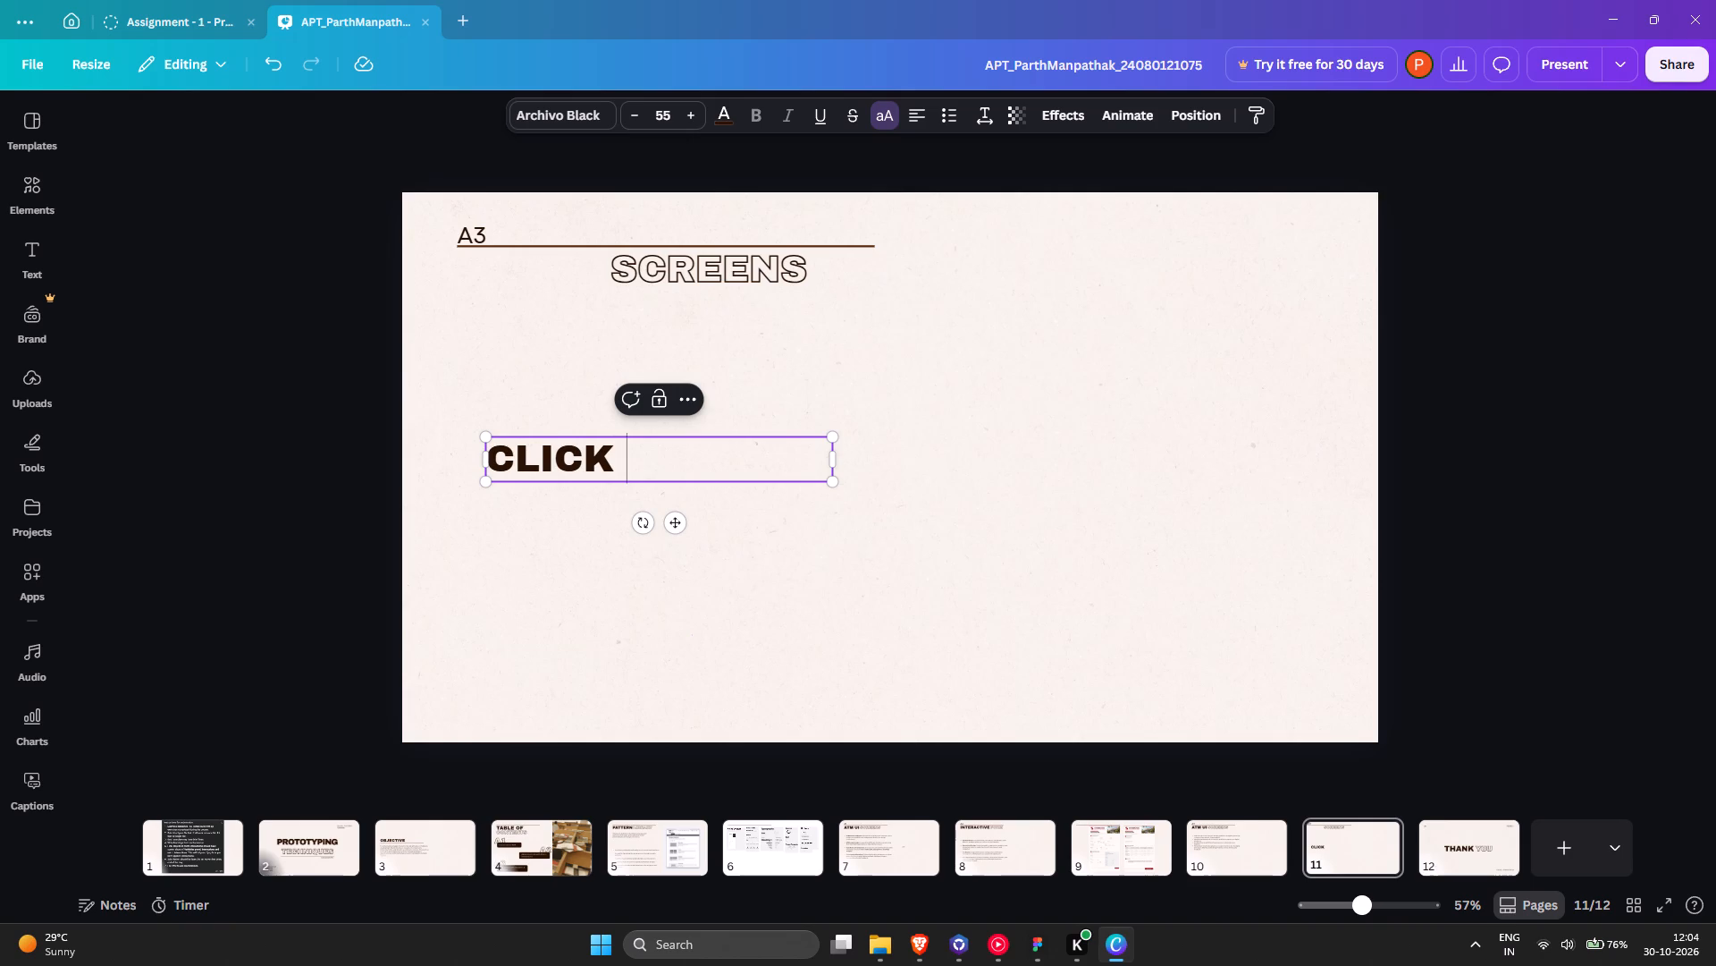
pyautogui.write('to')
pyautogui.press('space')
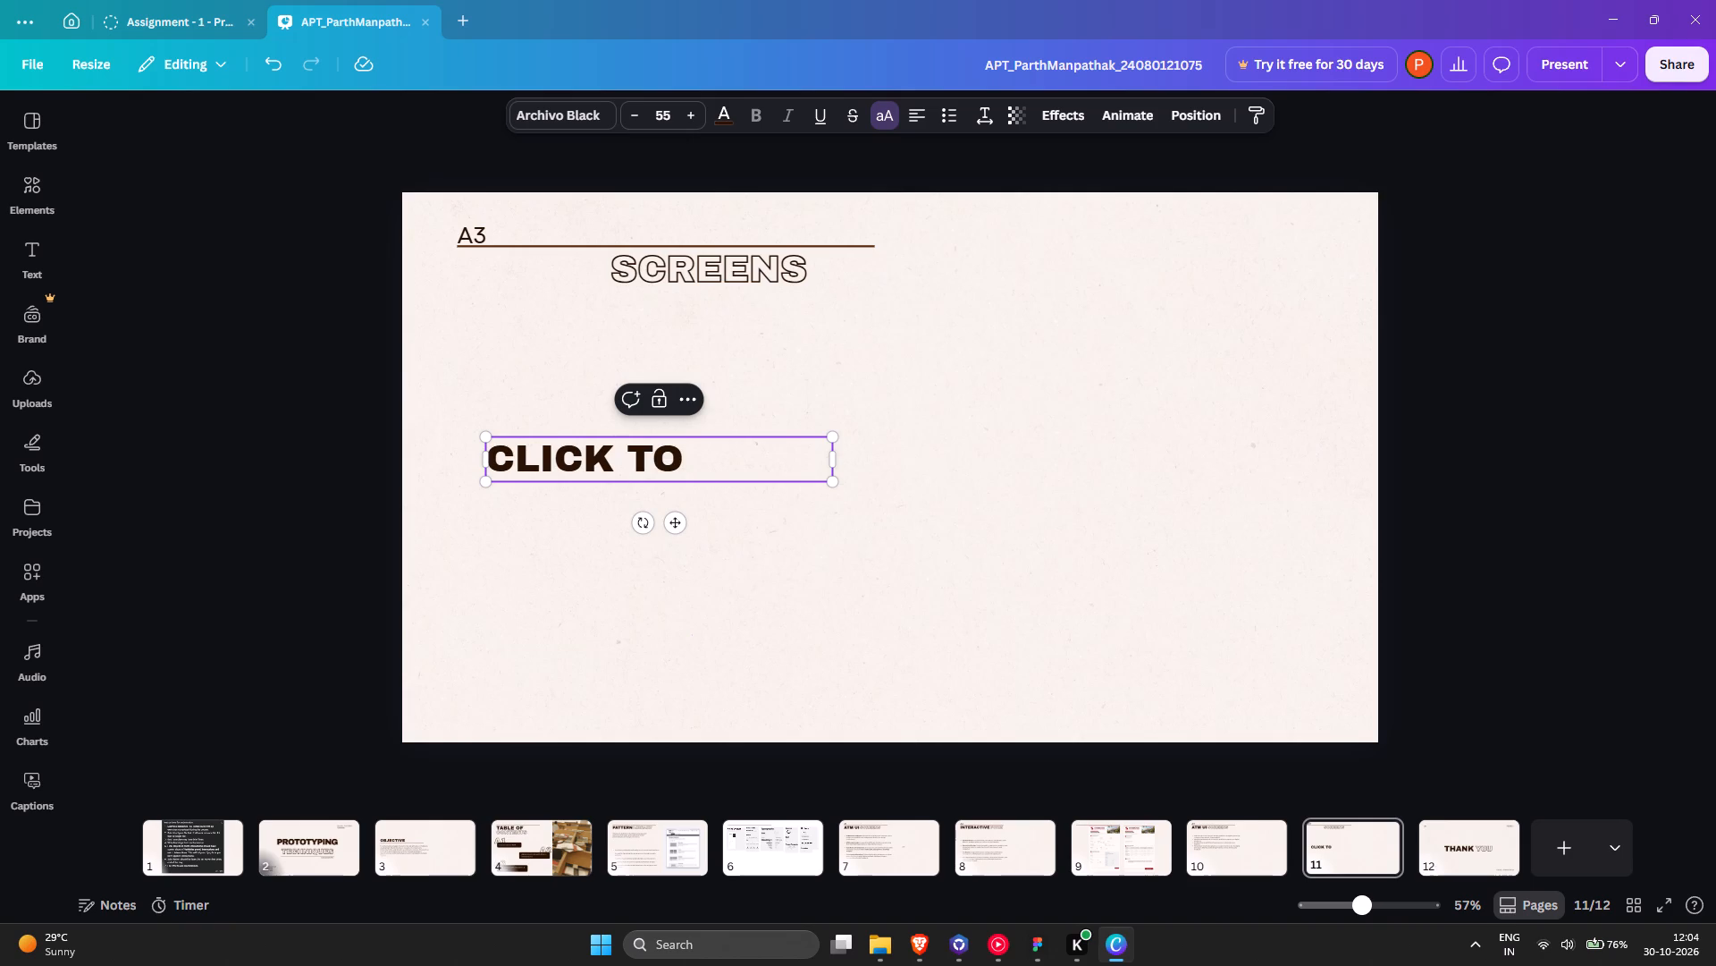
pyautogui.write('se the')
pyautogui.press('space')
pyautogui.hotkey('ctrl', 'BackSpace')
pyautogui.press('BackSpace')
pyautogui.write('4e')
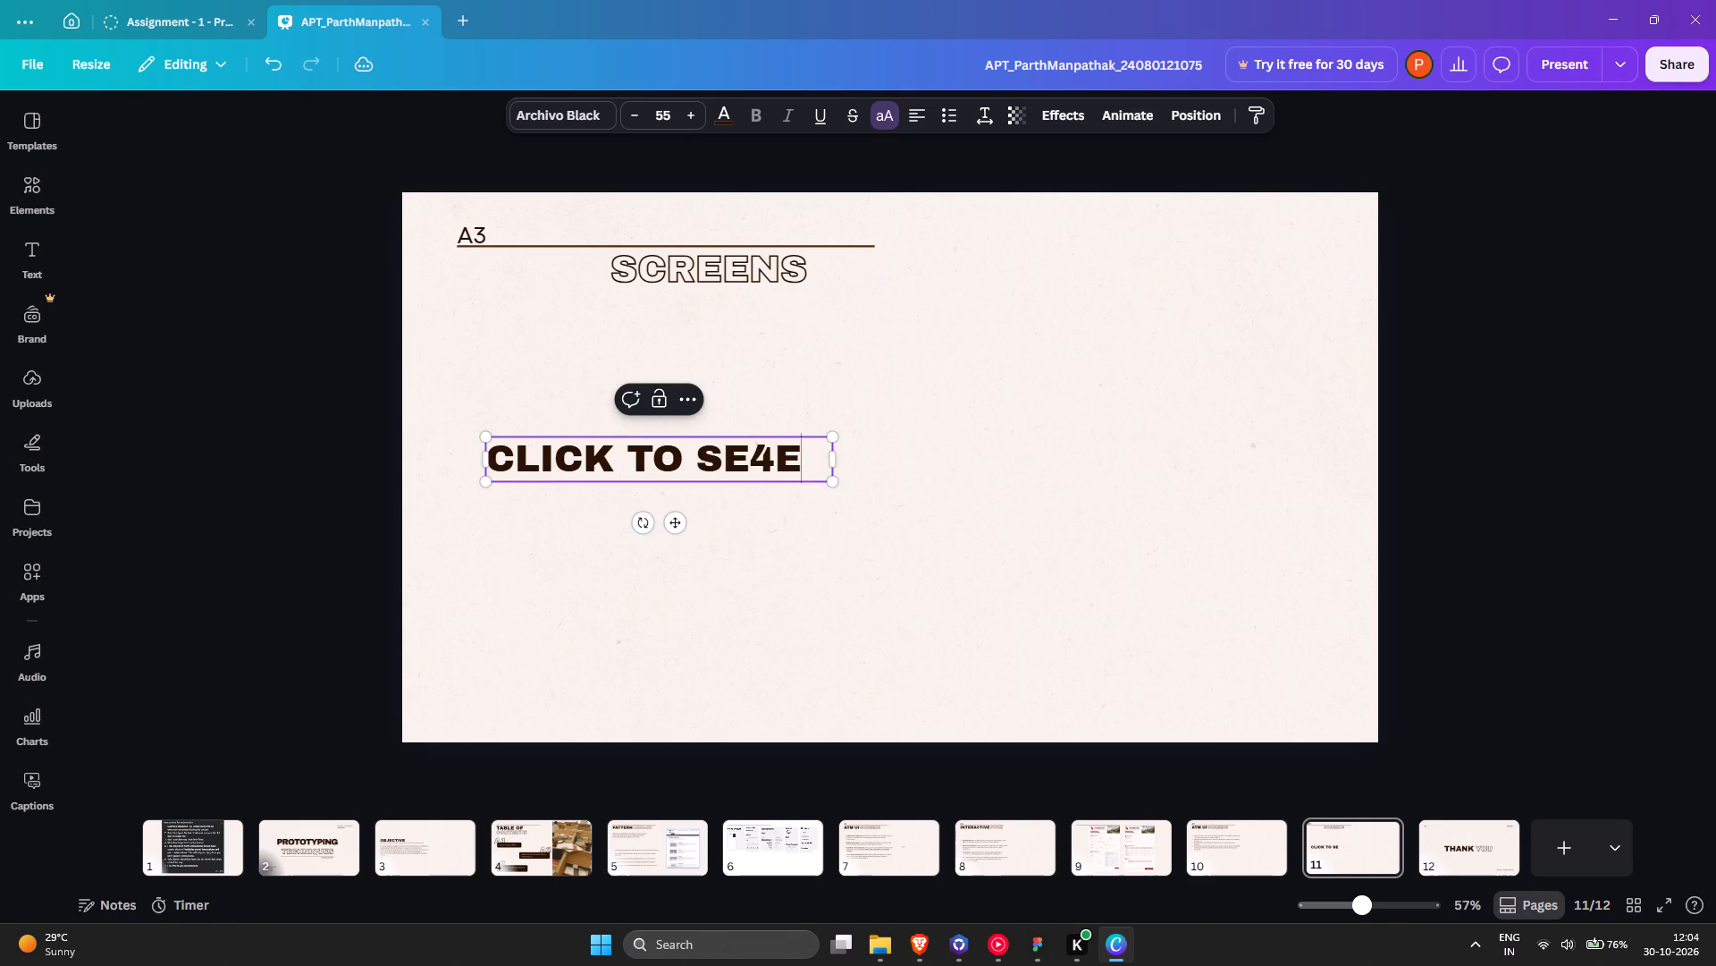
pyautogui.press('space')
pyautogui.press('BackSpace')
pyautogui.press('BackSpace')
pyautogui.press('BackSpace')
pyautogui.write('e')
pyautogui.press('space')
pyautogui.hotkey('ctrl', 'BackSpace')
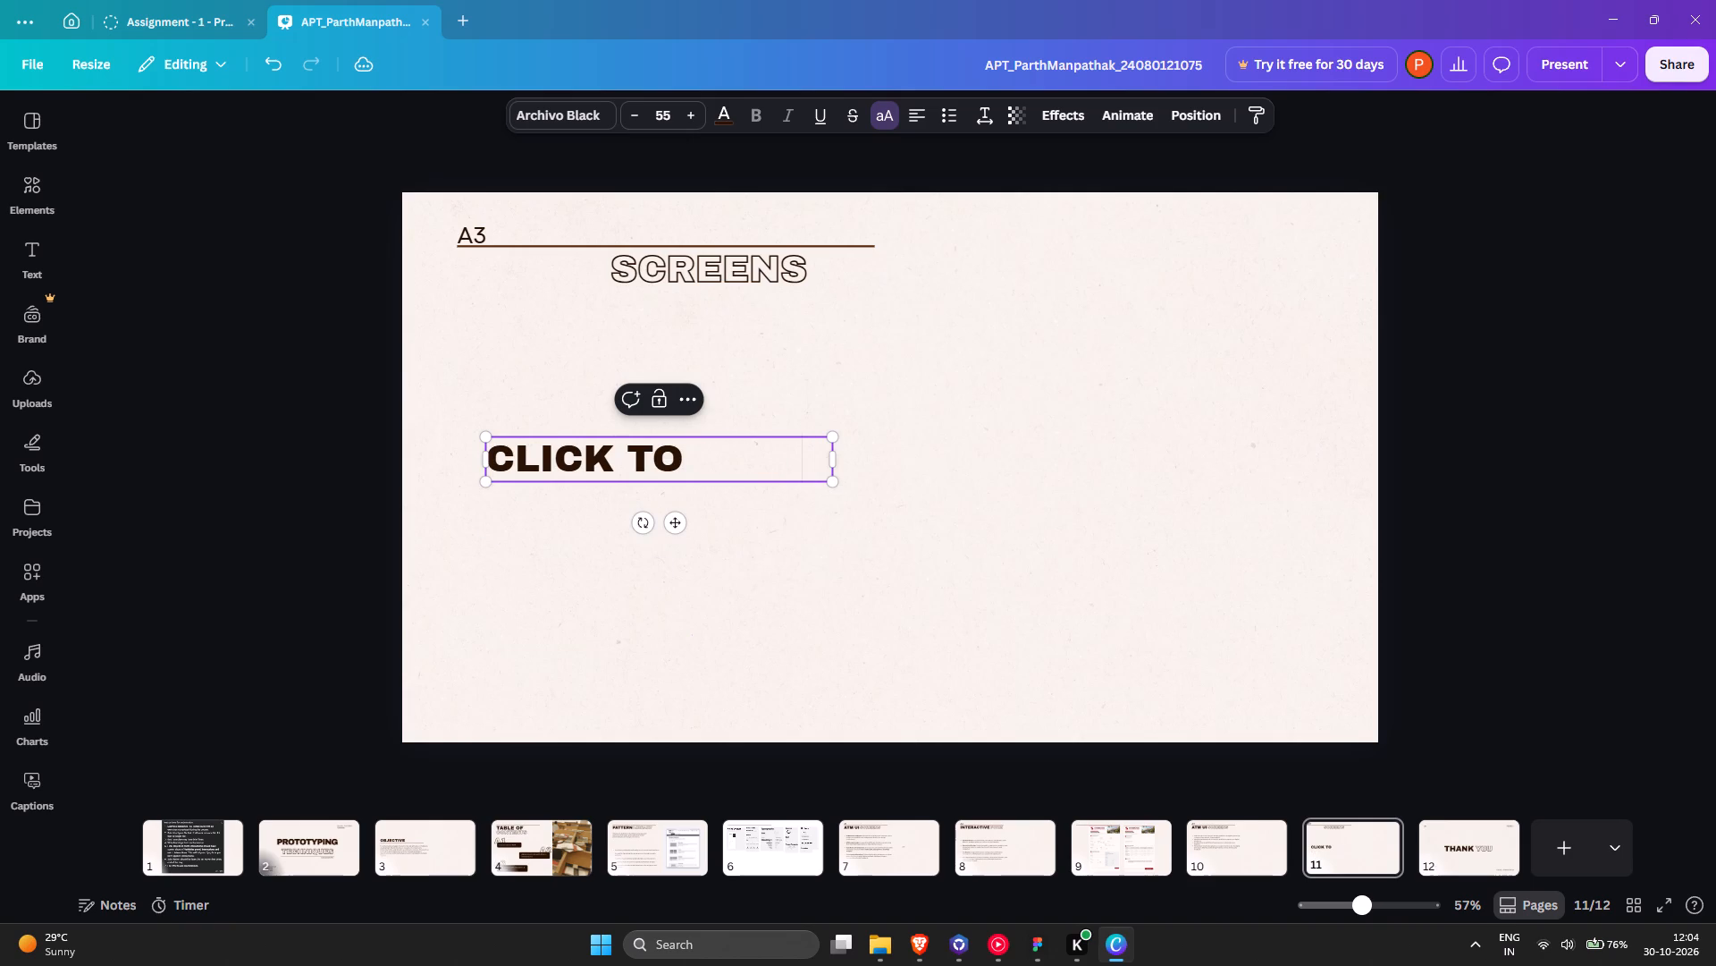
pyautogui.write('redirected to figma')
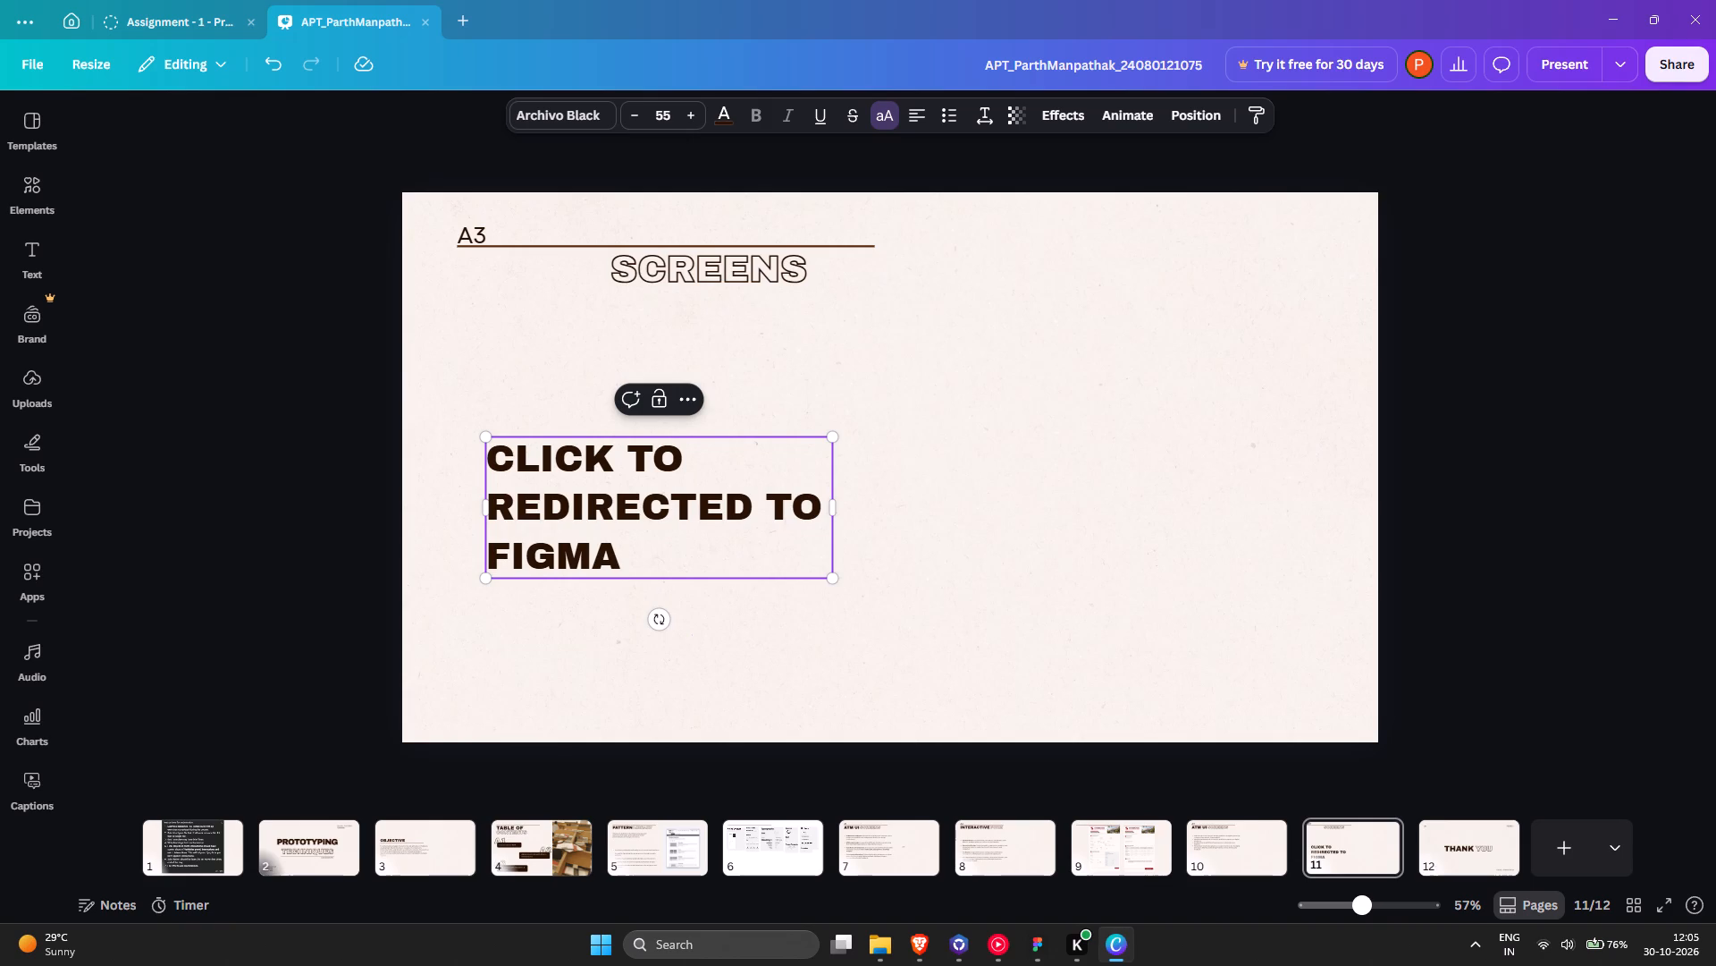
pyautogui.click(706, 451)
pyautogui.press('space')
pyautogui.write('be')
# Turn off all-caps formatting for the redirect text and widen its text box so it wraps onto two lines.
pyautogui.hotkey('ctrl', 'a')
pyautogui.click(890, 124)
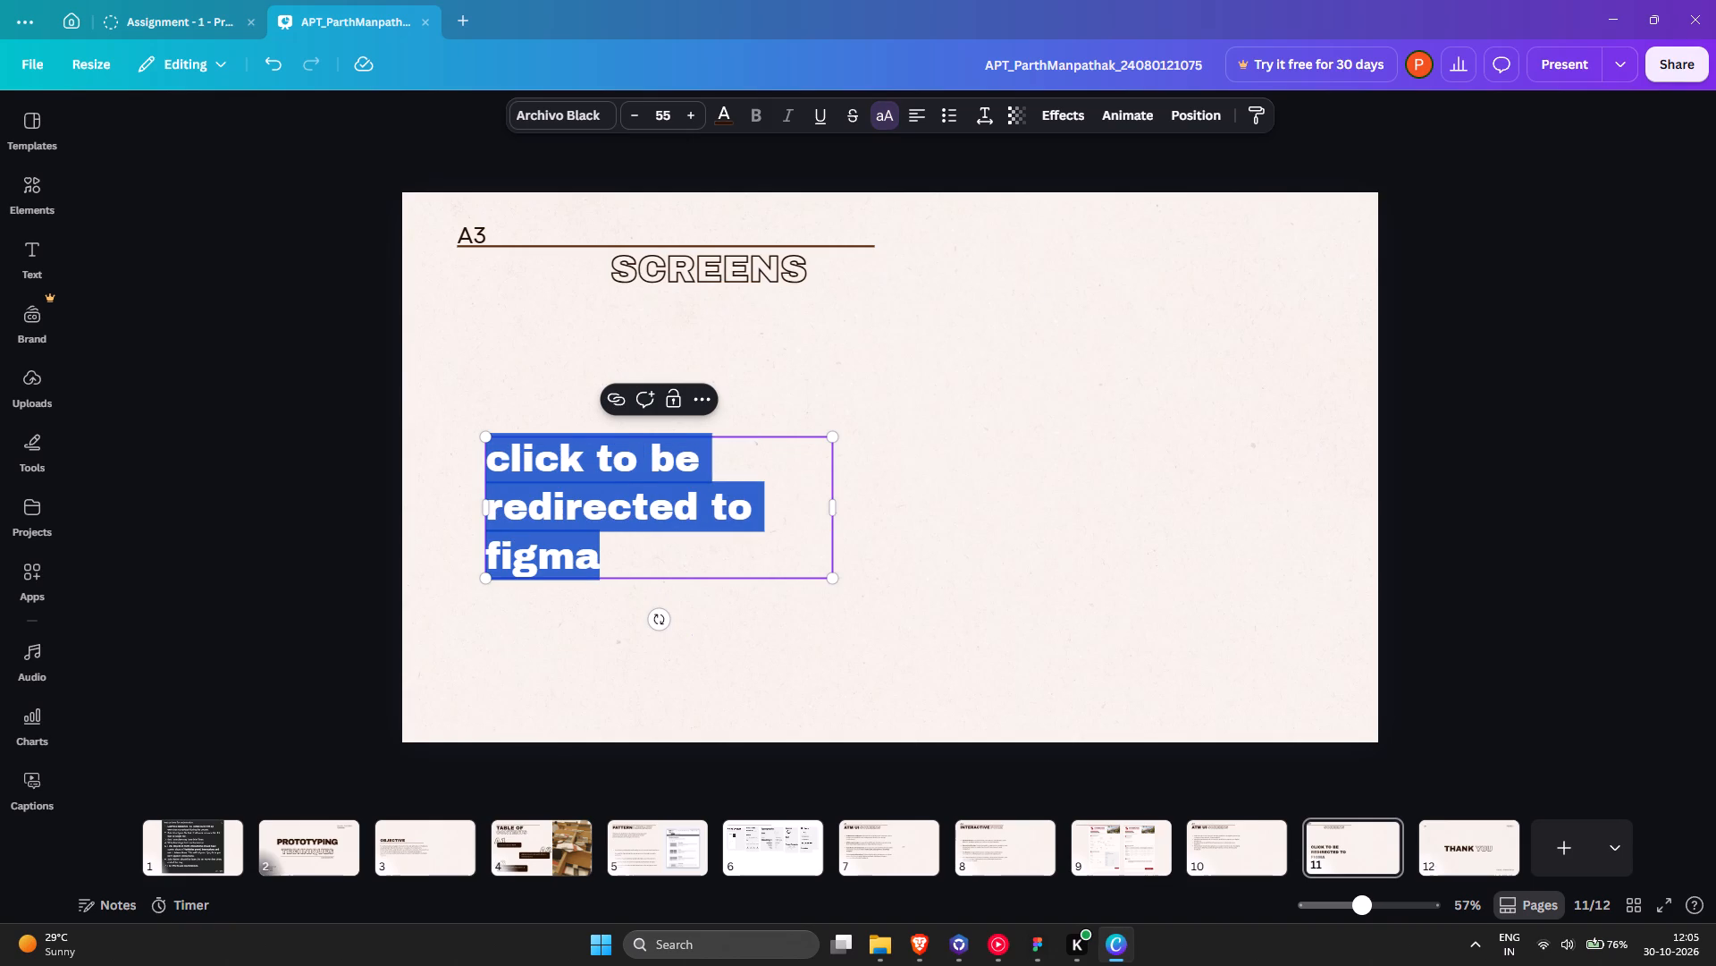
pyautogui.moveTo(831, 504); pyautogui.dragTo(939, 503)
pyautogui.moveTo(837, 507); pyautogui.dragTo(1005, 496)
# Capitalise the first letter of the redirect text so it begins with "Click".
pyautogui.click(510, 464)
pyautogui.press('BackSpace')
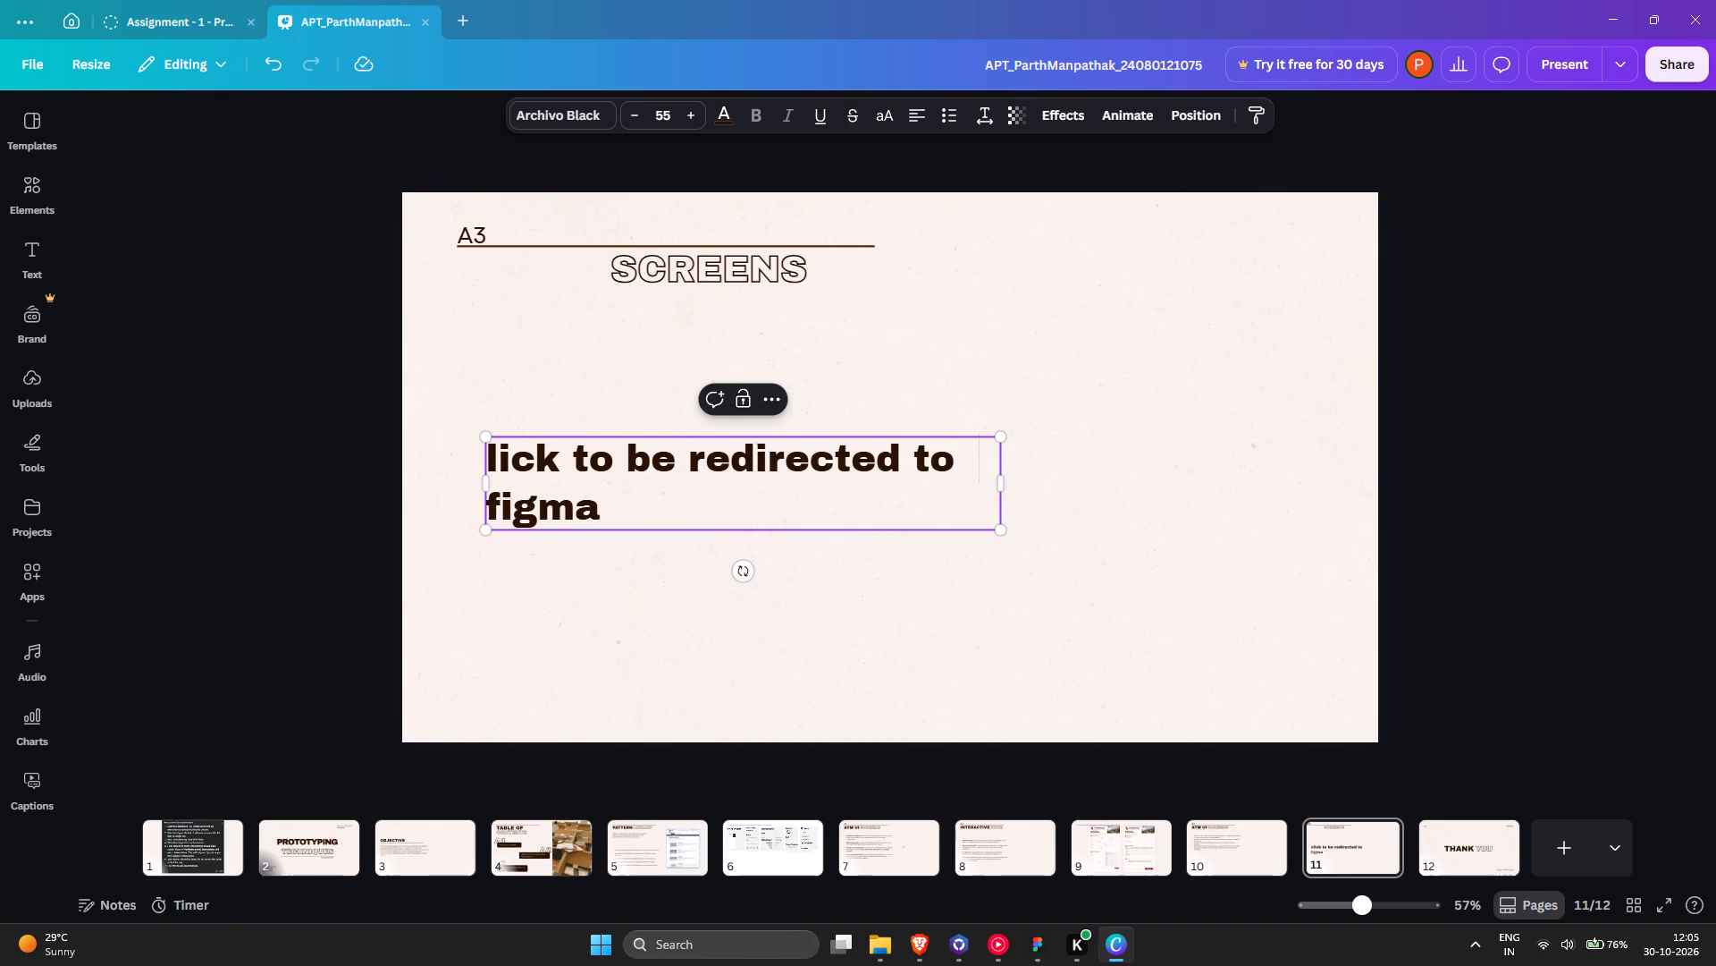
pyautogui.hotkey('ctrl', 'c')
pyautogui.hotkey('shift', 'c')
pyautogui.click(678, 330)
# Delete the outlined "SCREENS" heading and the "A3" label from slide 11.
pyautogui.click(720, 256)
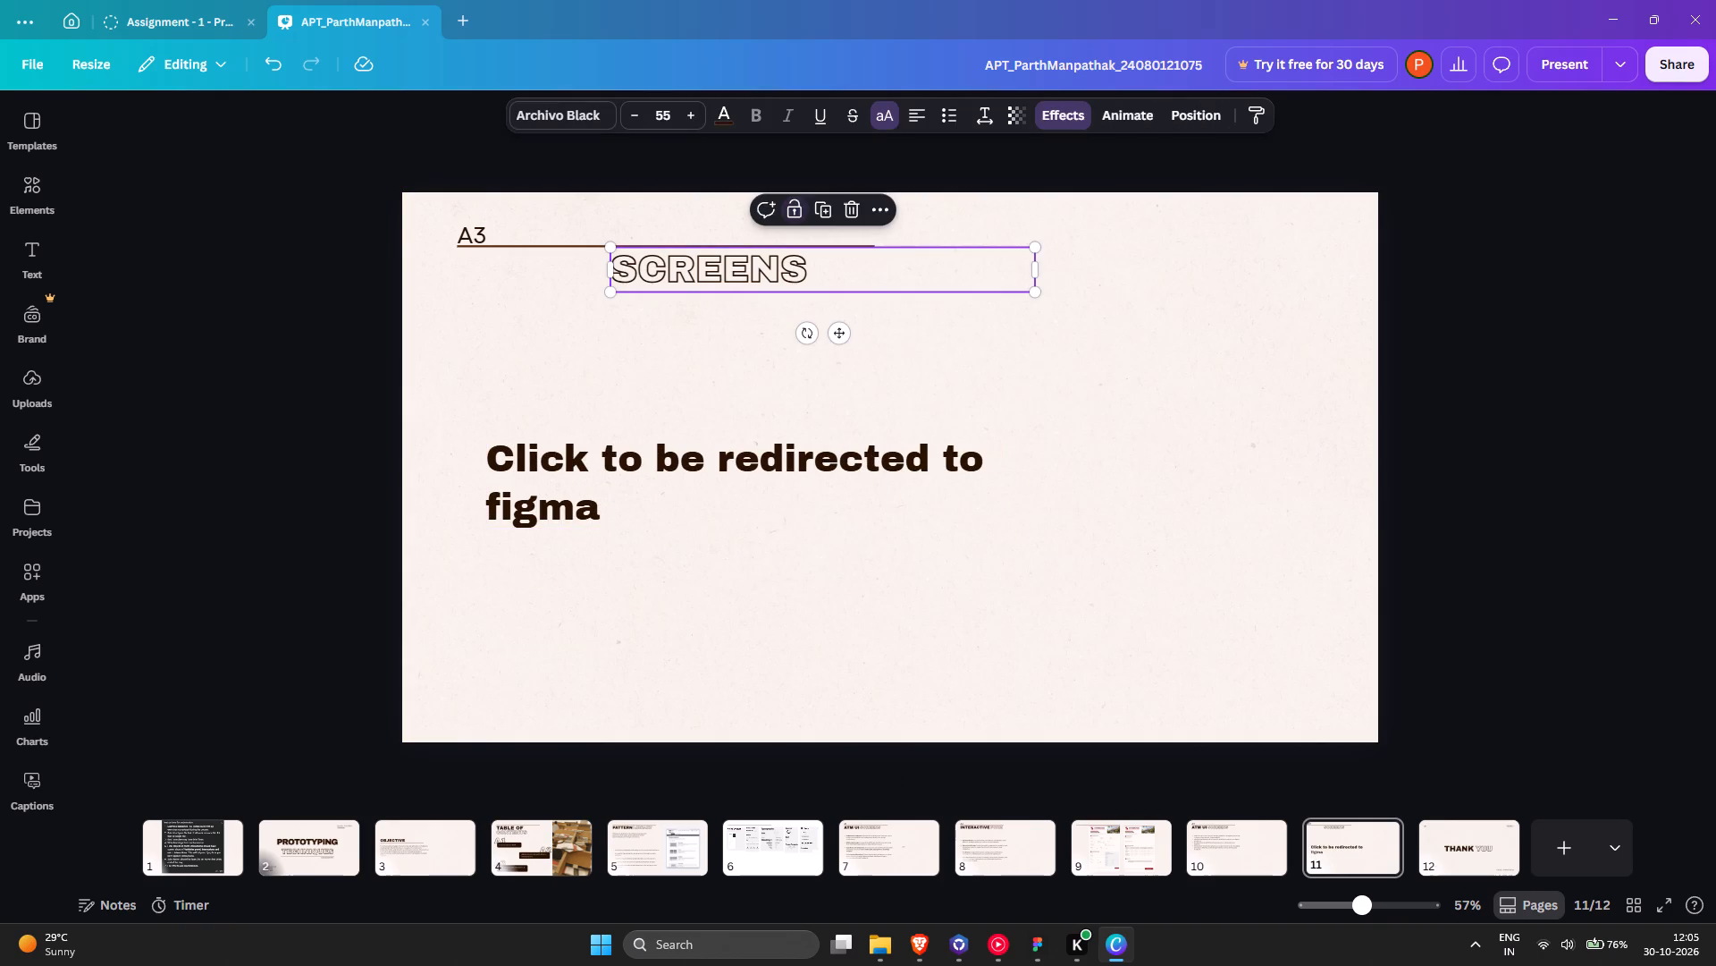
pyautogui.press('Delete')
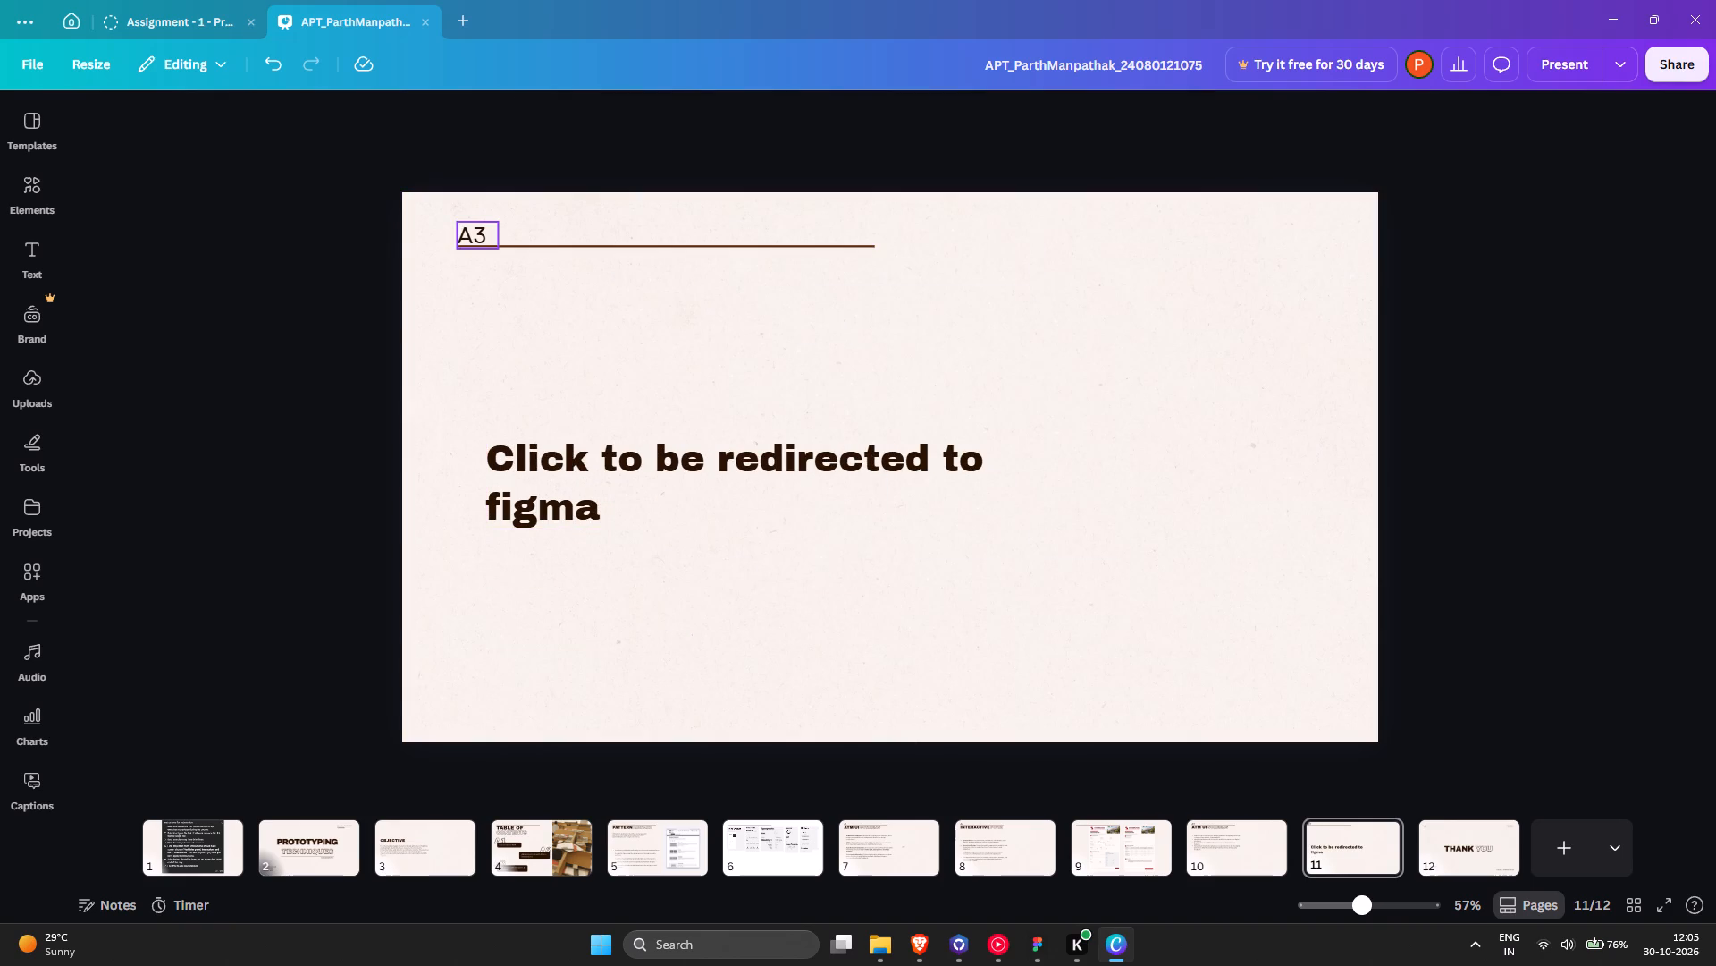
pyautogui.click(470, 226)
pyautogui.press('Delete')
# Move the redirect text so its left edge lines up with the start of the header line.
pyautogui.moveTo(734, 471); pyautogui.dragTo(706, 454)
pyautogui.click(880, 553)
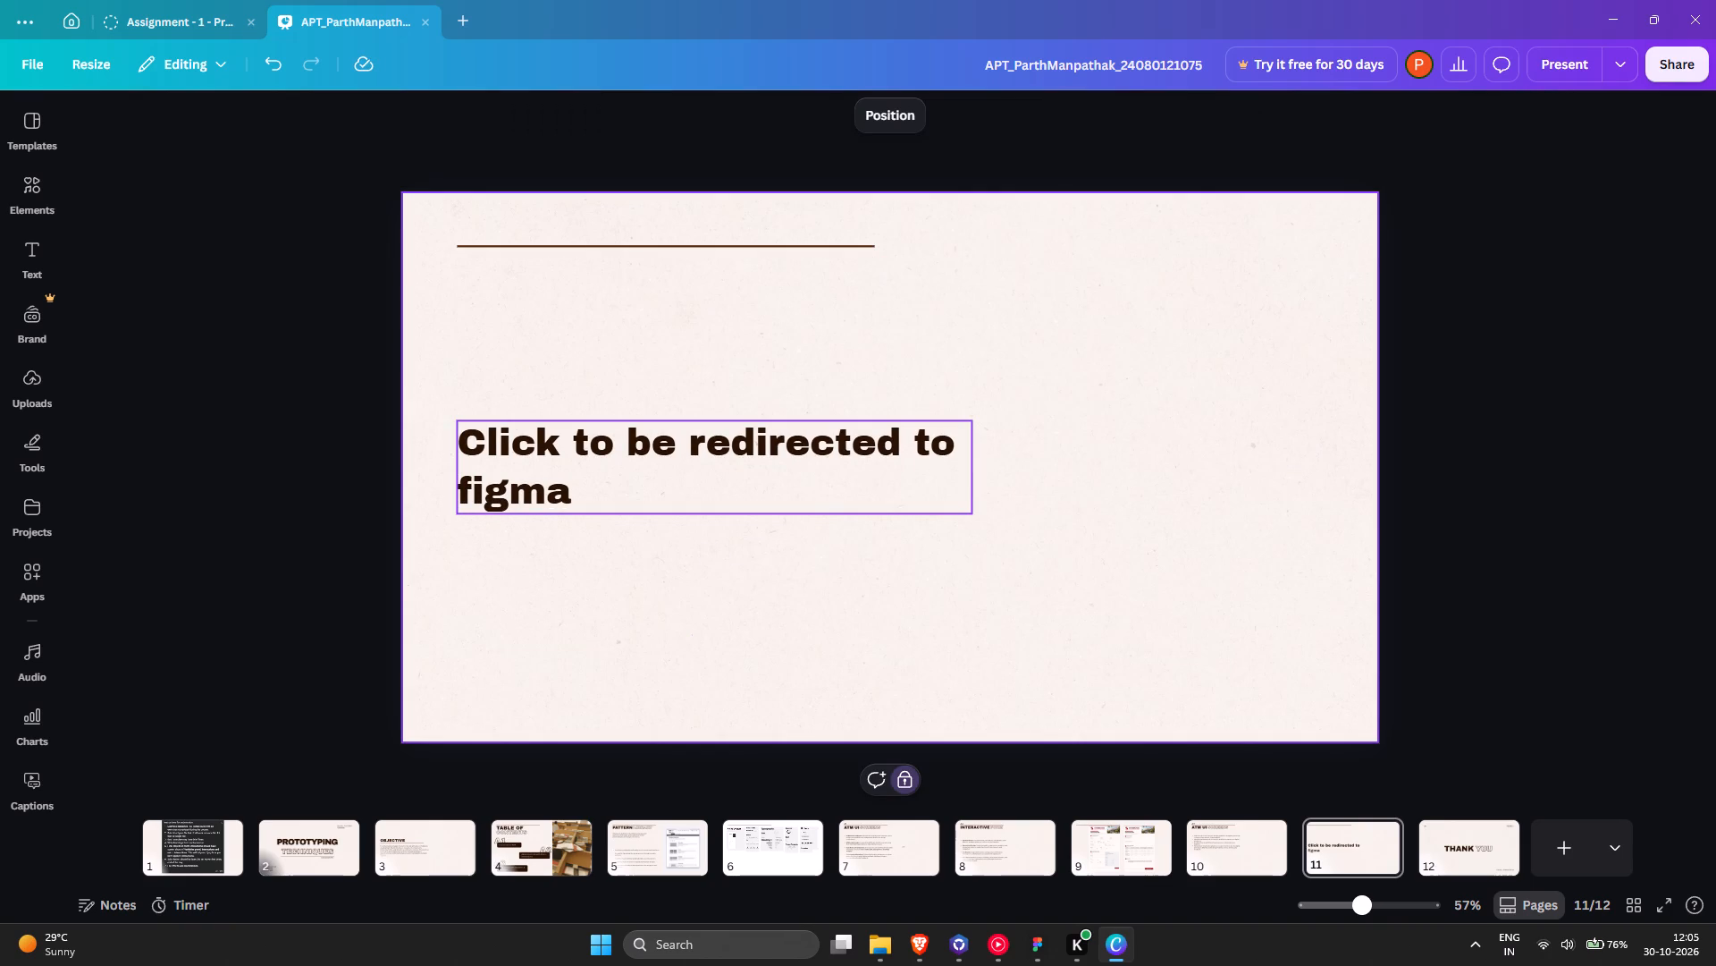
# Insert "on this text" after "Click" in the redirect text.
pyautogui.tripleClick(564, 451)
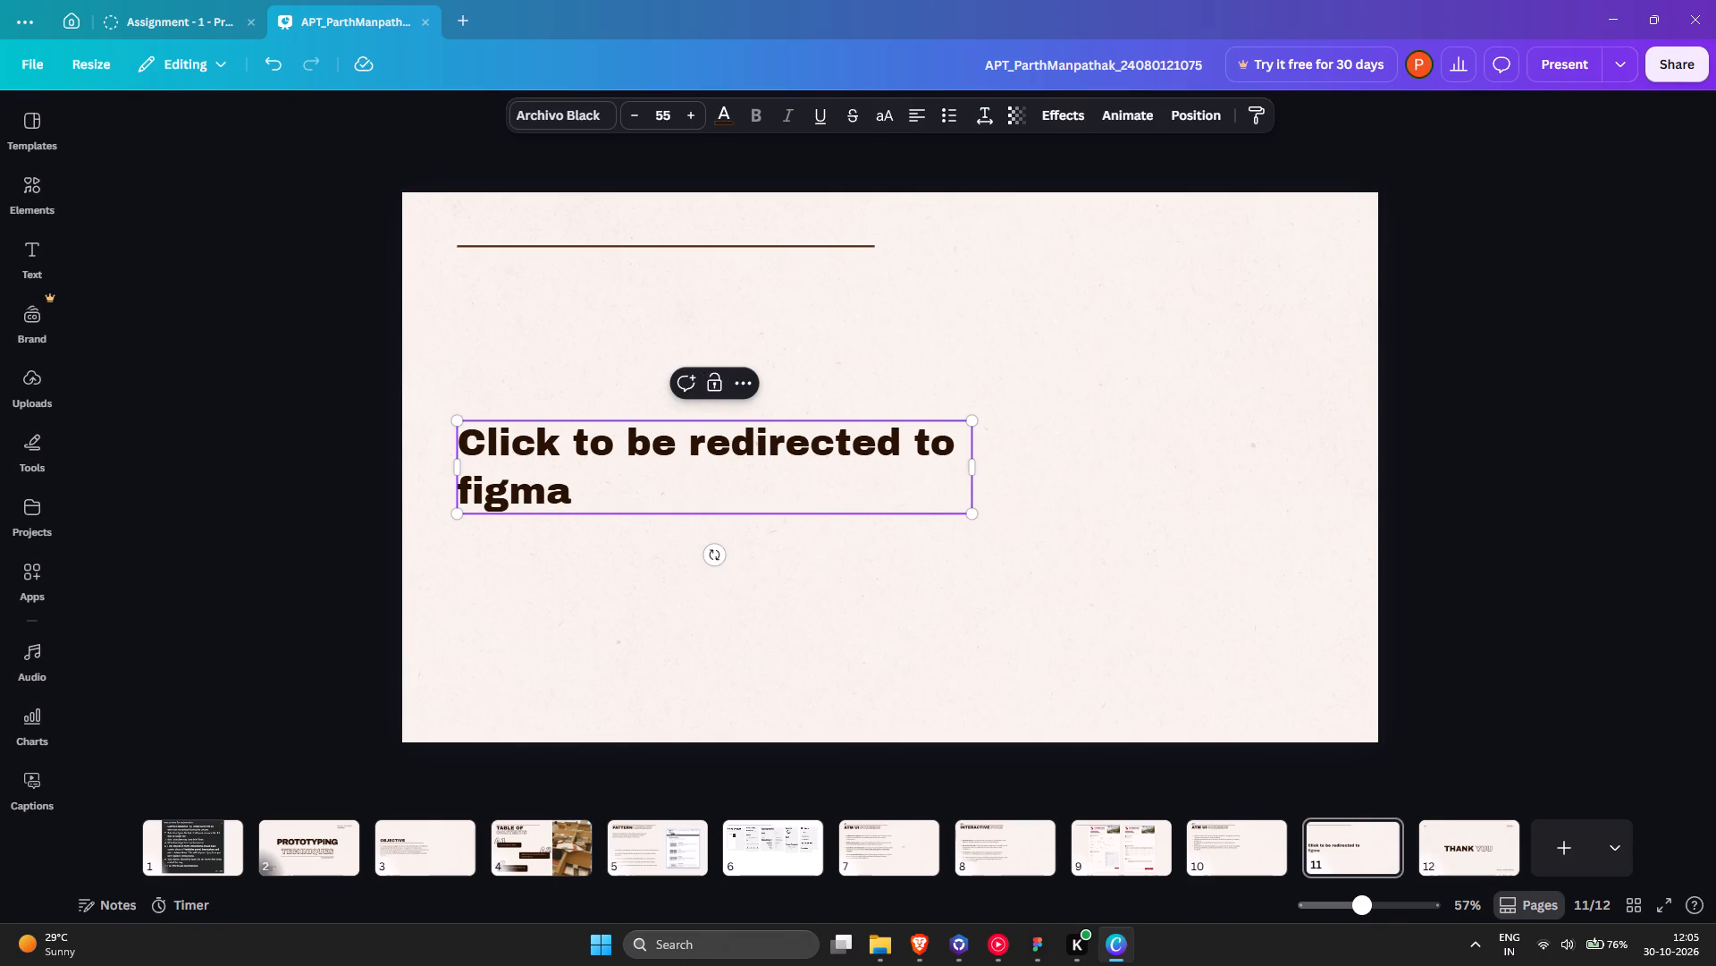
pyautogui.press('space')
pyautogui.write('in')
pyautogui.press('BackSpace')
pyautogui.press('BackSpace')
pyautogui.write('on this')
pyautogui.press('space')
pyautogui.write('text')
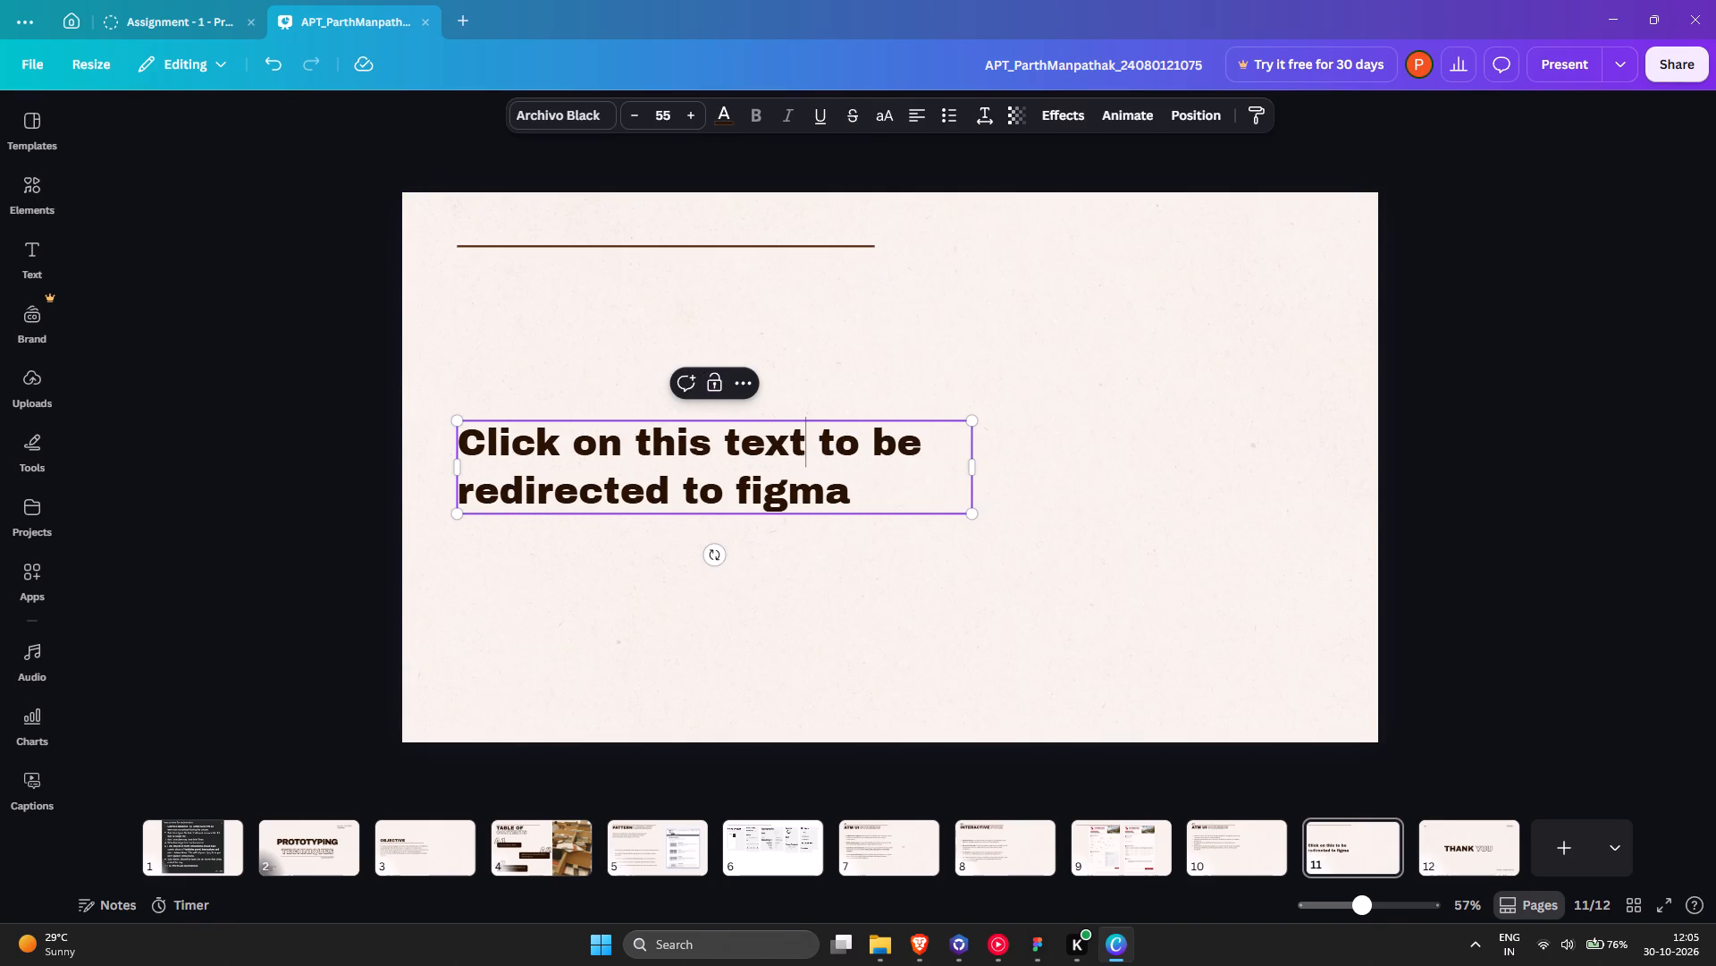
pyautogui.click(920, 706)
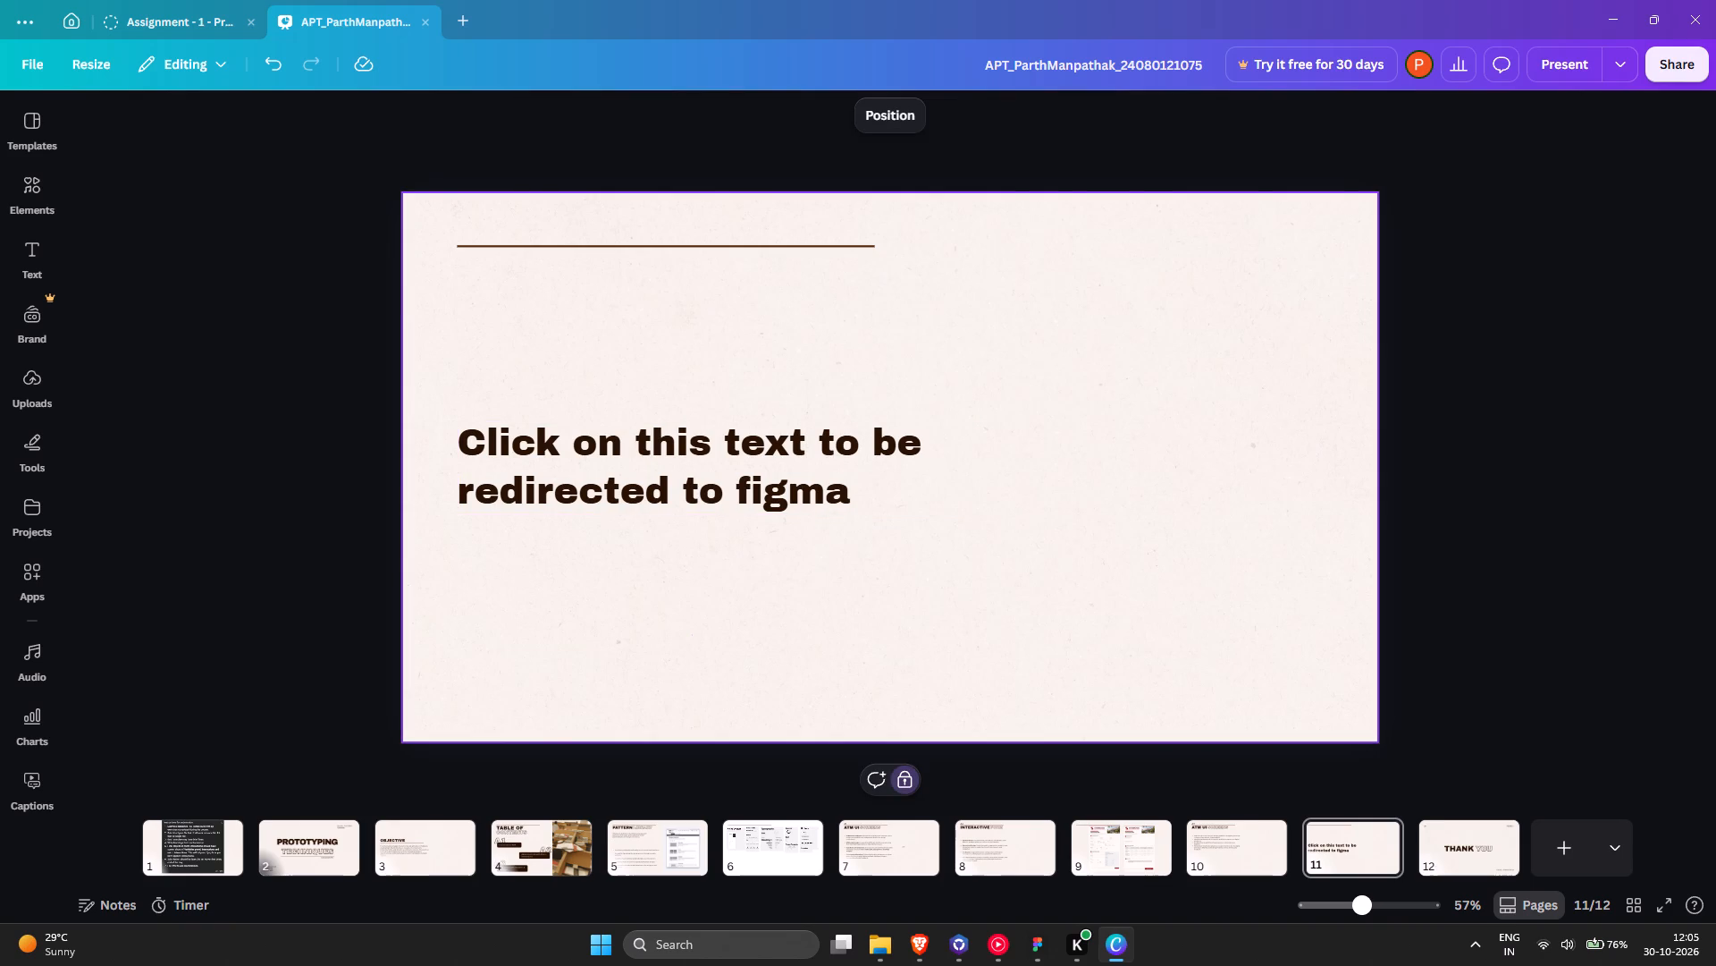
# Open slide 10 and select the "ATM UI" heading text for editing.
pyautogui.click(1192, 858)
pyautogui.click(1223, 855)
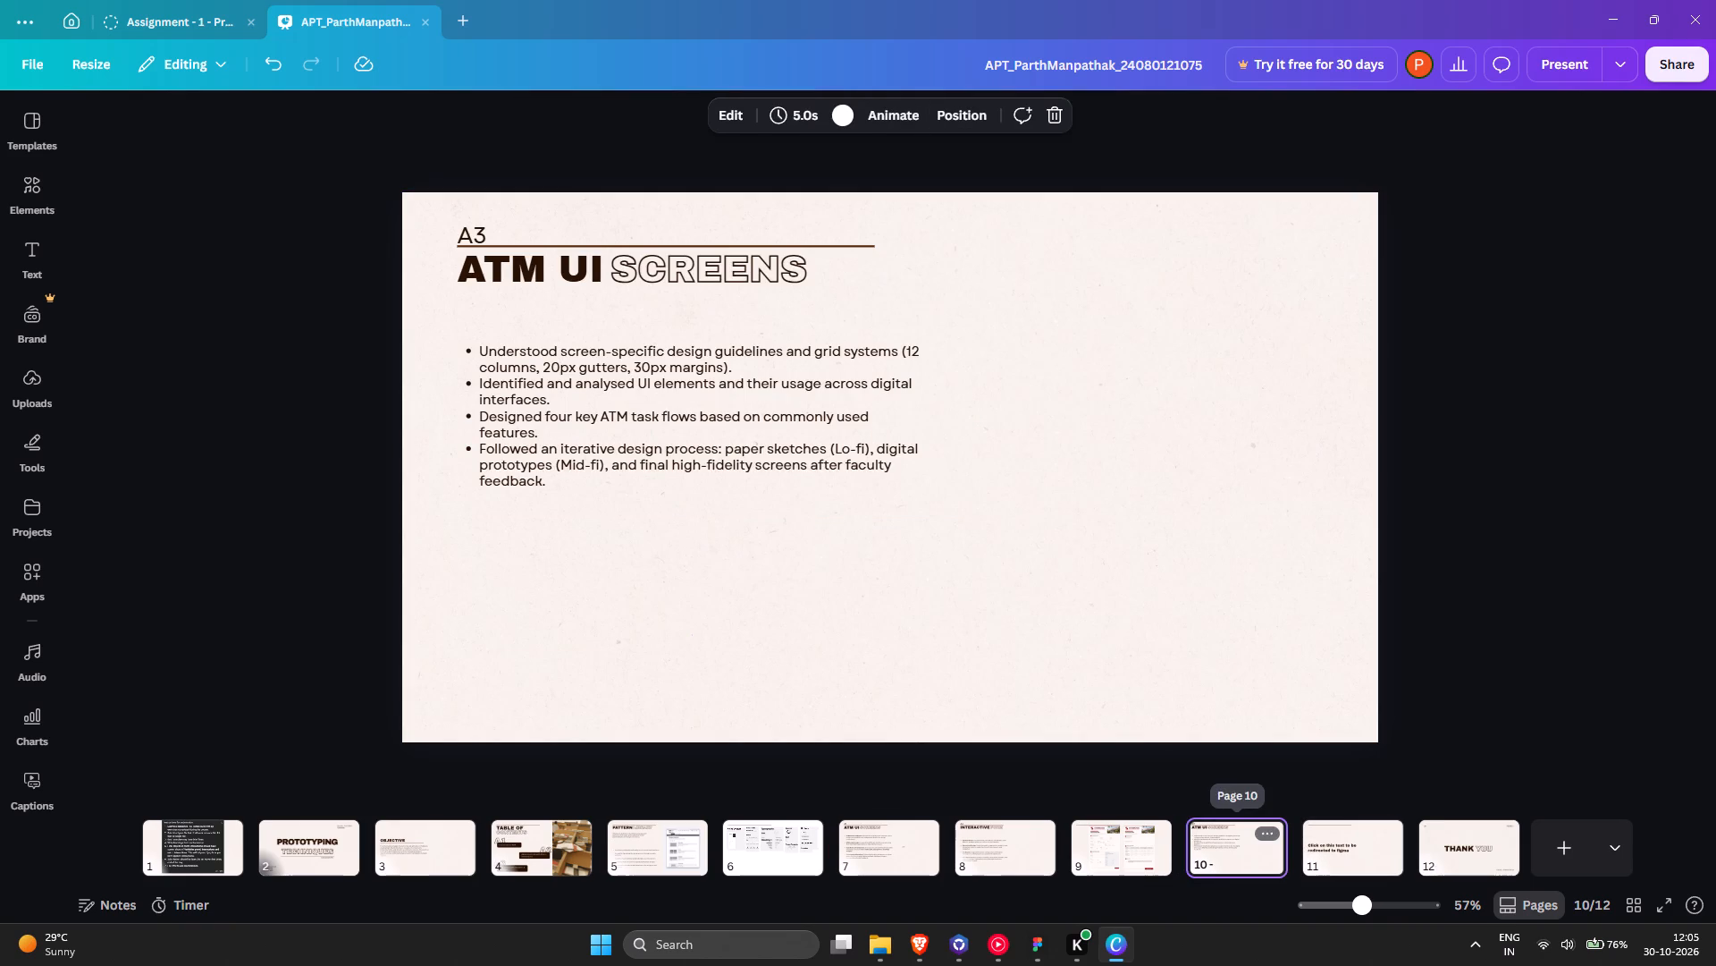
pyautogui.click(1111, 854)
pyautogui.click(1221, 850)
pyautogui.doubleClick(542, 275)
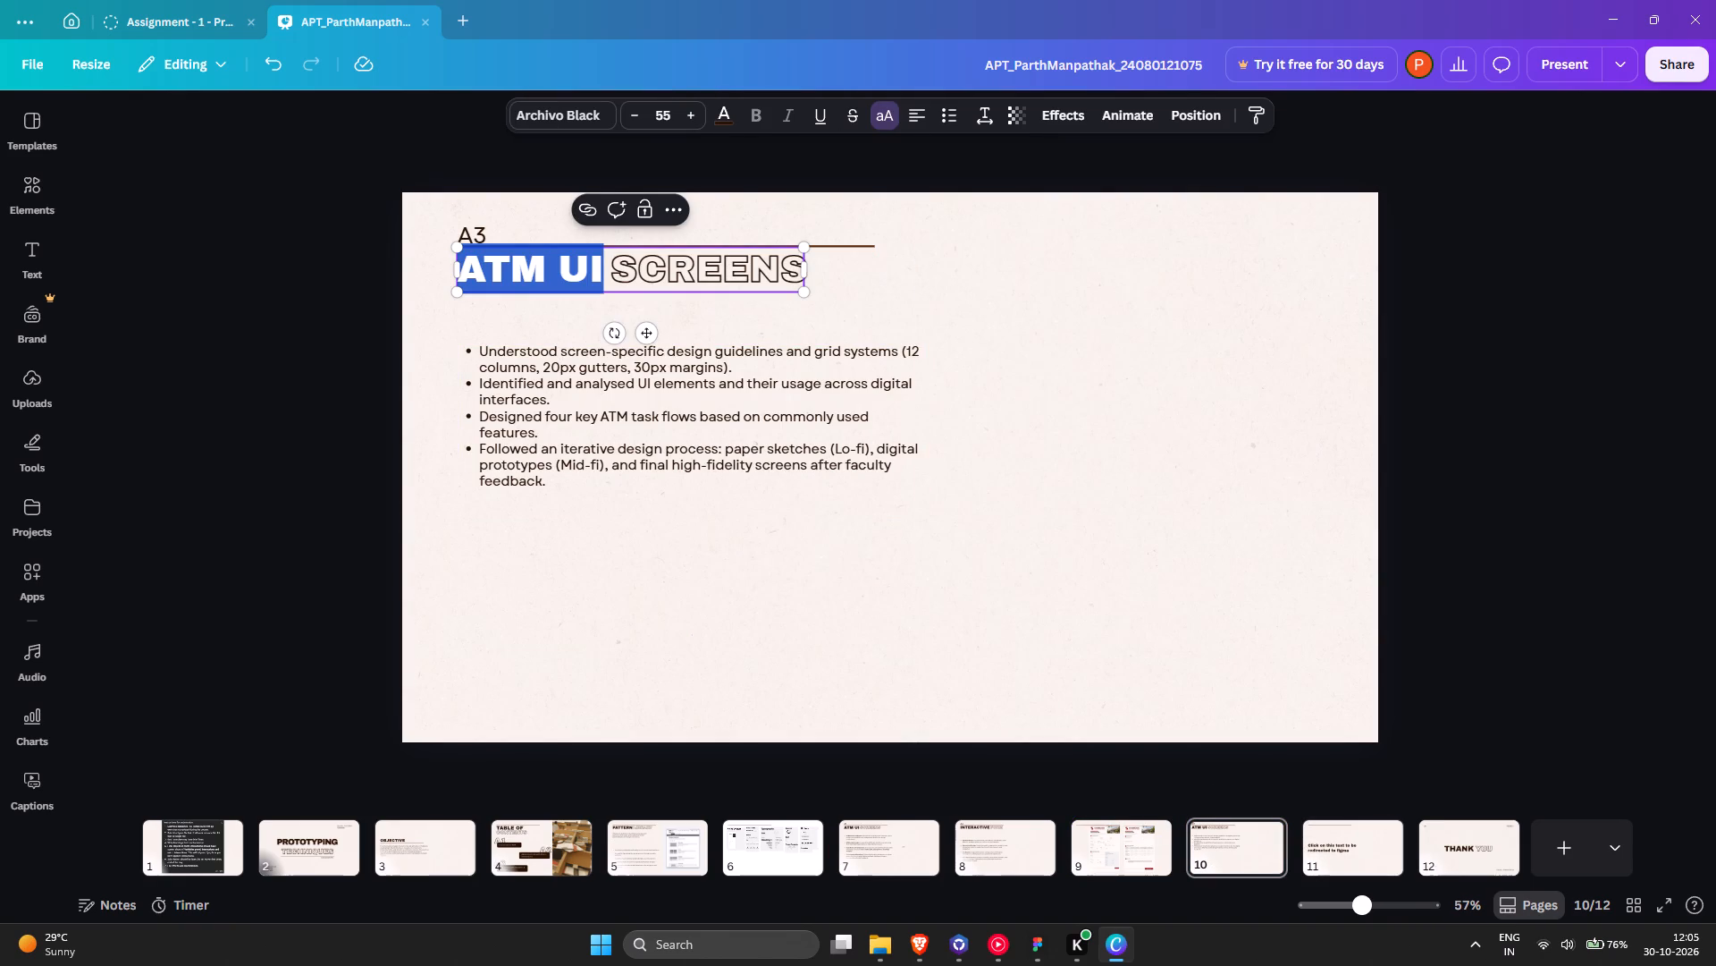
# Replace the selected "ATM UI" heading text with "Cart" and narrow its text box to fit the word.
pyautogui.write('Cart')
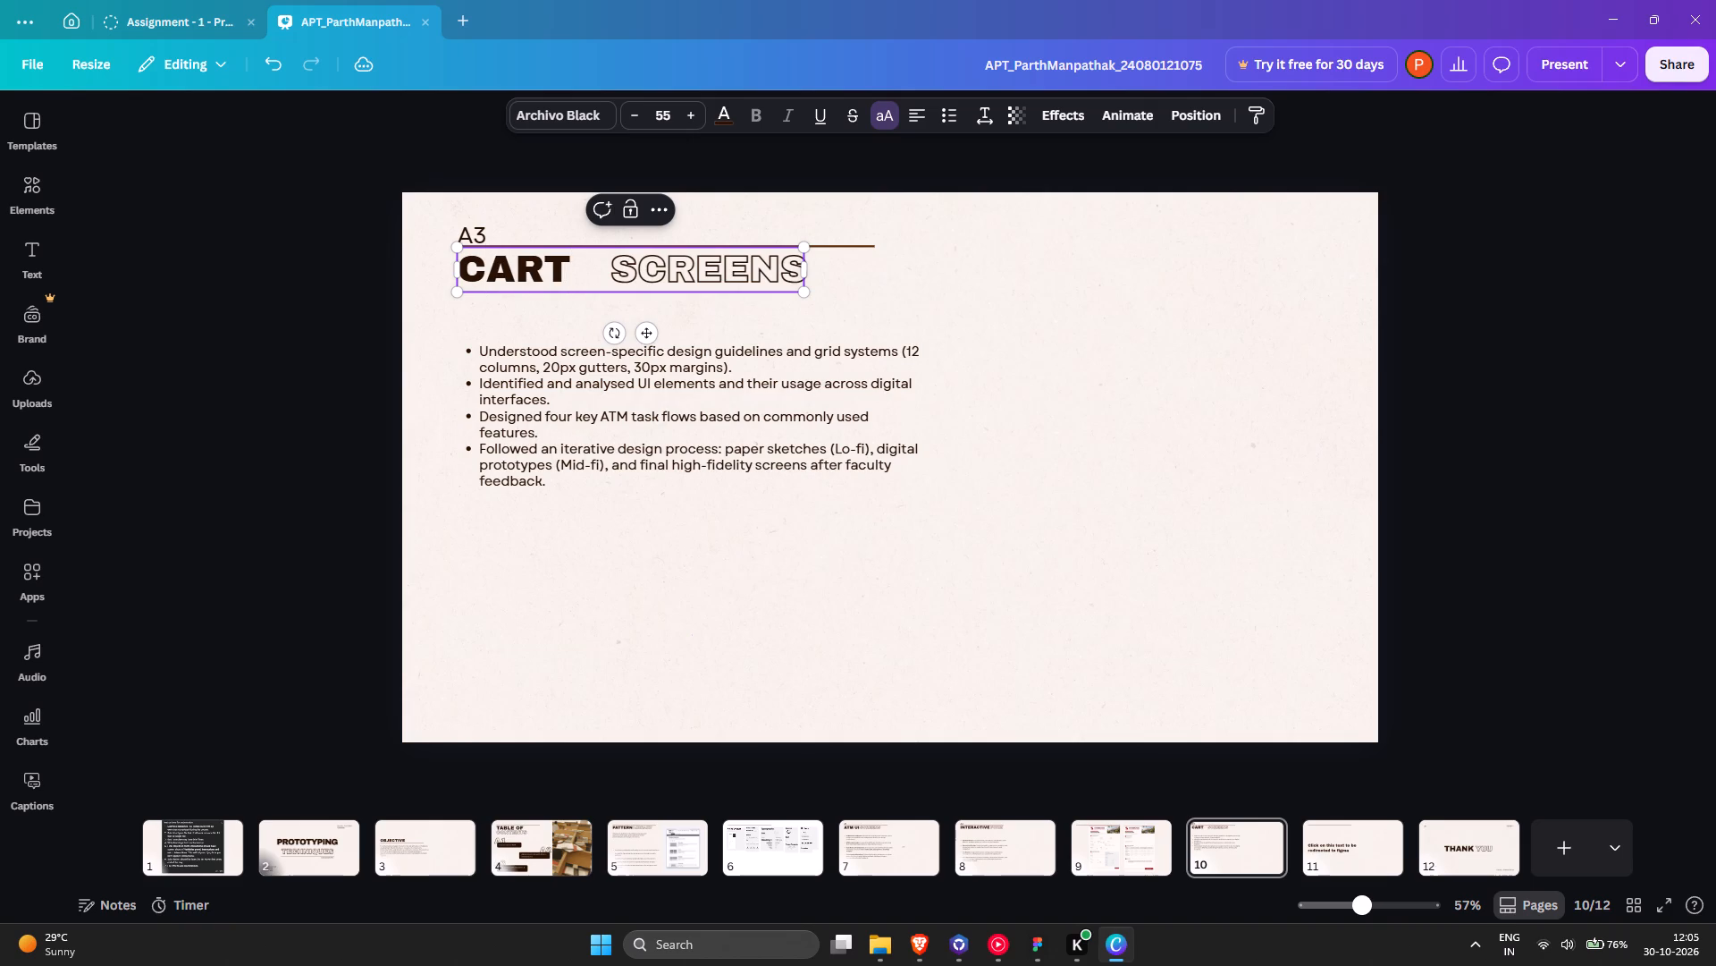
pyautogui.moveTo(808, 268); pyautogui.dragTo(581, 278)
# Replace the outlined "SCREENS" heading text on slide 10 with "ui".
pyautogui.doubleClick(670, 279)
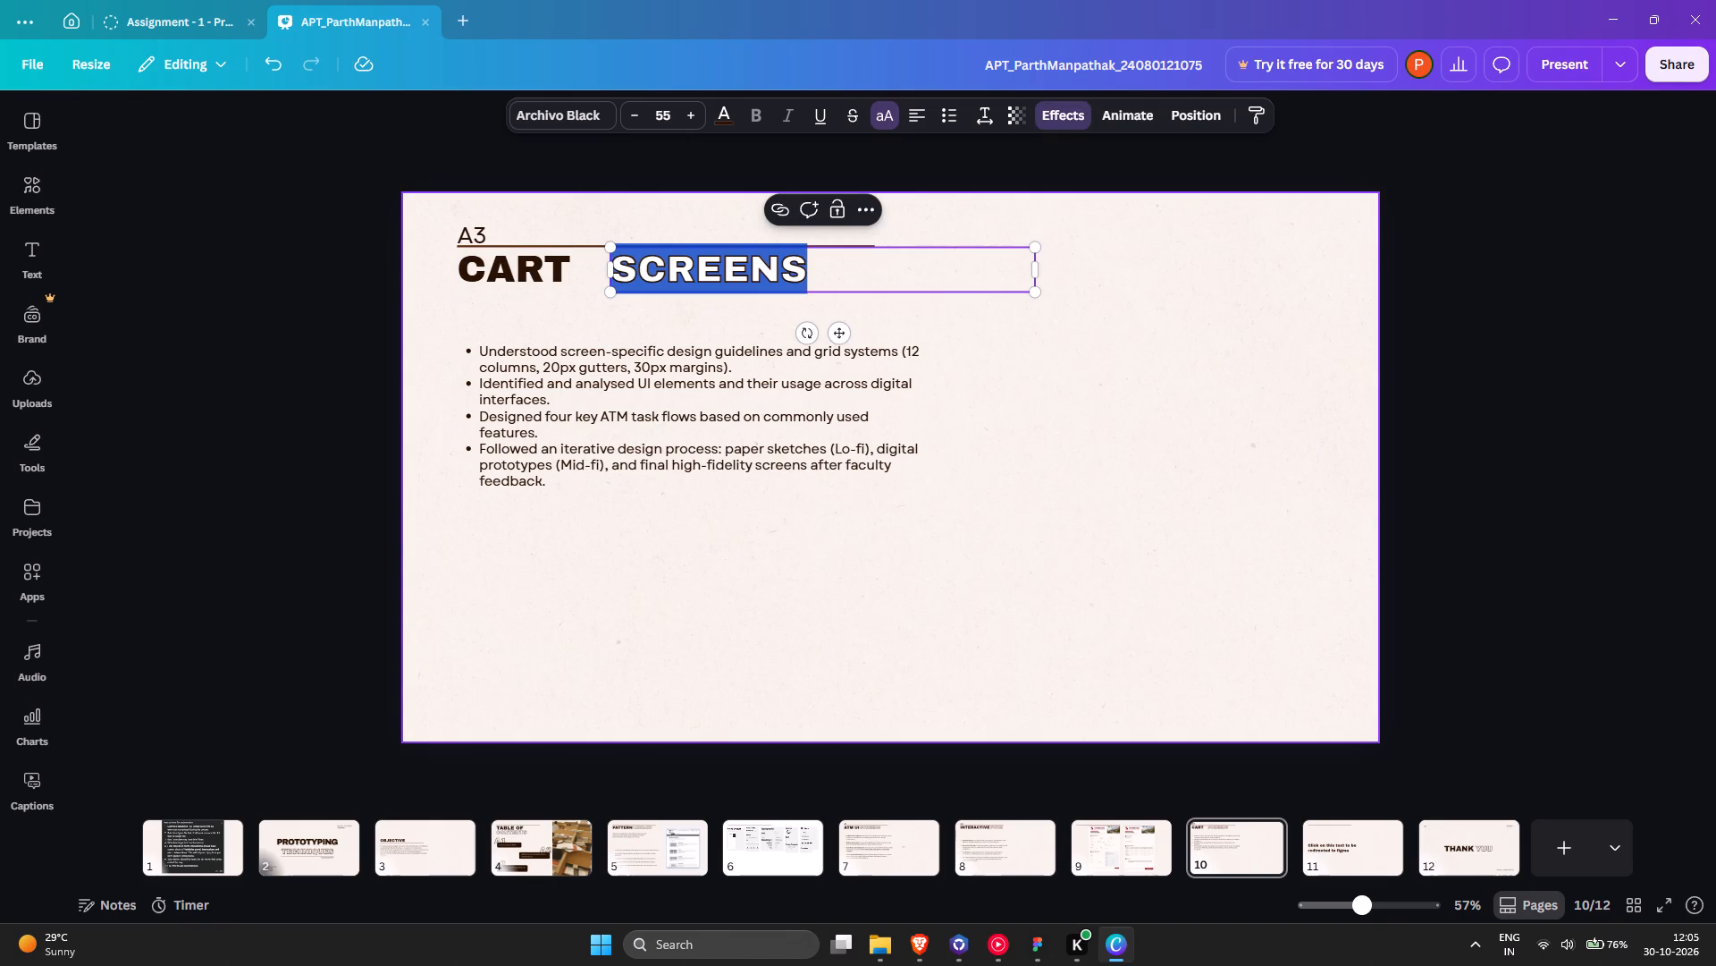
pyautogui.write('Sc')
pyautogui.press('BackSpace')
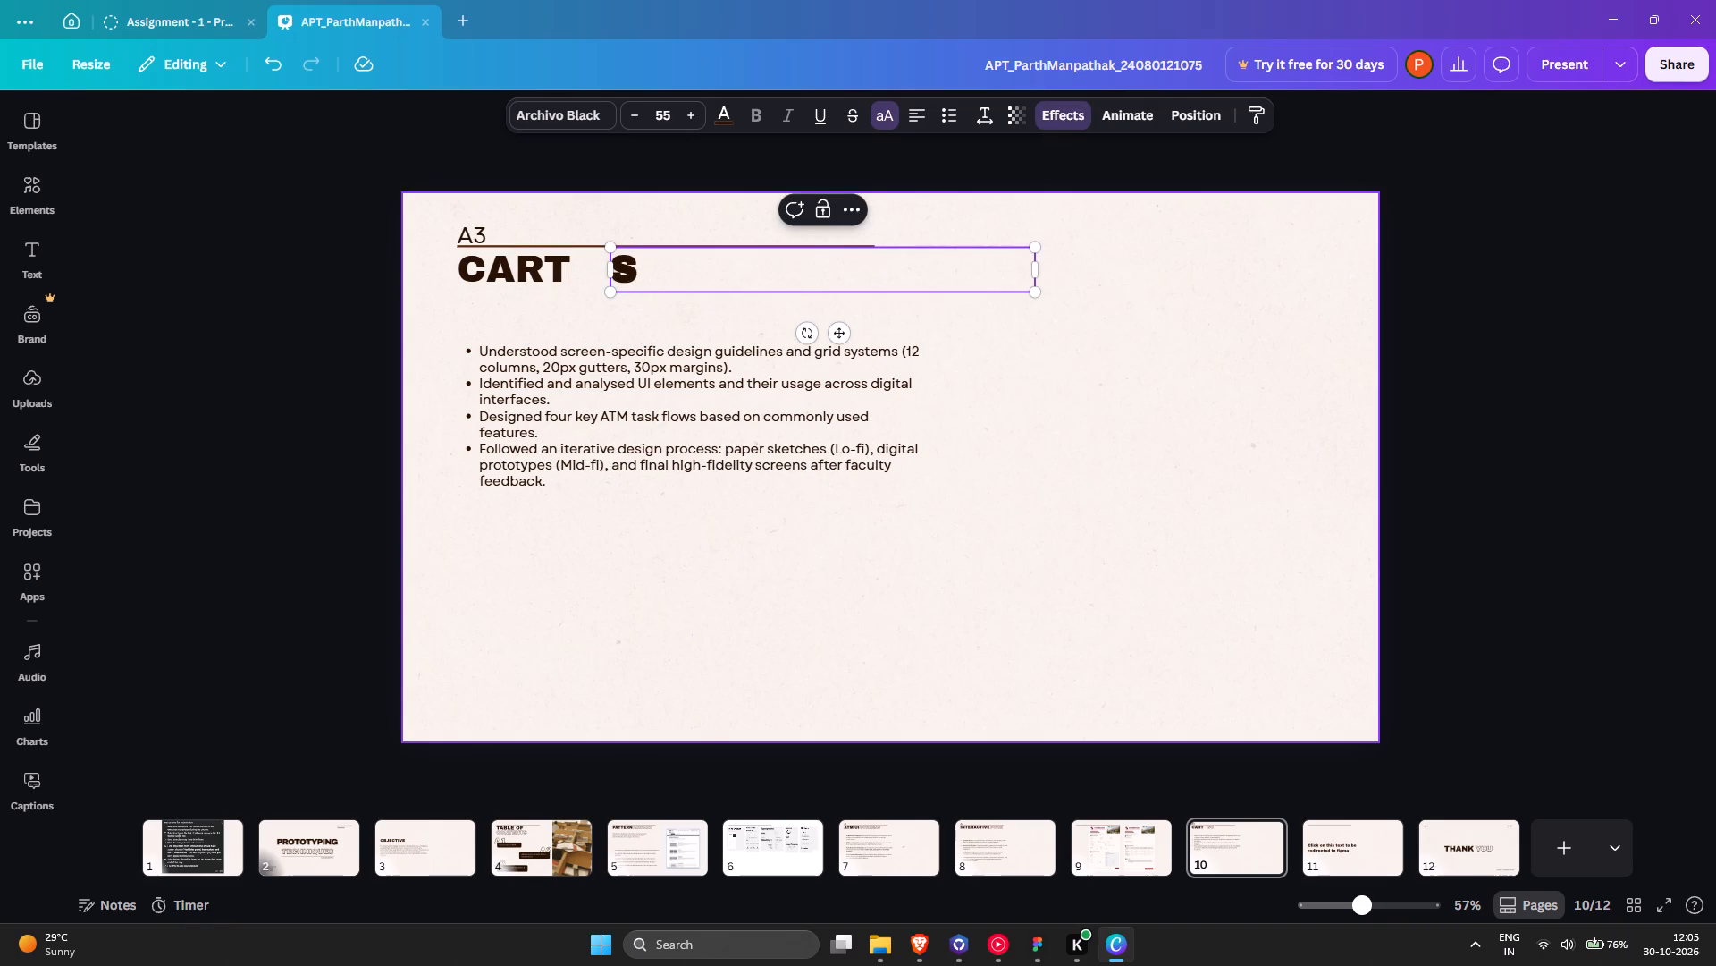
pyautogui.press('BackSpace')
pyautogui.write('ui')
pyautogui.click(910, 337)
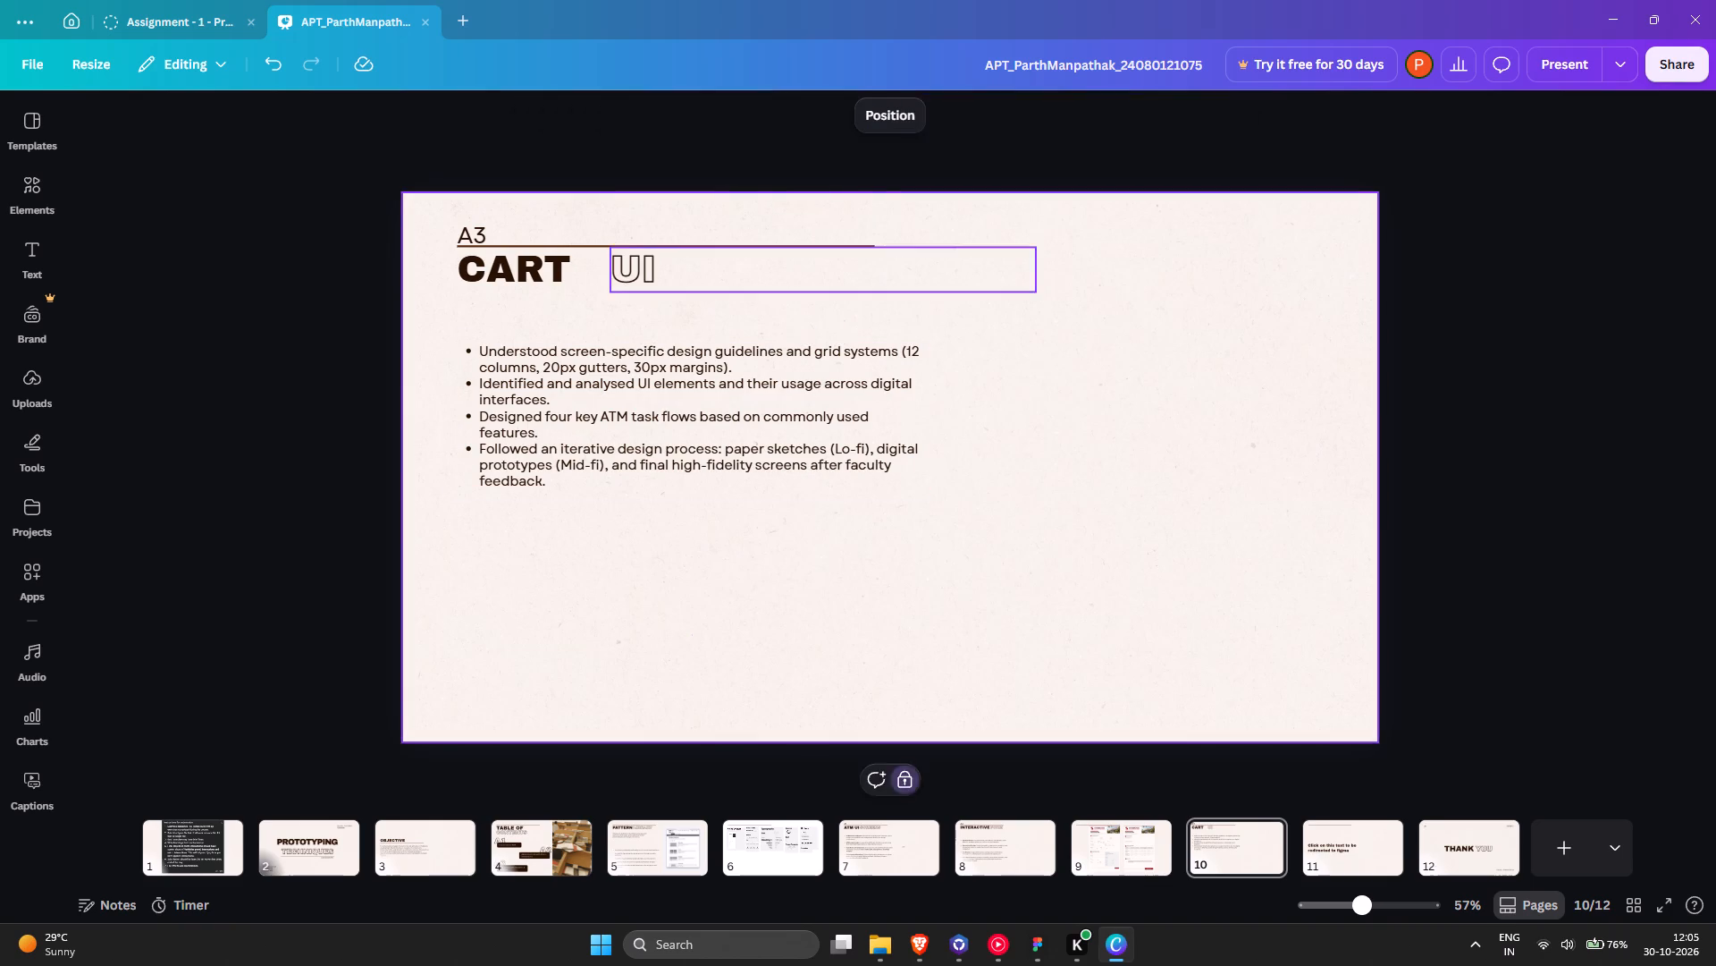
# Move the outlined "UI" text closer to "CART" so the two words read as one heading.
pyautogui.moveTo(726, 284); pyautogui.dragTo(693, 285)
pyautogui.click(1076, 405)
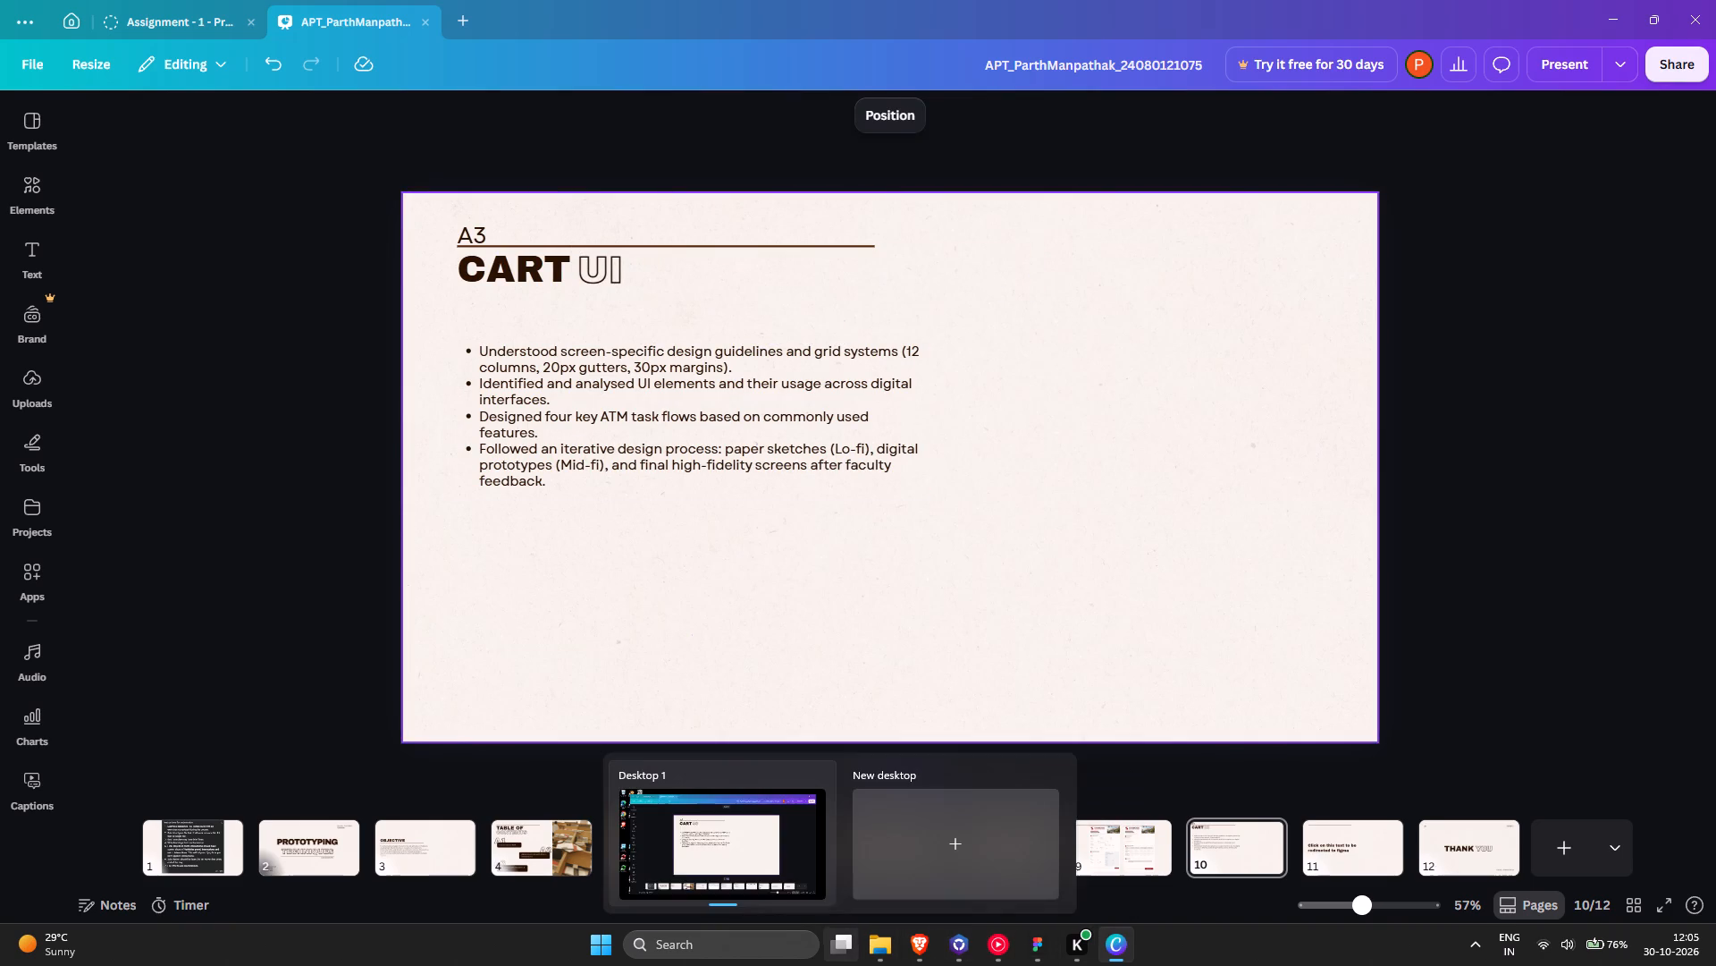
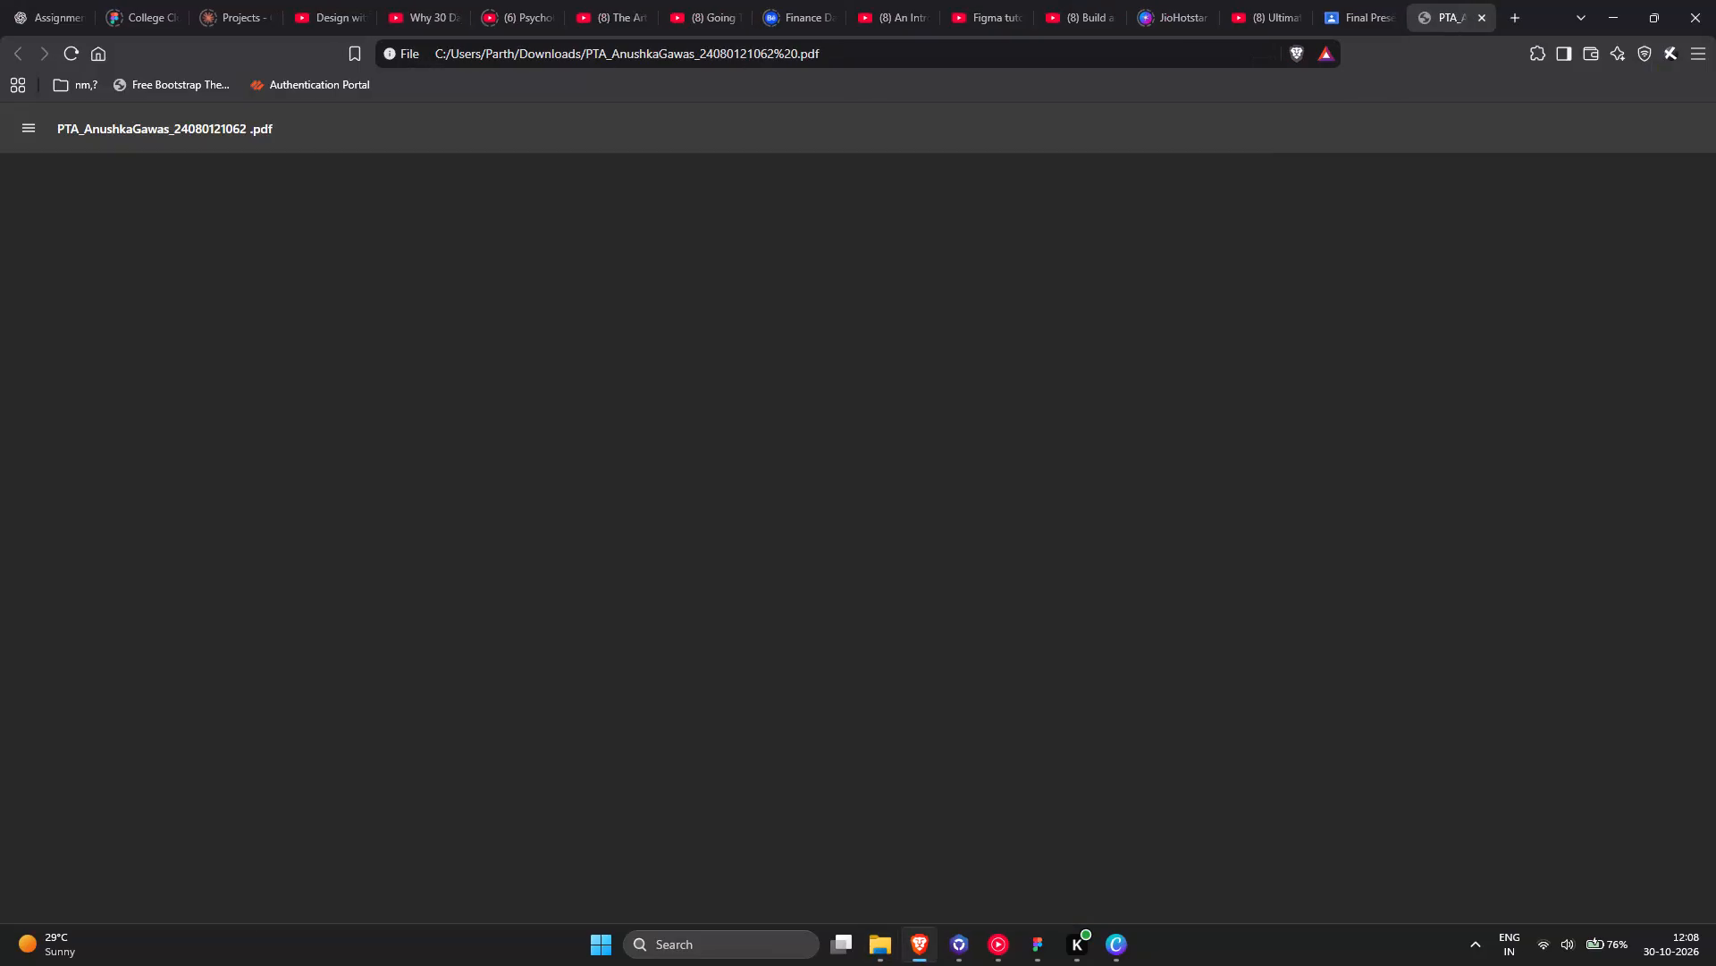
# Review the opening pages of the reference assignment PDF, from the title page through the Pattern Library section, with pages fitted to the window.
pyautogui.scroll(-1, 989, 431)
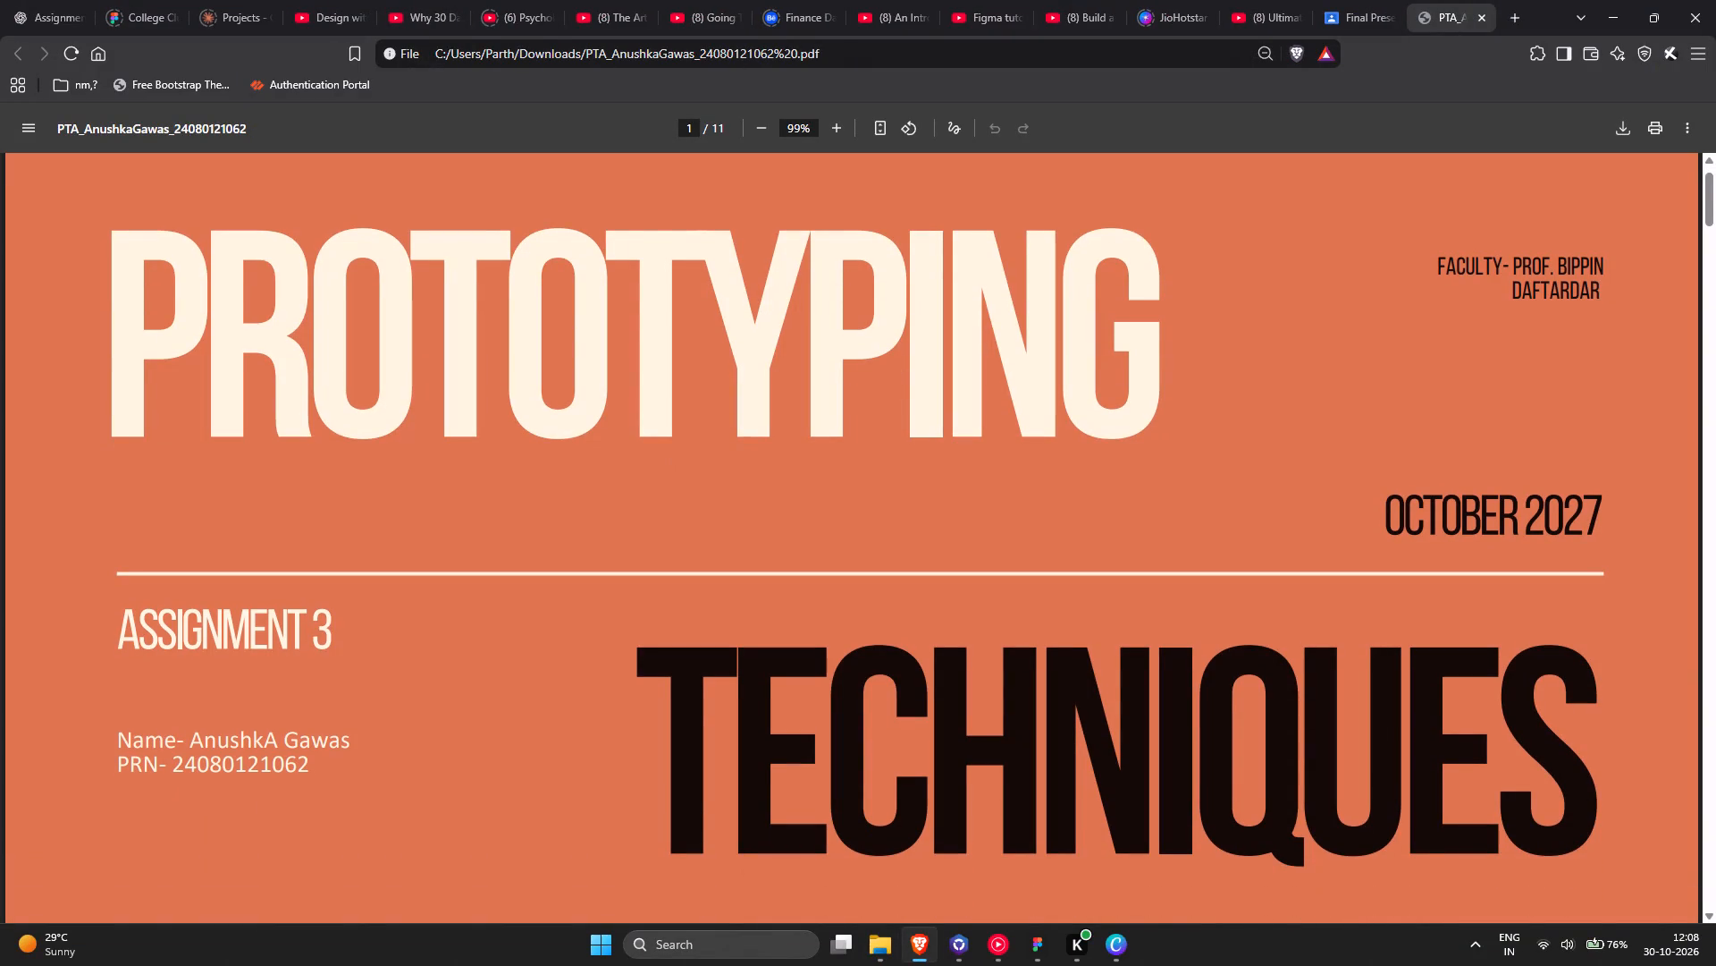
pyautogui.scroll(-20, 989, 432)
pyautogui.click(834, 125)
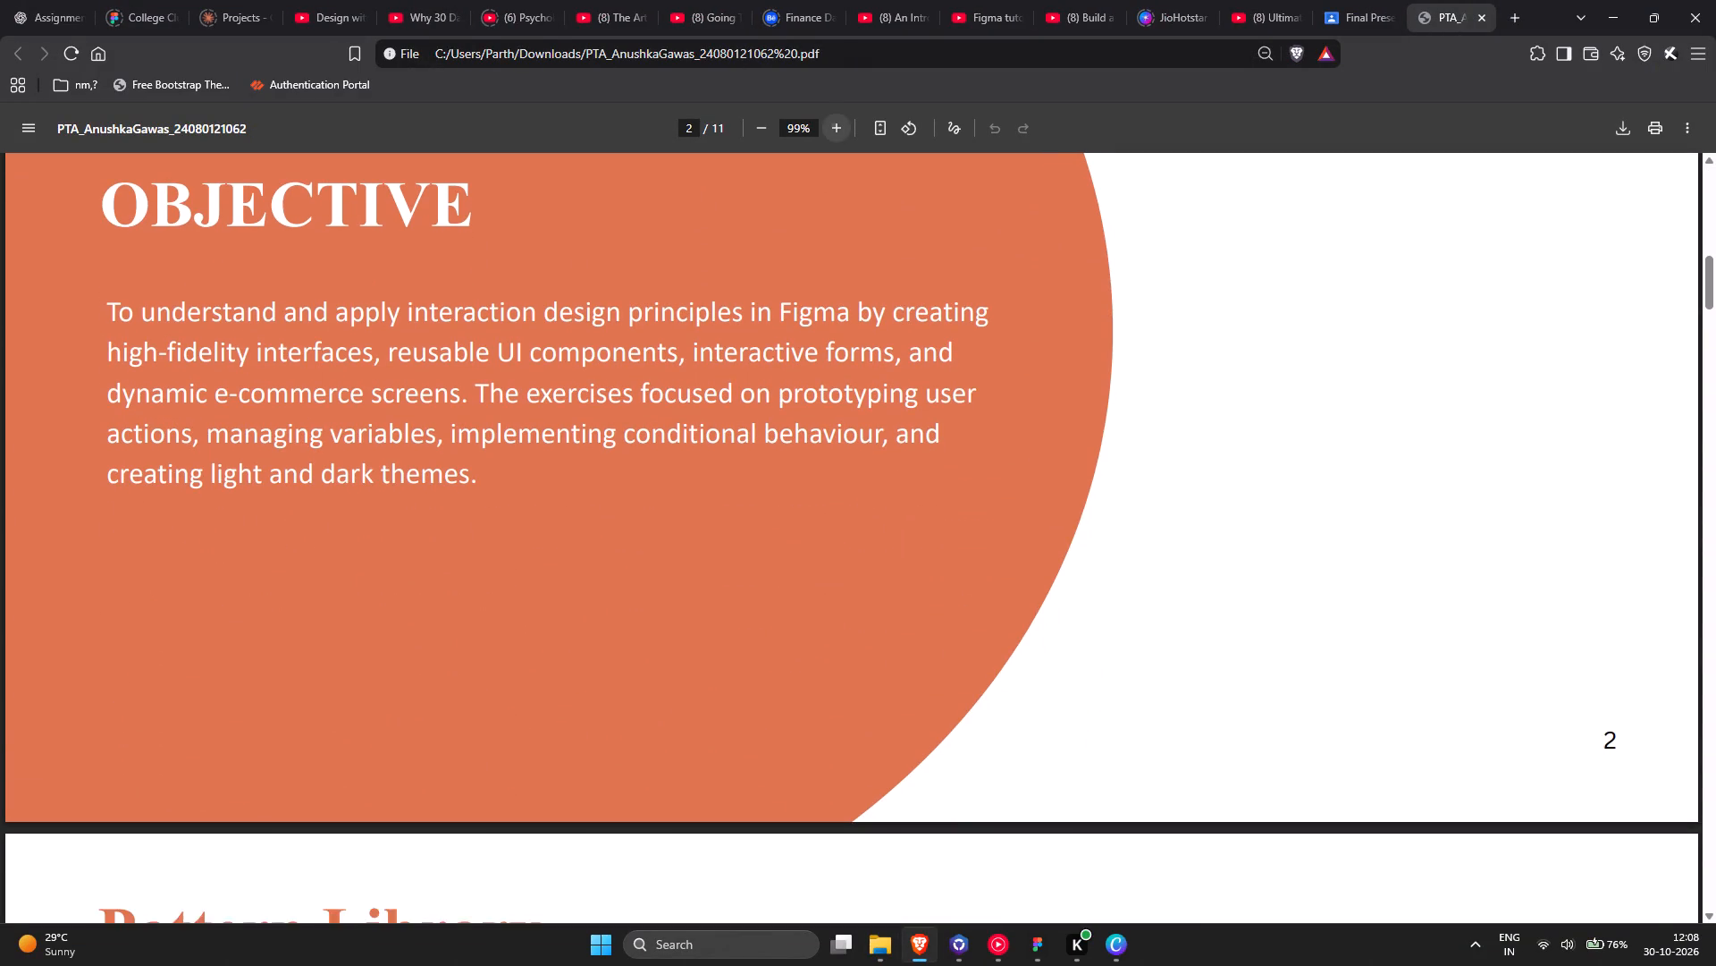
pyautogui.click(761, 125)
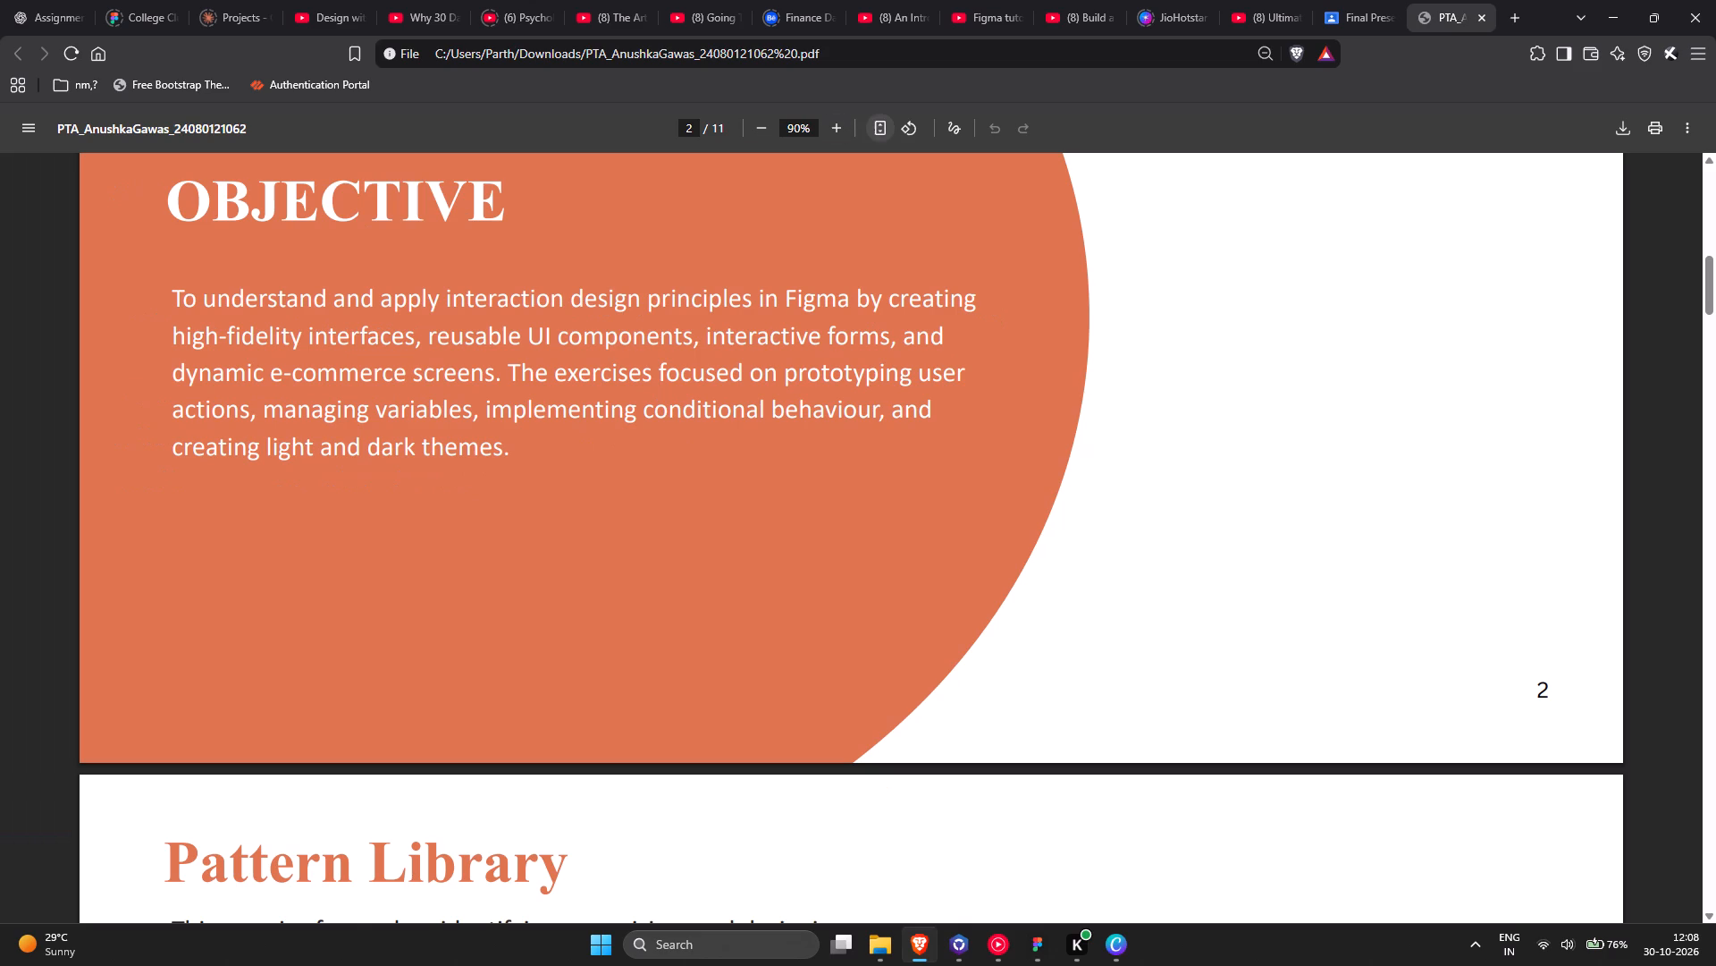
pyautogui.click(880, 134)
pyautogui.scroll(-20, 814, 292)
pyautogui.scroll(-6, 814, 292)
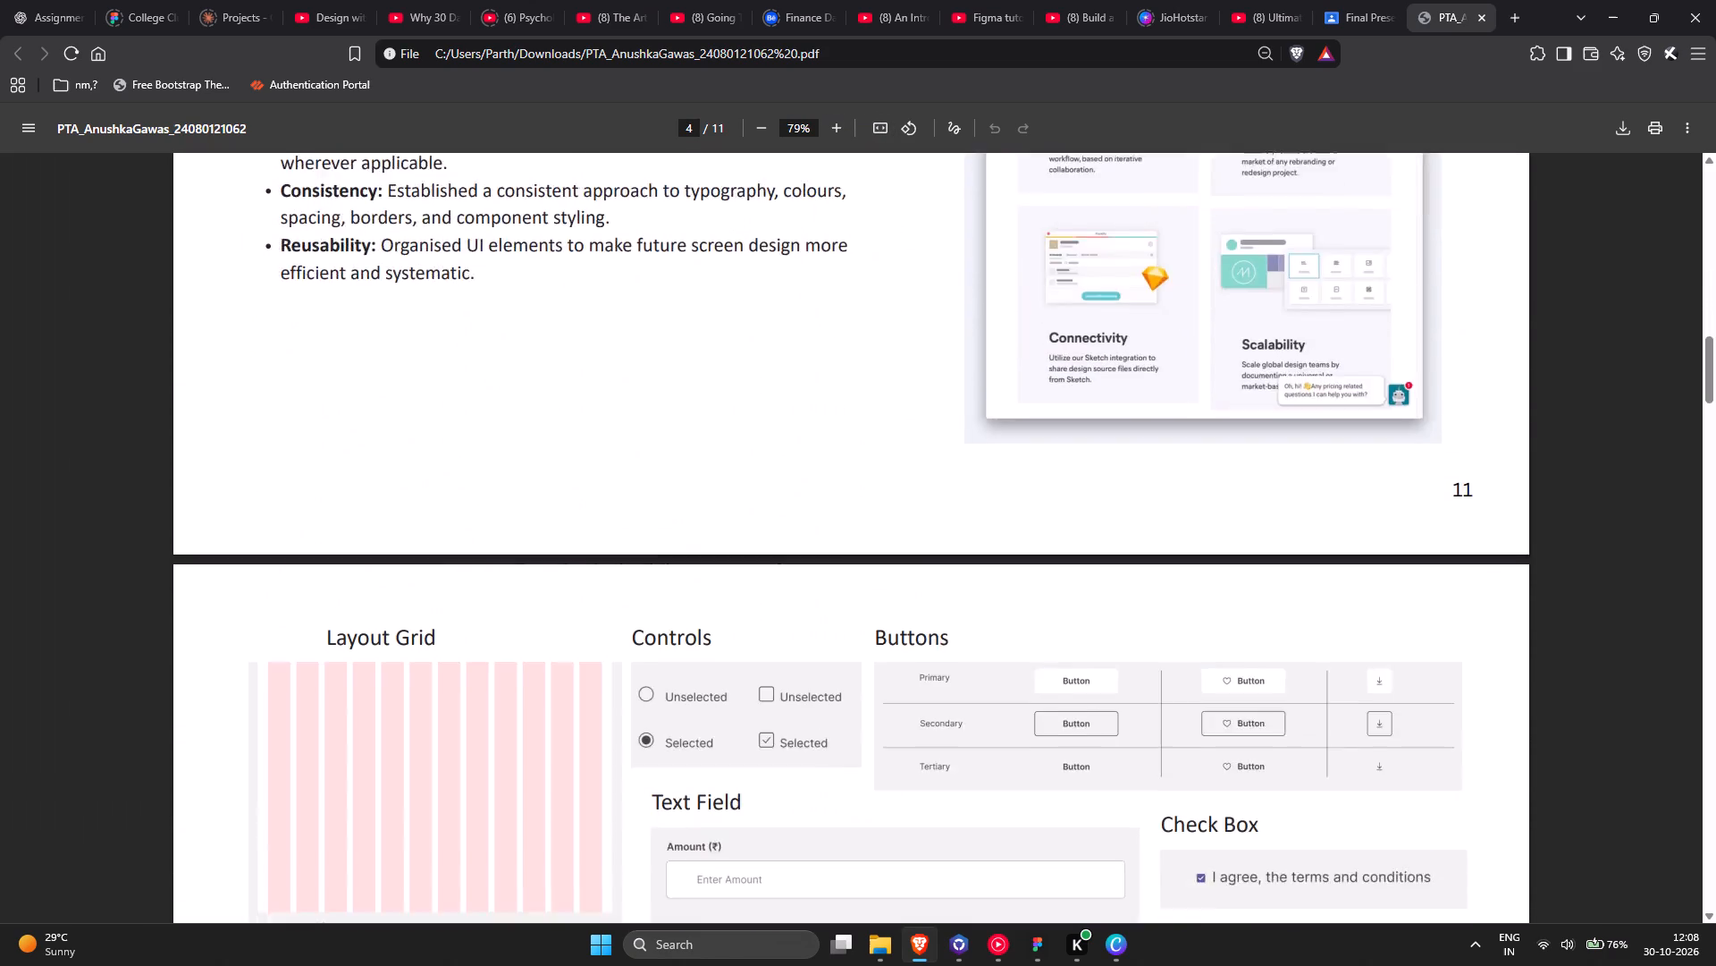
# Review the reference PDF's pages on UI components and Functional Form Design to see how the form exercise is laid out.
pyautogui.scroll(-11, 816, 293)
pyautogui.scroll(5, 816, 293)
pyautogui.scroll(-7, 816, 293)
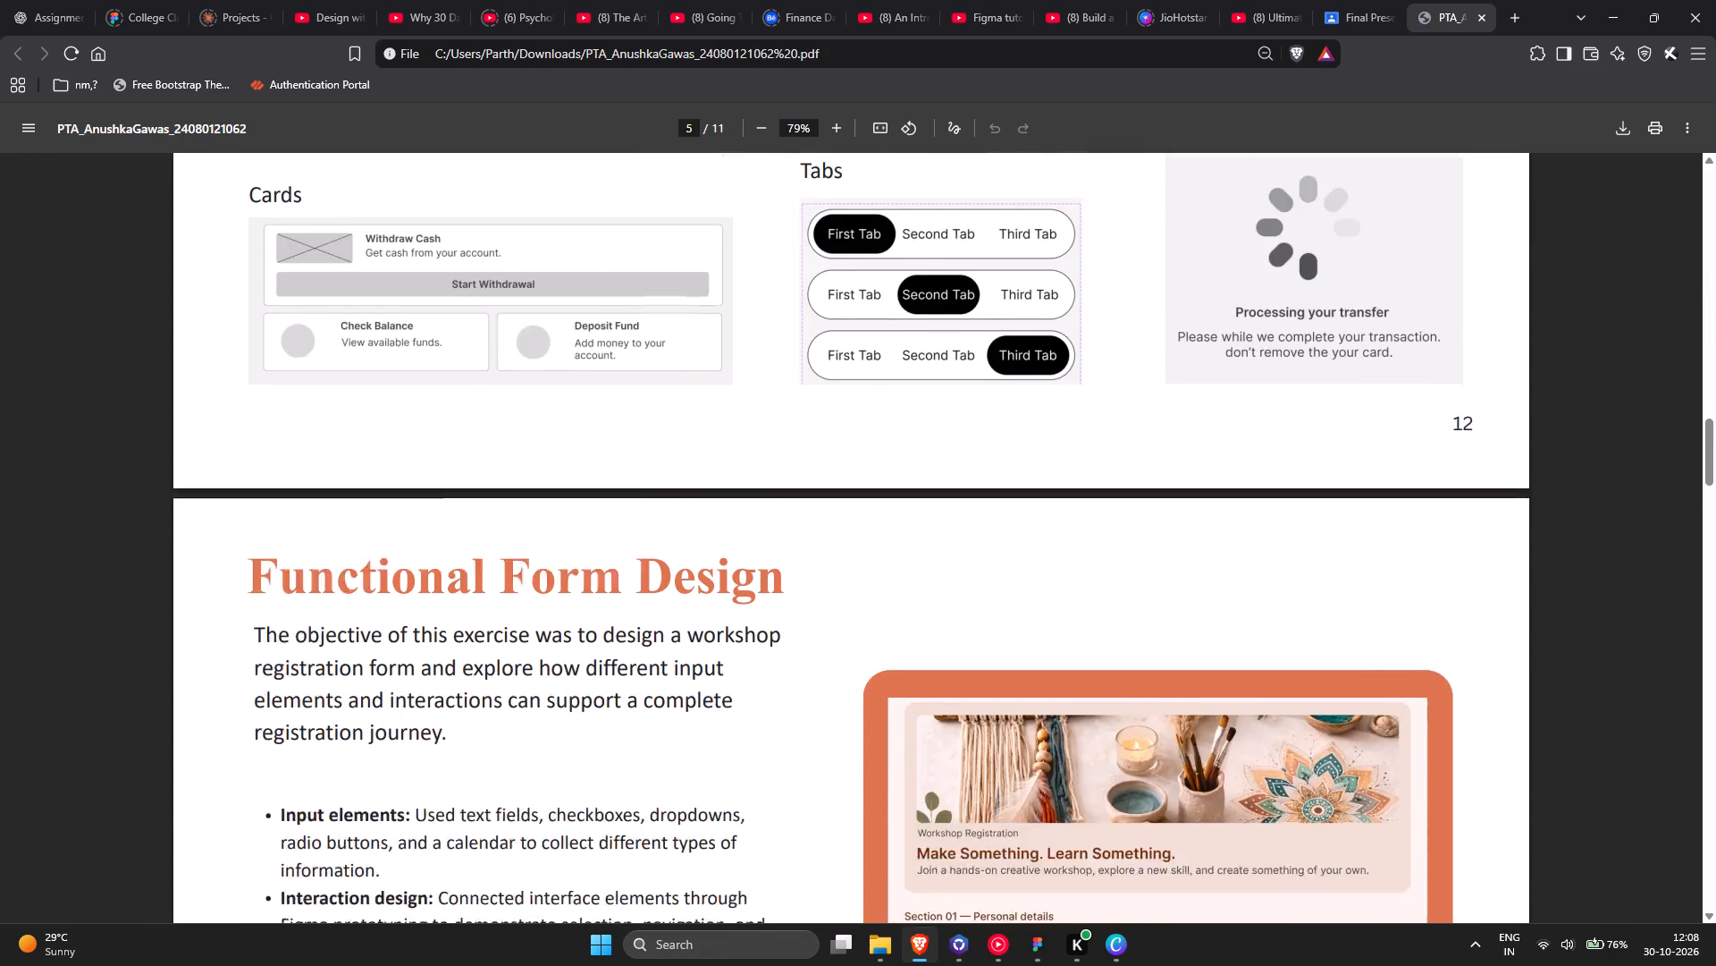
pyautogui.scroll(-5, 816, 293)
pyautogui.scroll(7, 816, 293)
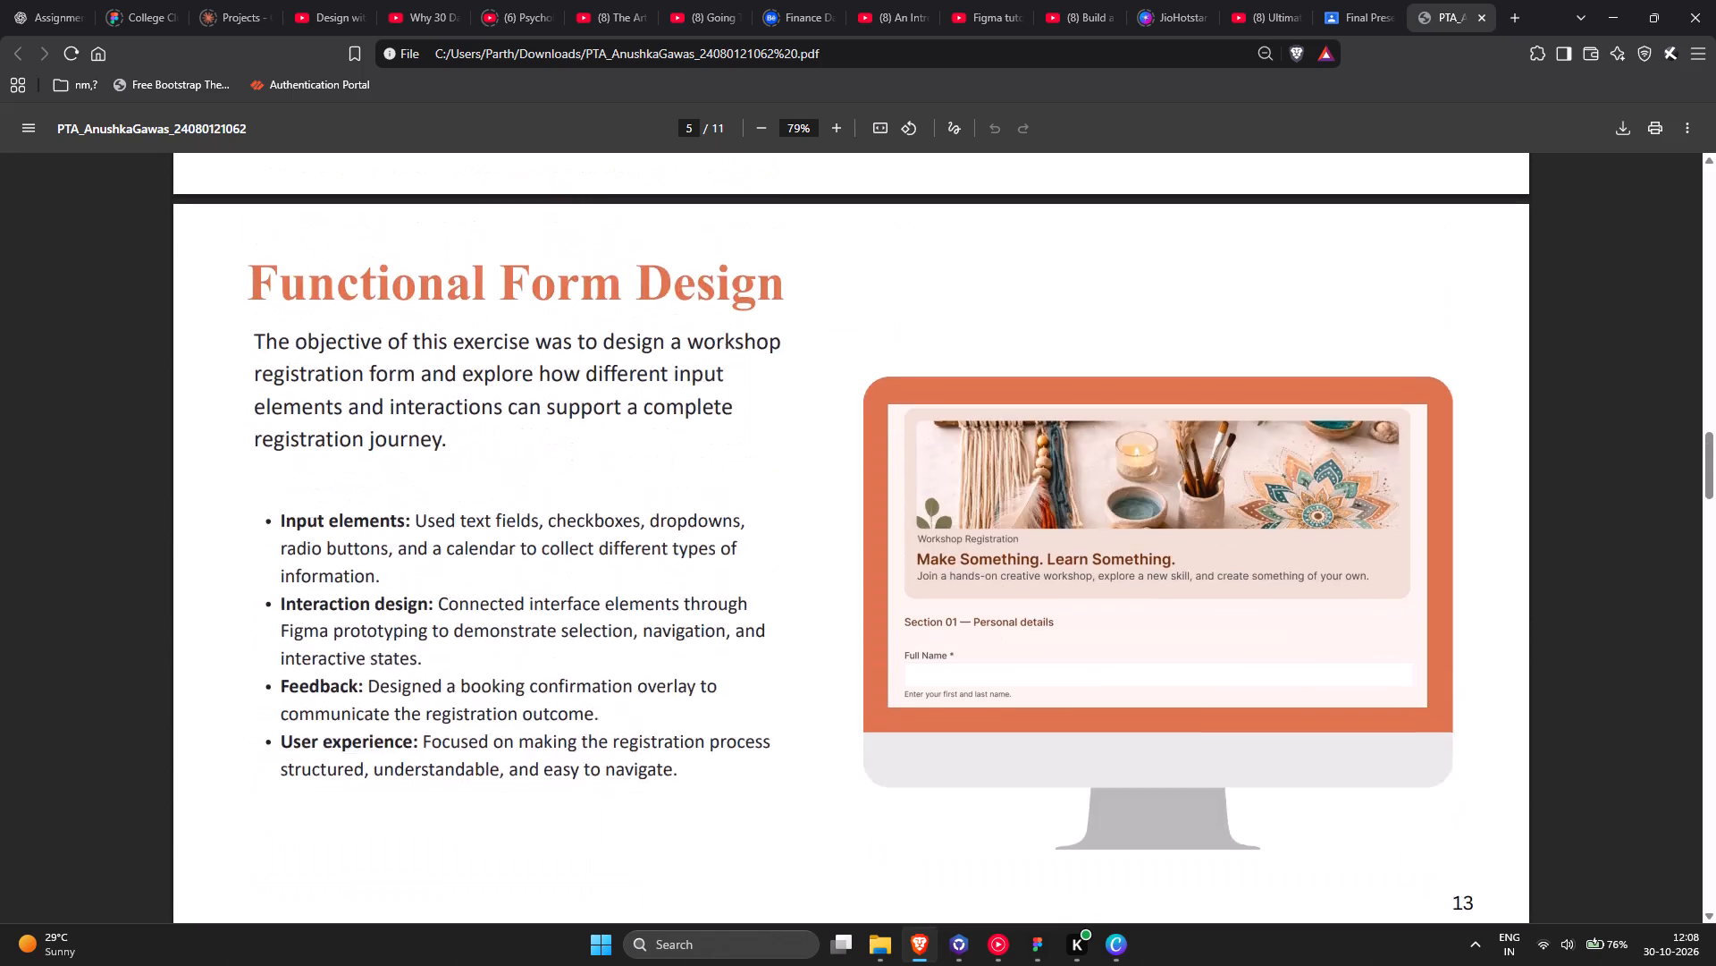
pyautogui.scroll(16, 816, 293)
pyautogui.scroll(-20, 818, 296)
pyautogui.scroll(-3, 819, 297)
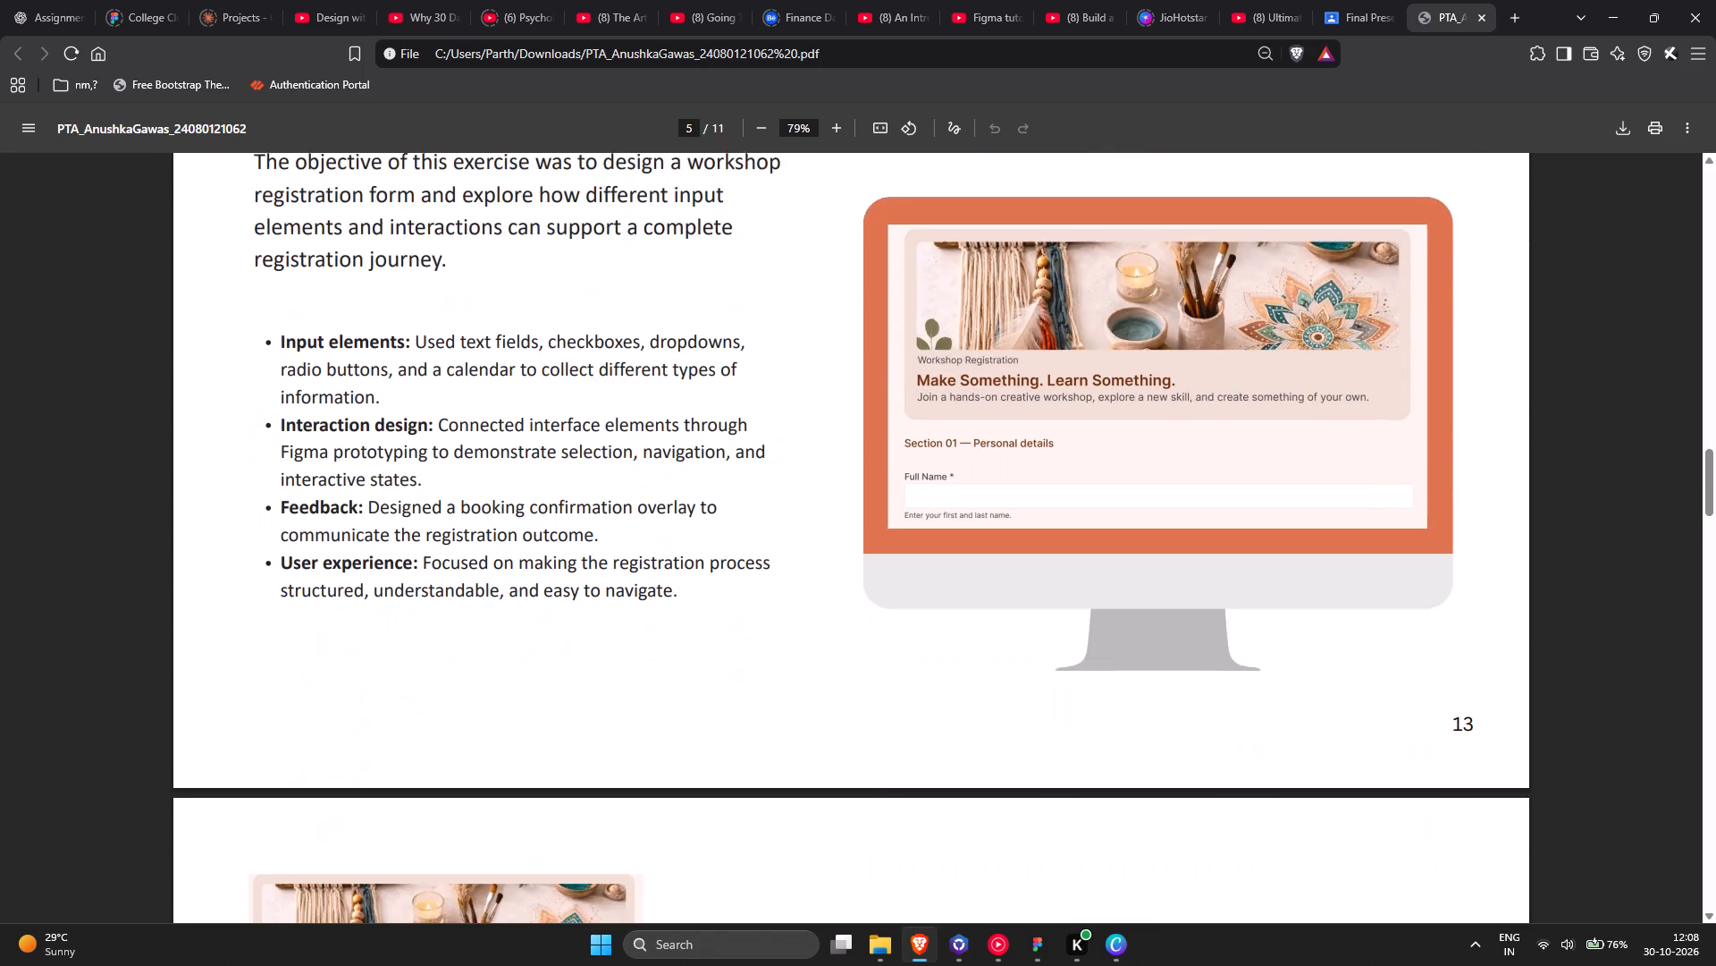
pyautogui.scroll(-1, 819, 297)
pyautogui.scroll(7, 819, 297)
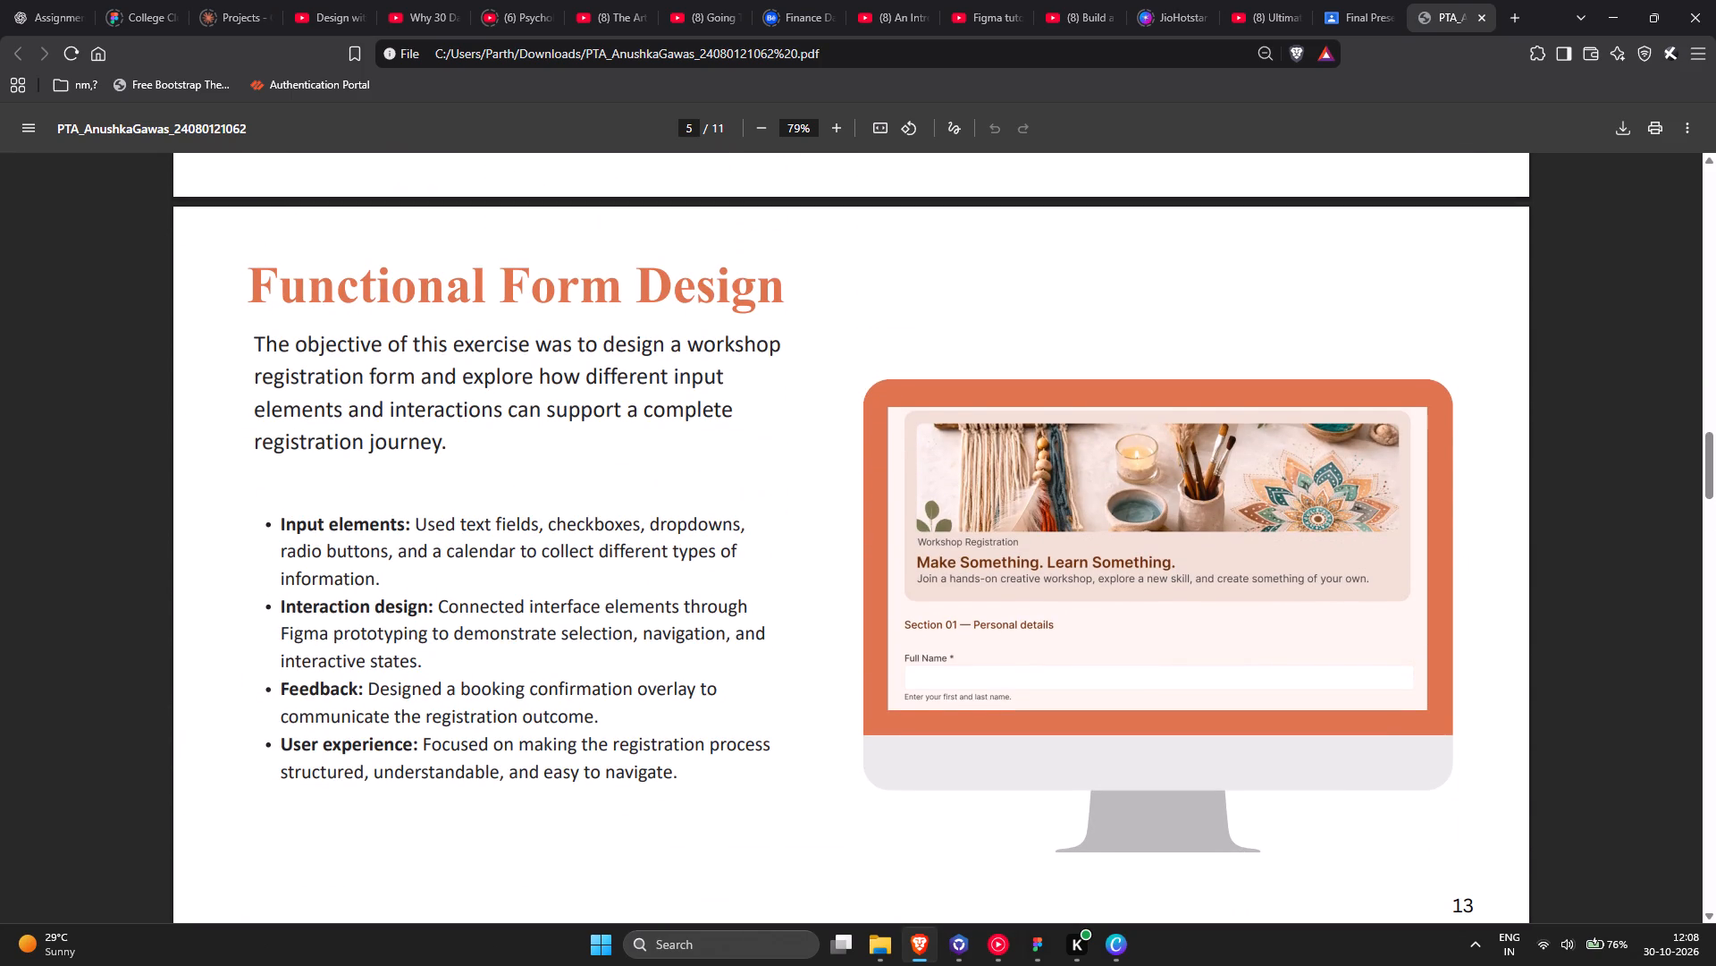
# Switch to the Canva presentation and search its elements for "desktop computer".
pyautogui.click(1115, 948)
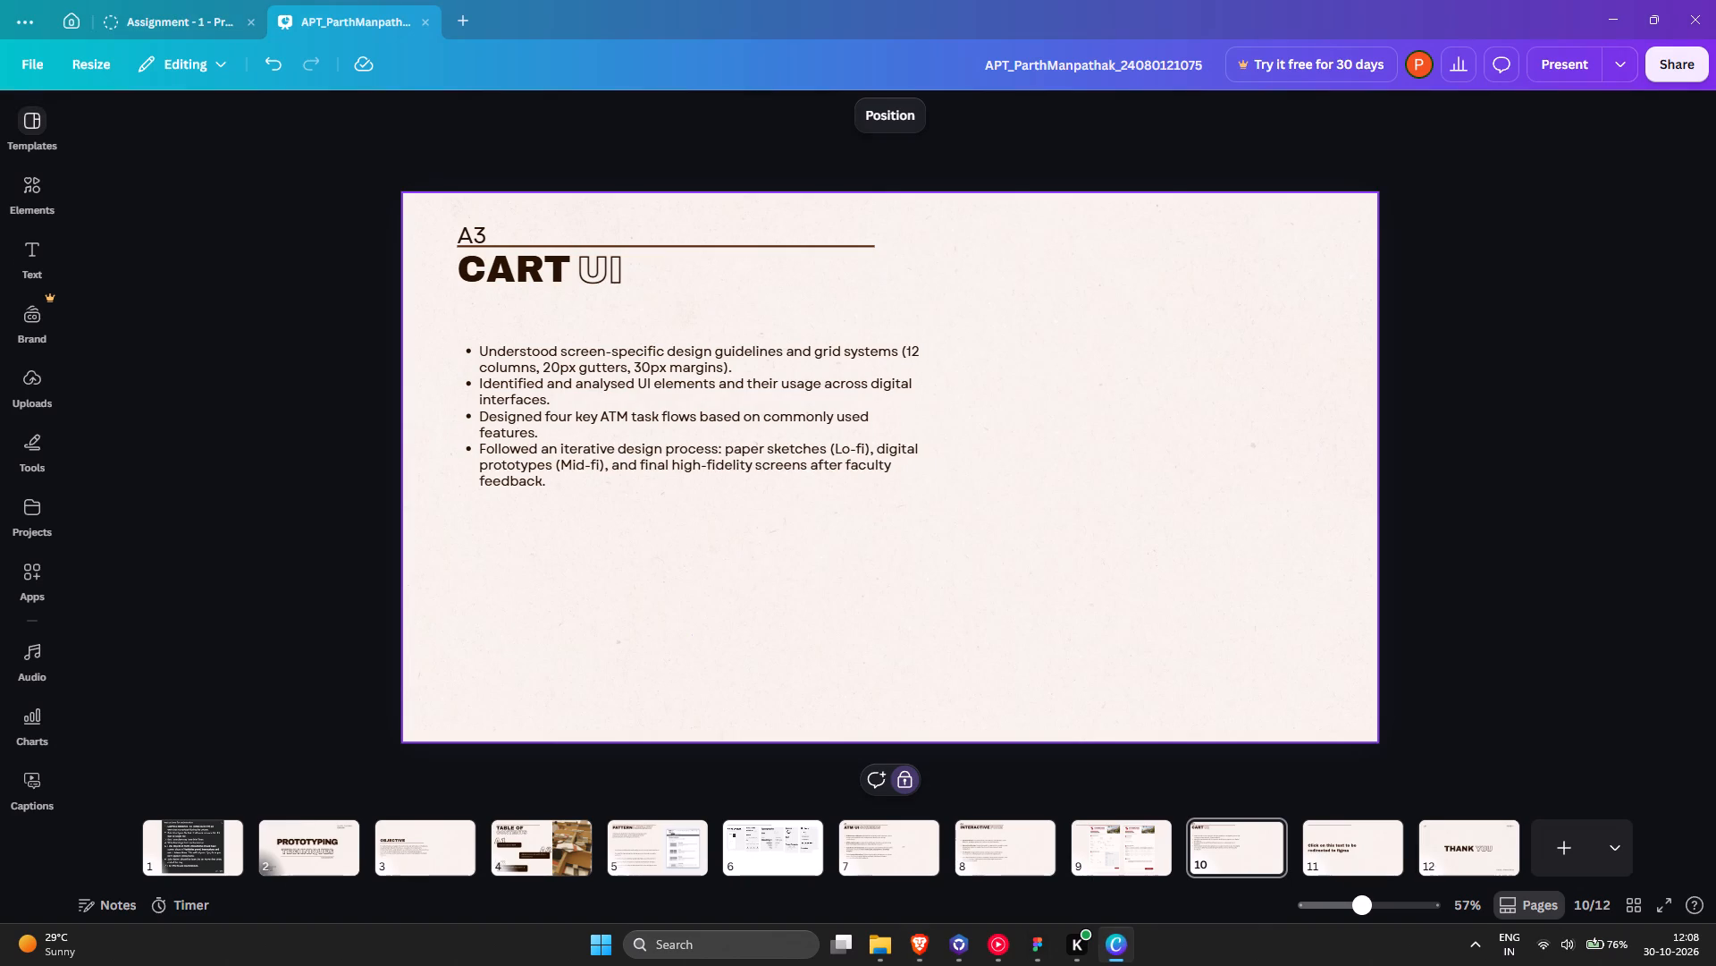
pyautogui.click(30, 199)
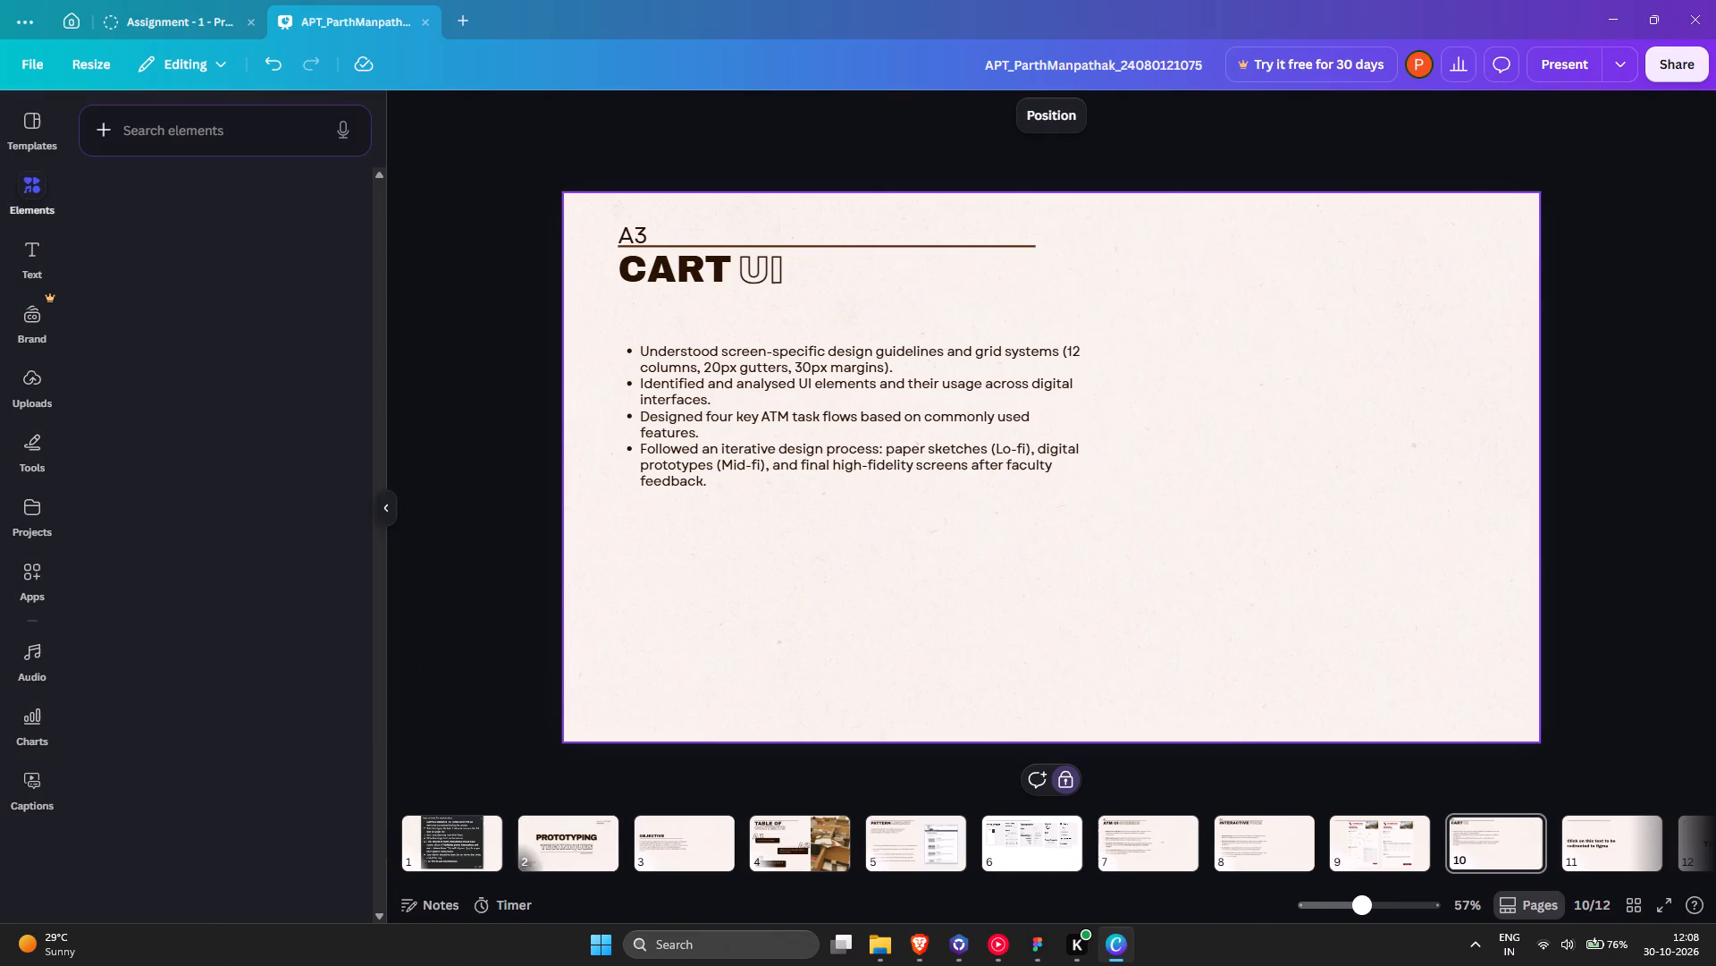
pyautogui.click(205, 114)
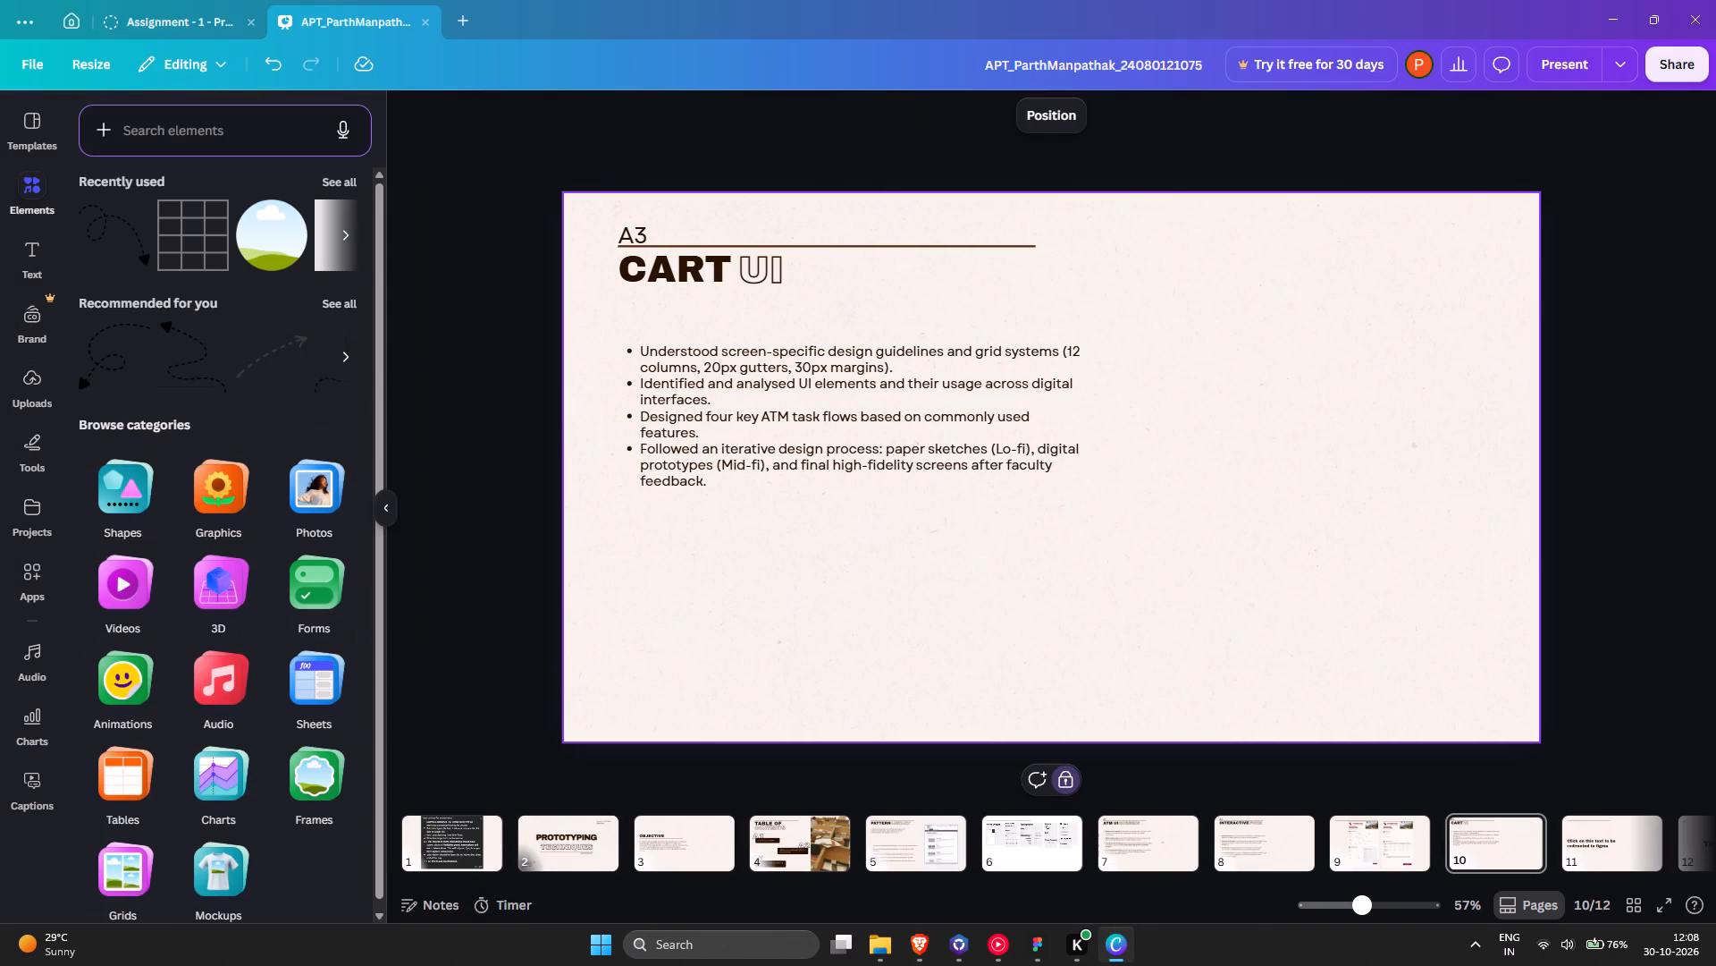
pyautogui.click(204, 133)
pyautogui.write('deskyto')
pyautogui.press('BackSpace')
pyautogui.press('BackSpace')
pyautogui.press('BackSpace')
pyautogui.write('tio')
pyautogui.press('BackSpace')
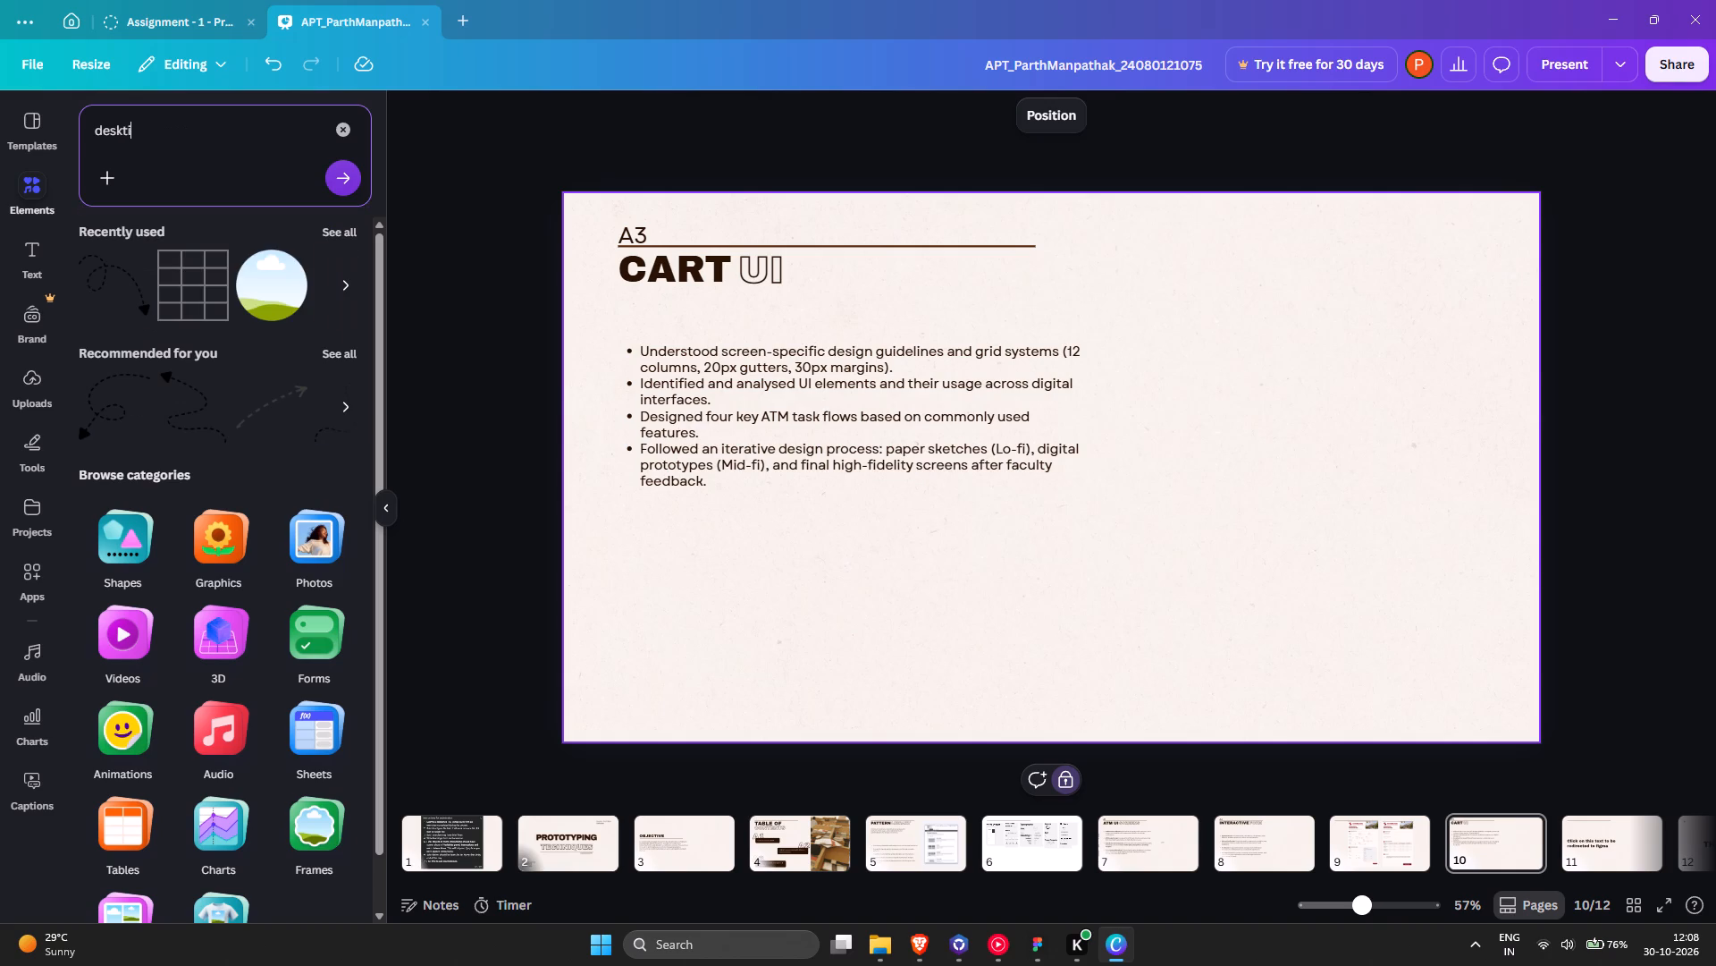
pyautogui.press('BackSpace')
pyautogui.write('op')
pyautogui.press('pageup')
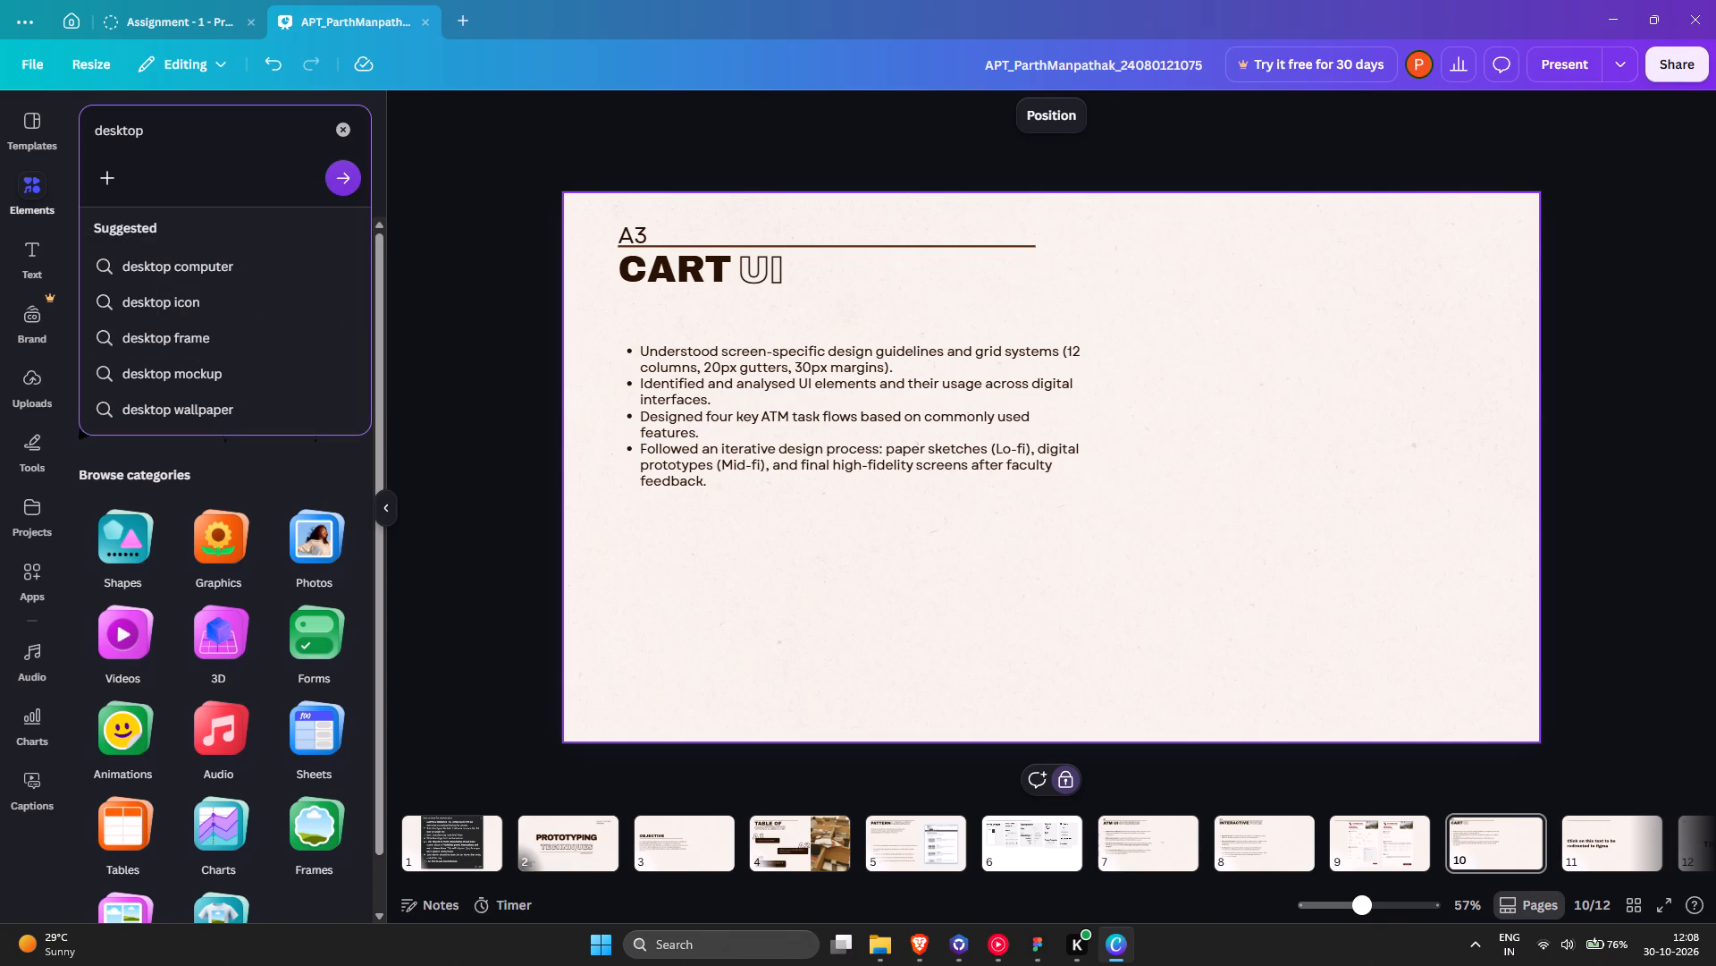
pyautogui.click(241, 250)
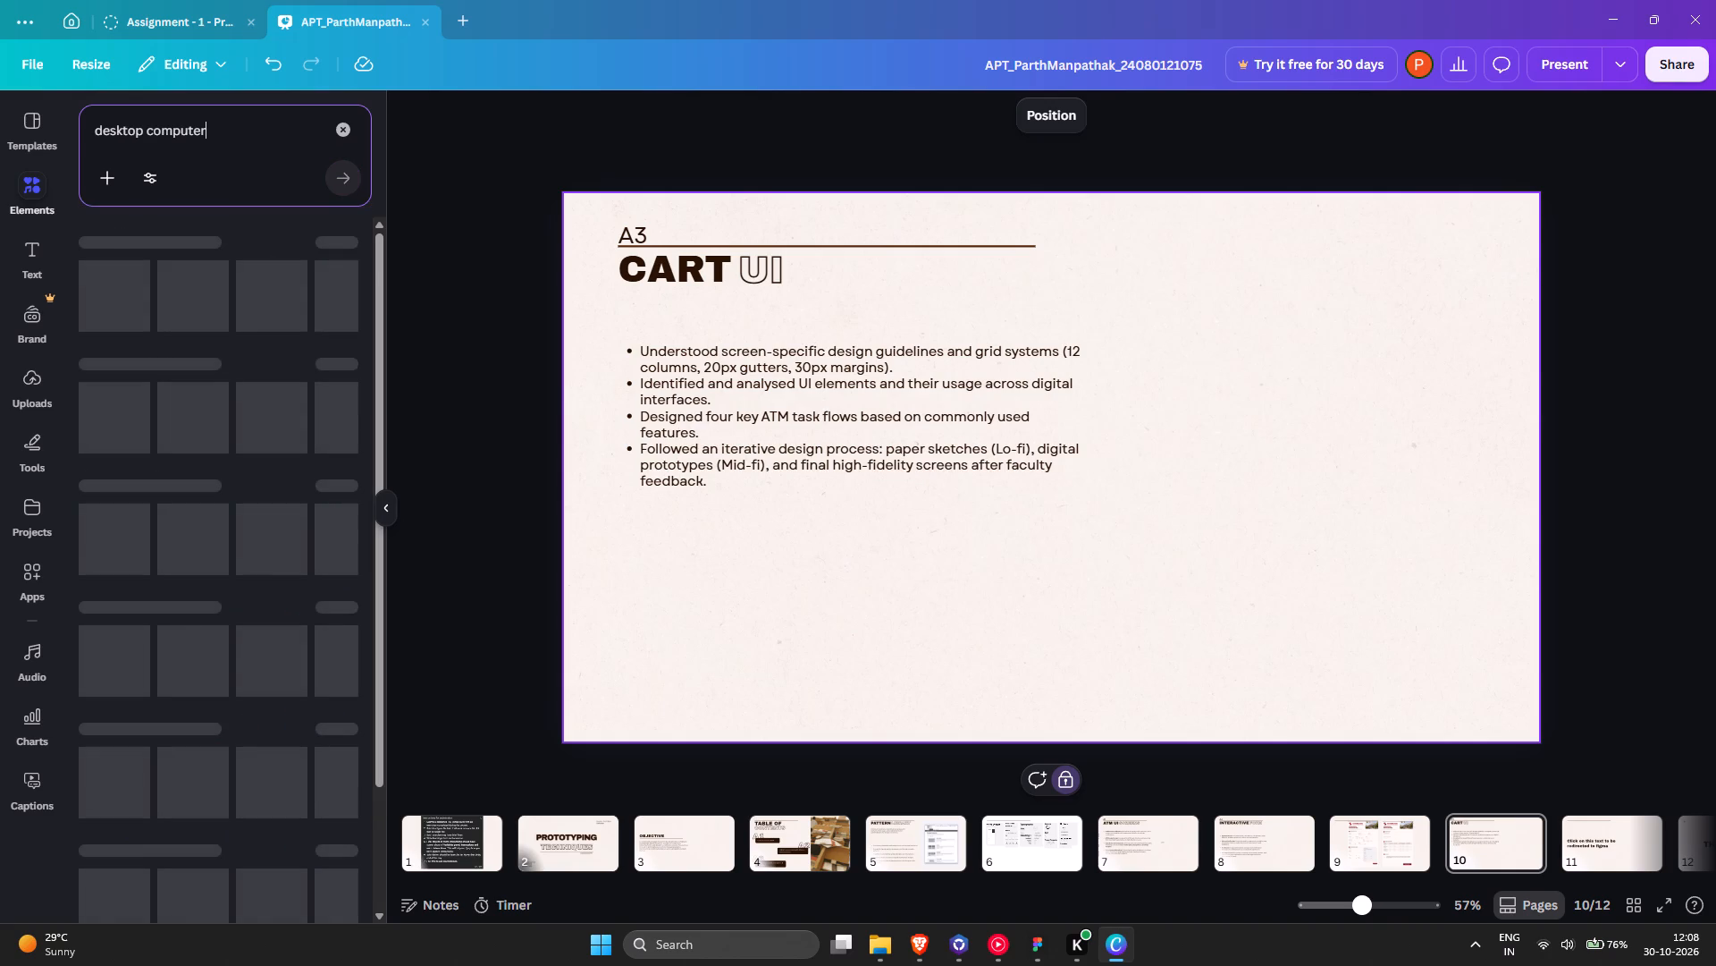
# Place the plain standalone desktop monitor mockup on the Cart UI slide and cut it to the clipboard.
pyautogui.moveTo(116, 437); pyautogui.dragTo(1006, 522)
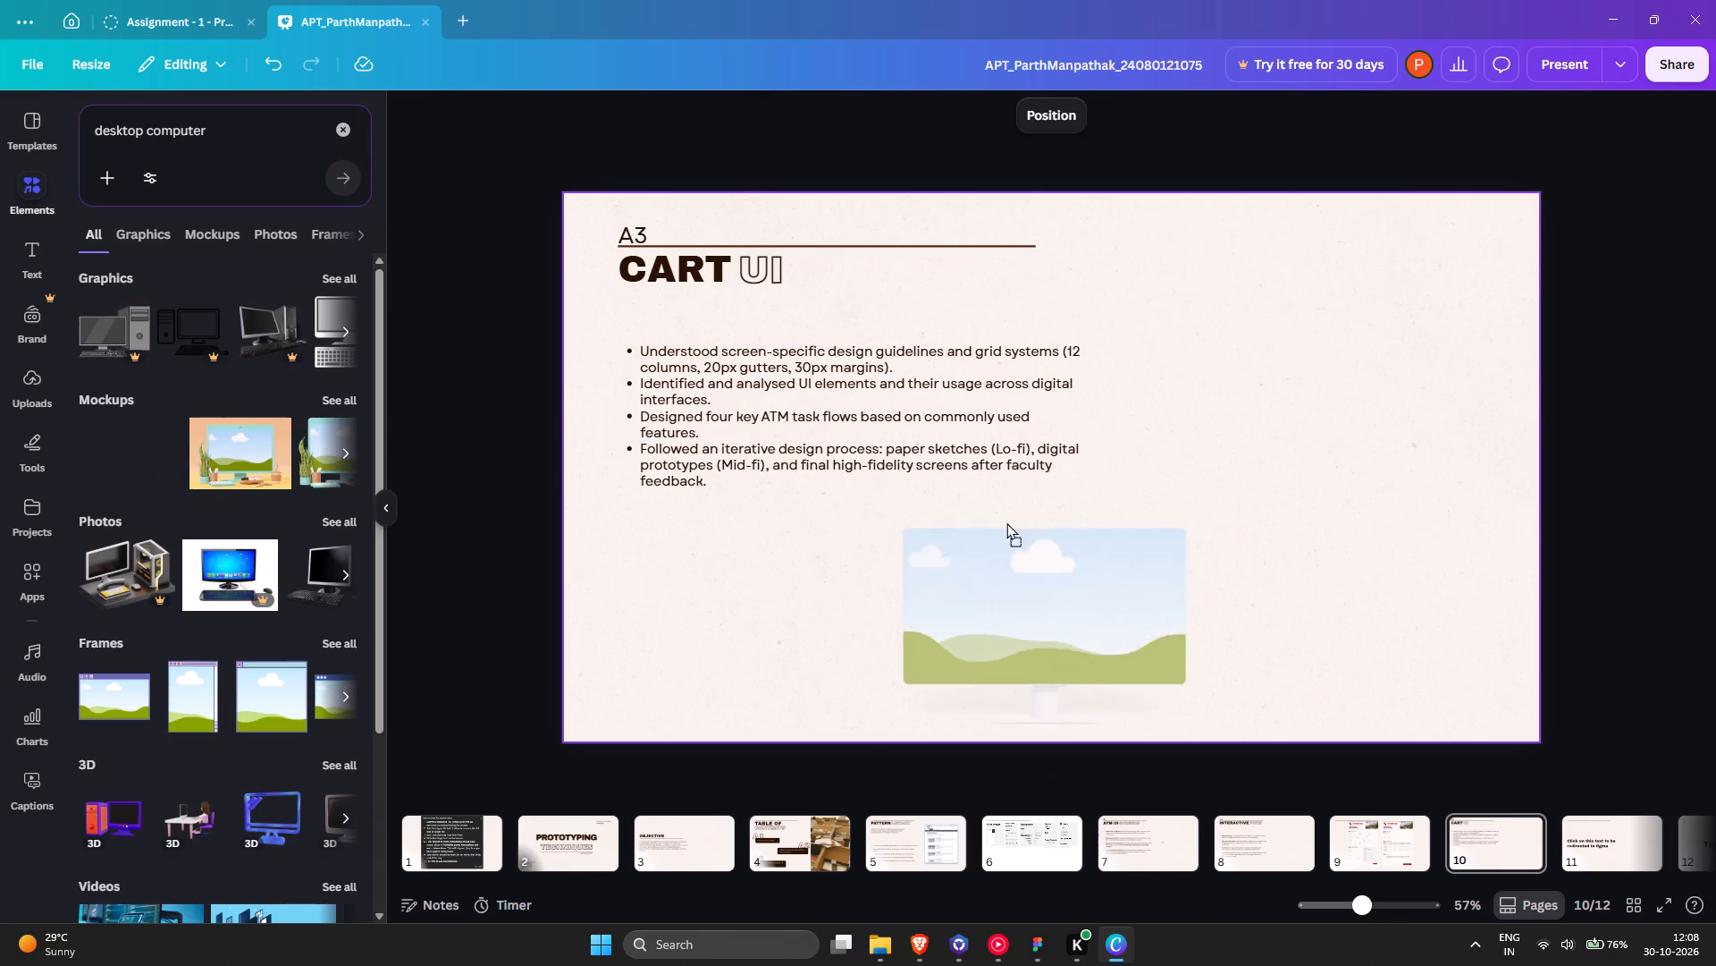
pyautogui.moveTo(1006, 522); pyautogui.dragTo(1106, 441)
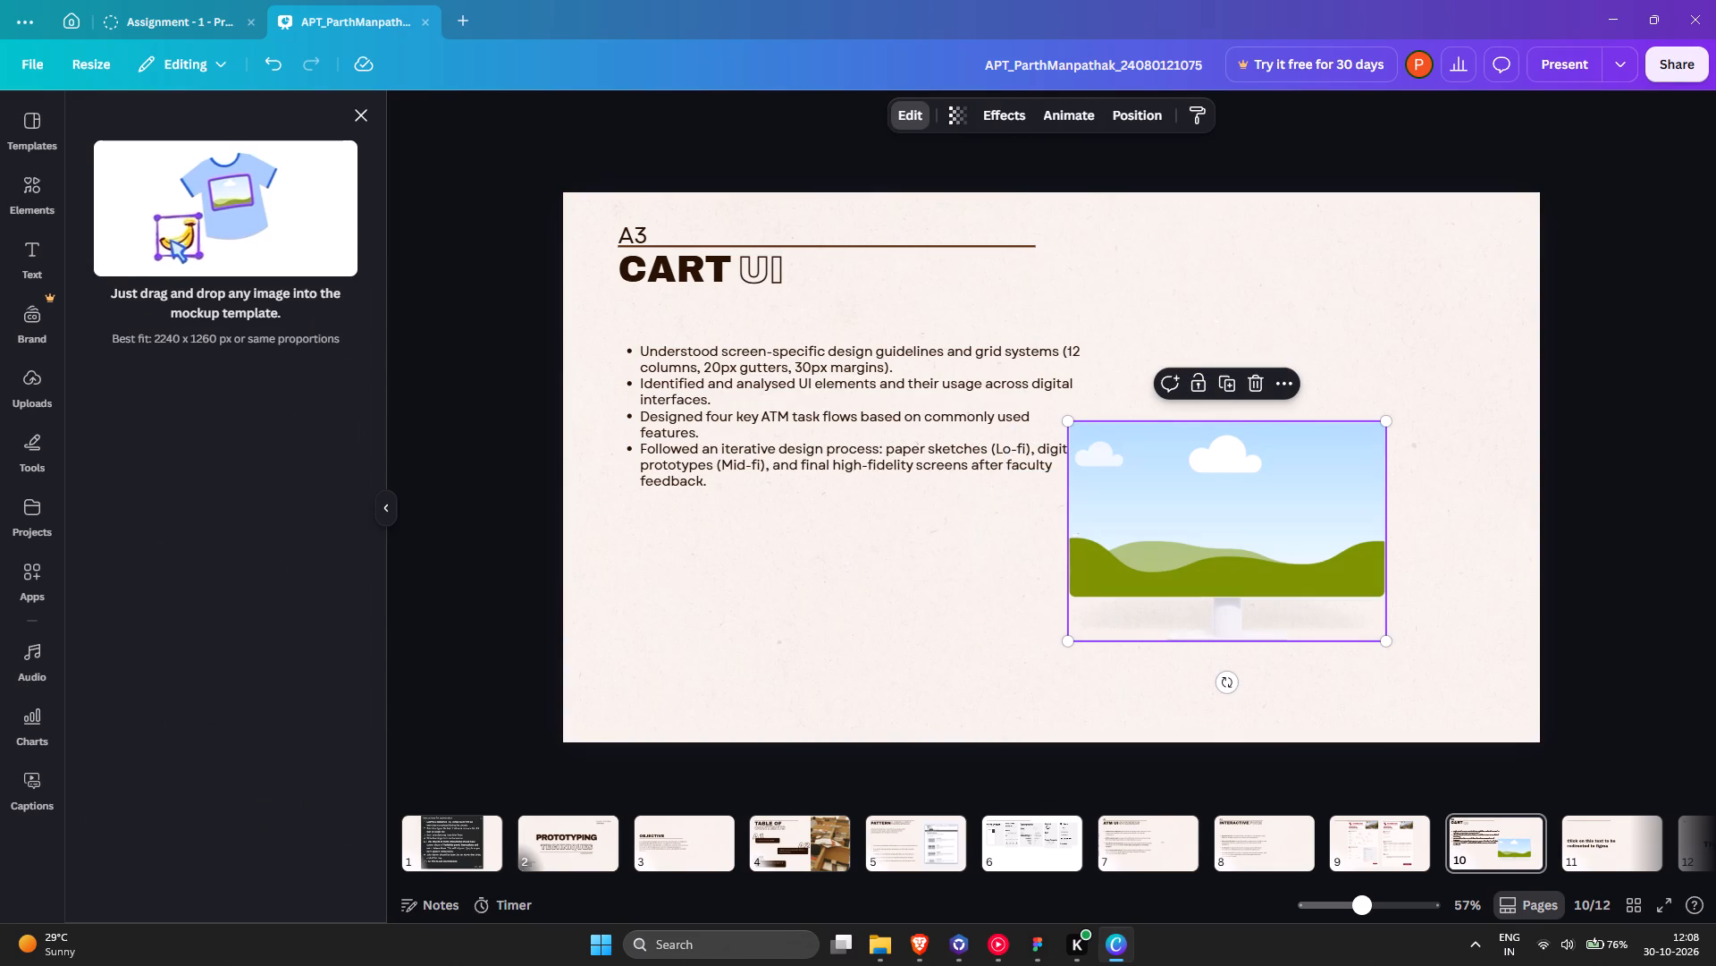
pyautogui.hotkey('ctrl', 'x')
# Delete the "Link-" placeholder text from the ATM UI Screens slide.
pyautogui.click(1134, 831)
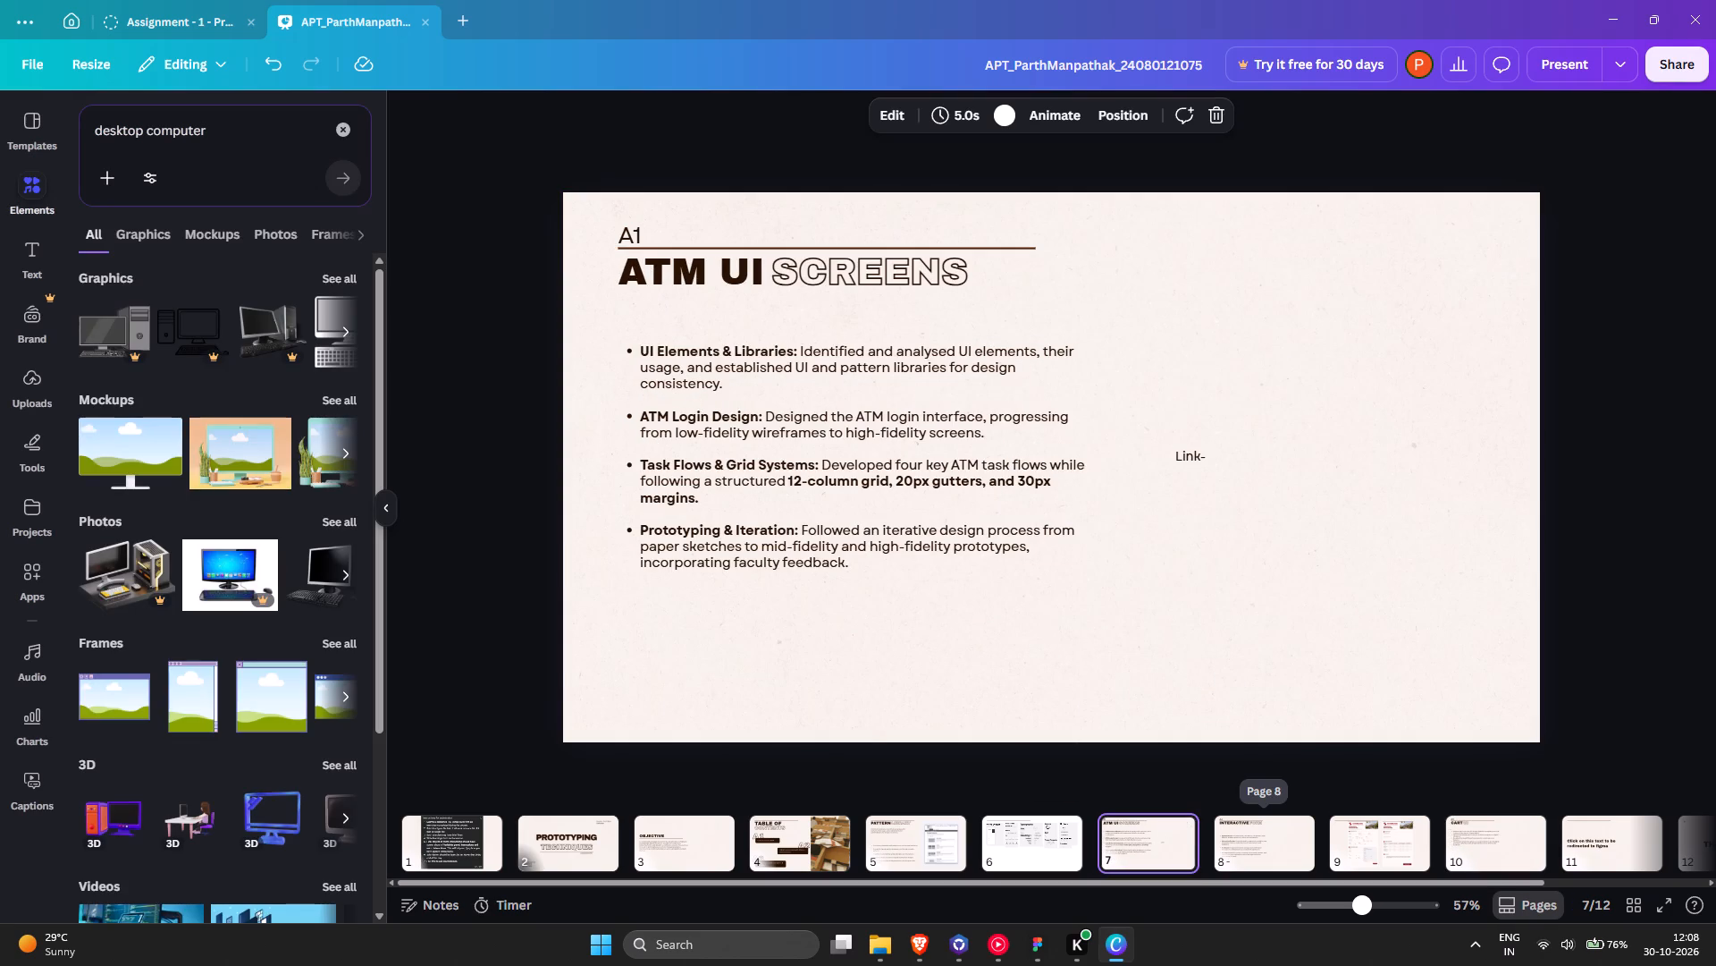
pyautogui.click(1189, 459)
pyautogui.press('Delete')
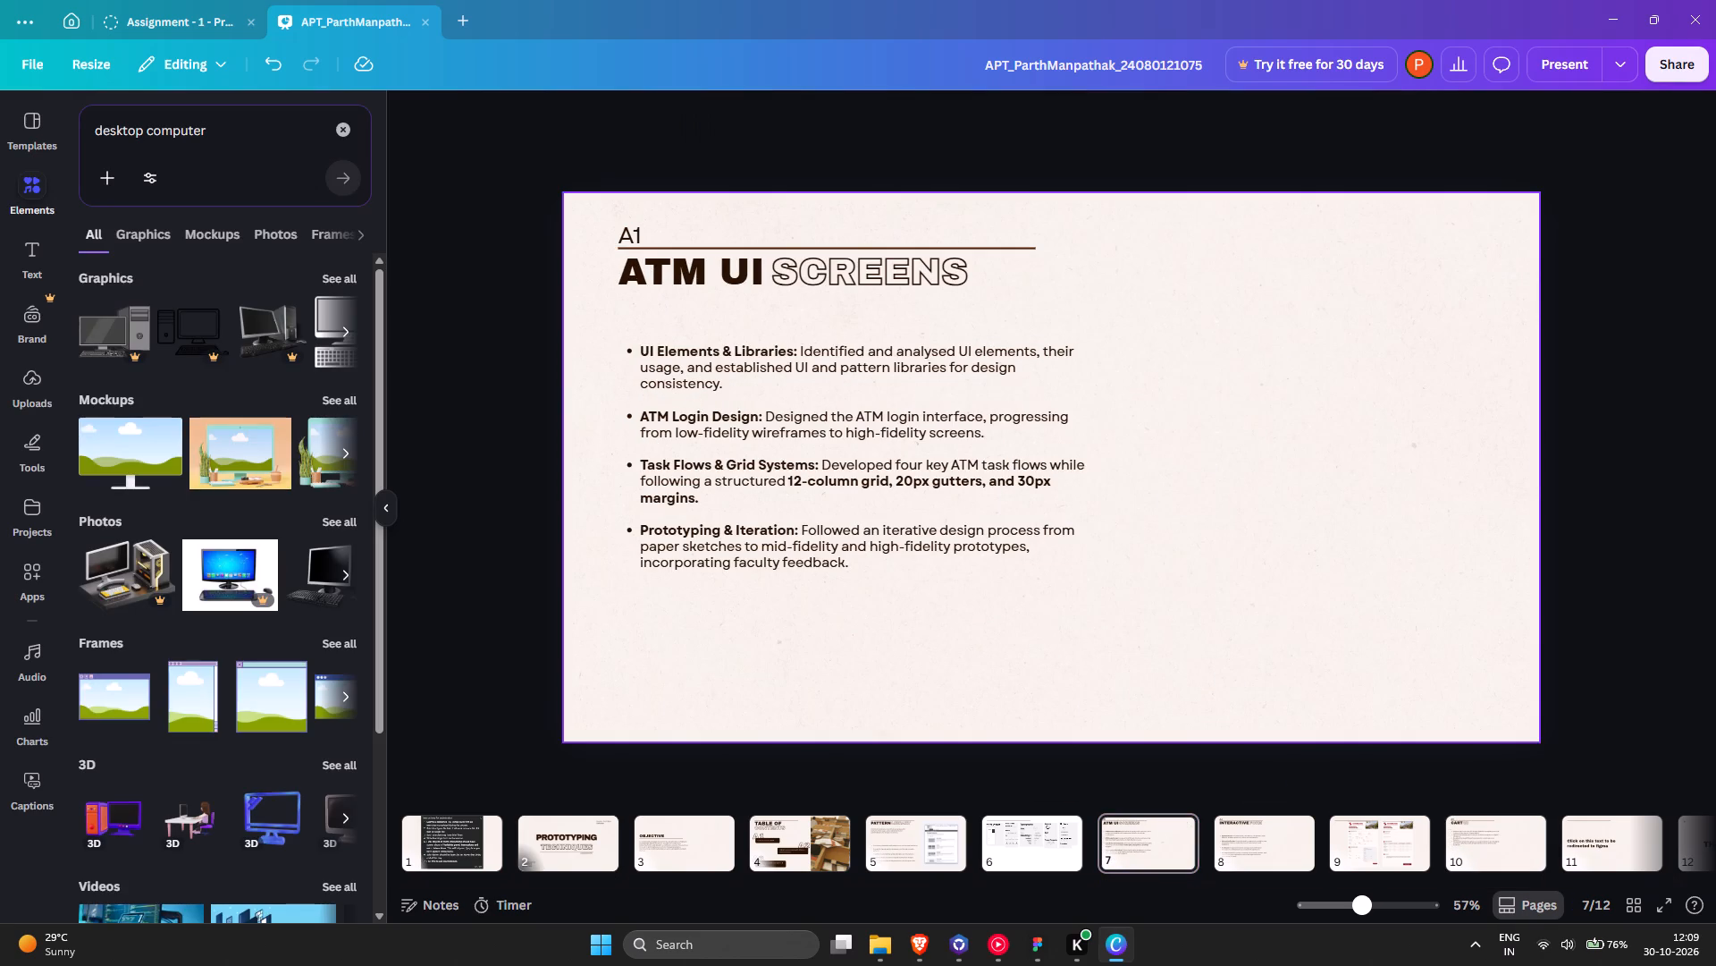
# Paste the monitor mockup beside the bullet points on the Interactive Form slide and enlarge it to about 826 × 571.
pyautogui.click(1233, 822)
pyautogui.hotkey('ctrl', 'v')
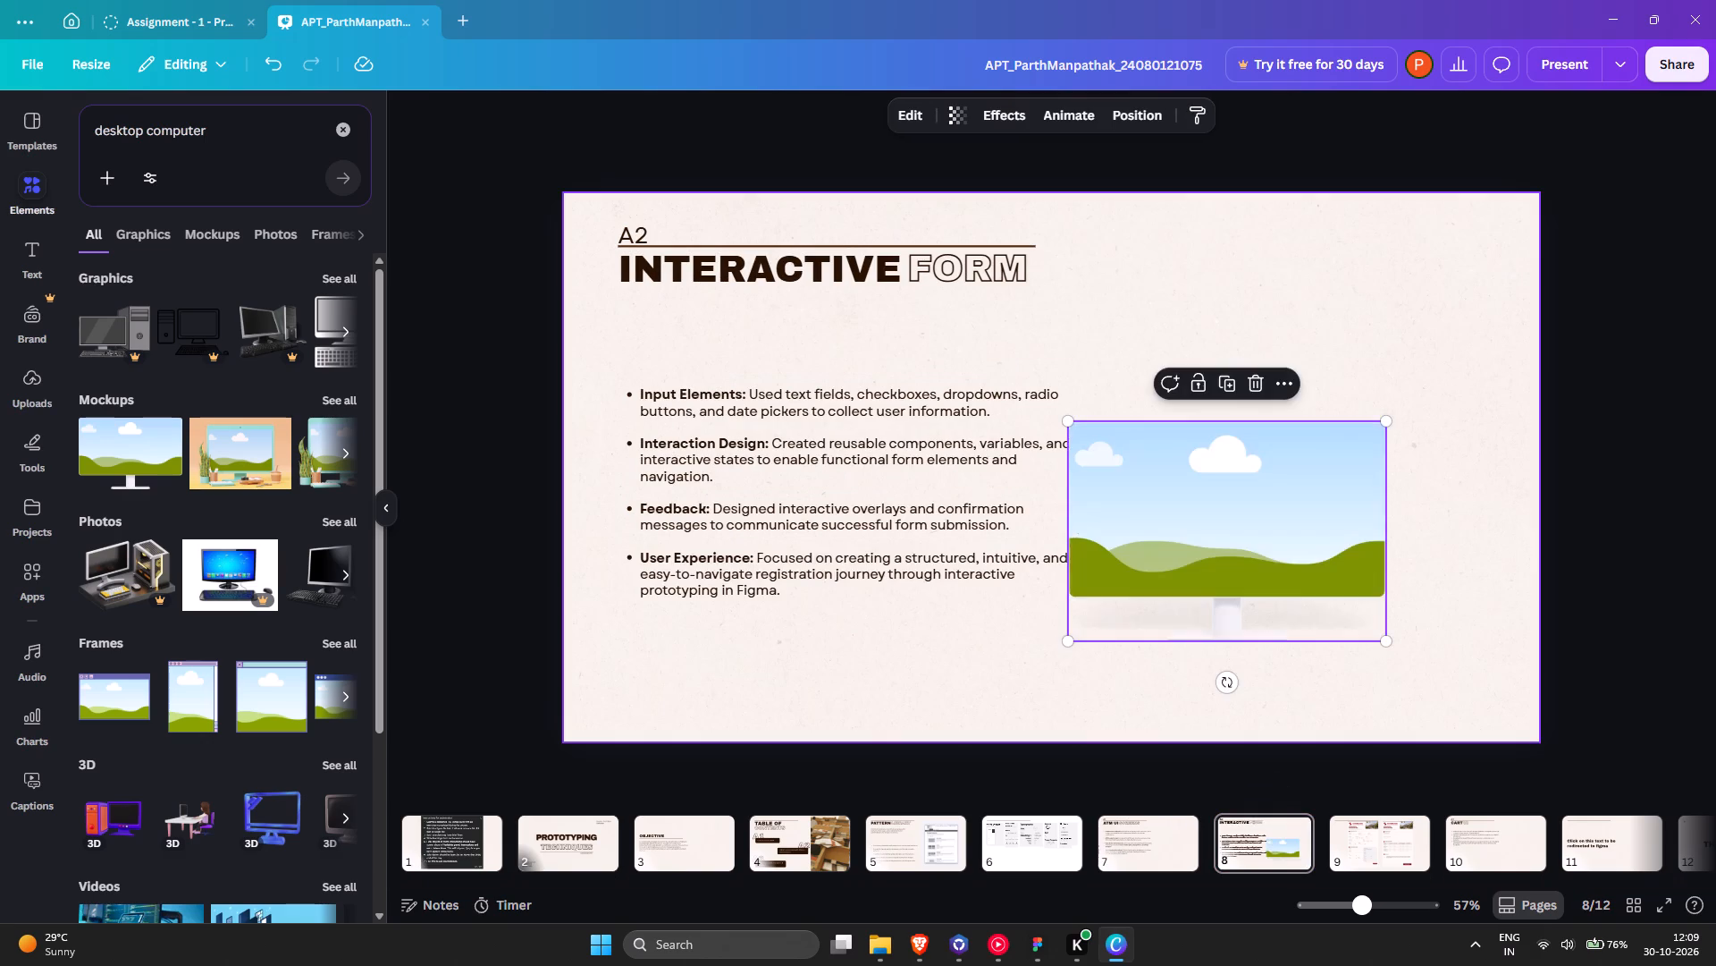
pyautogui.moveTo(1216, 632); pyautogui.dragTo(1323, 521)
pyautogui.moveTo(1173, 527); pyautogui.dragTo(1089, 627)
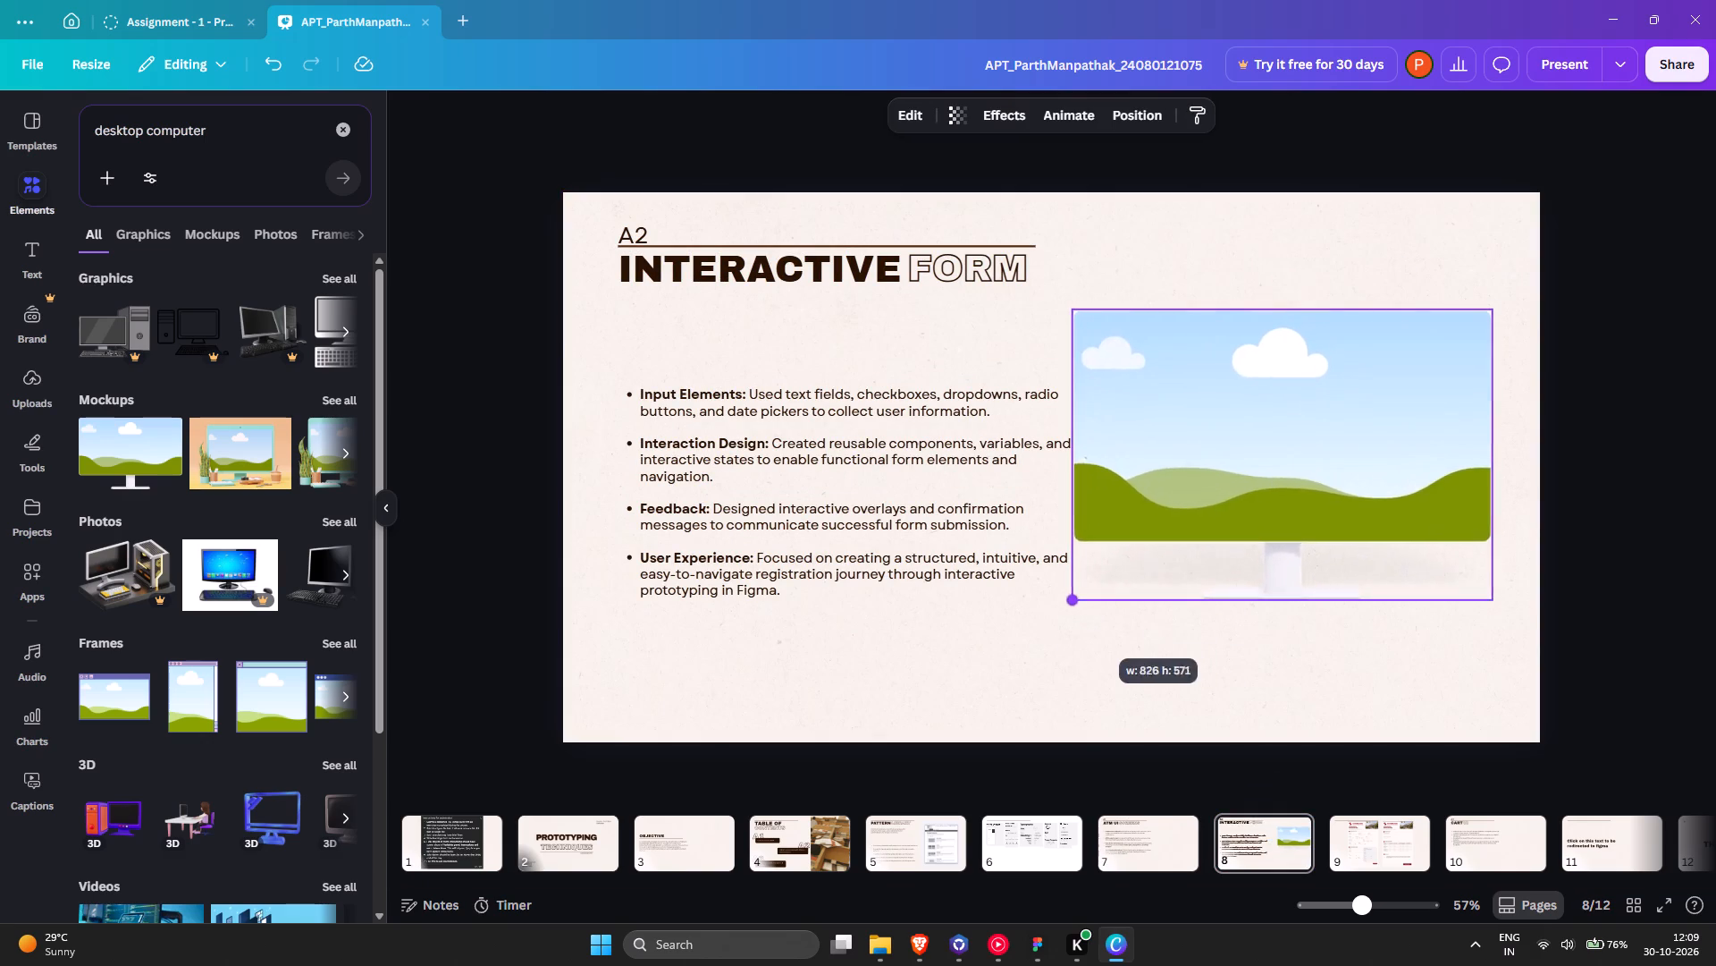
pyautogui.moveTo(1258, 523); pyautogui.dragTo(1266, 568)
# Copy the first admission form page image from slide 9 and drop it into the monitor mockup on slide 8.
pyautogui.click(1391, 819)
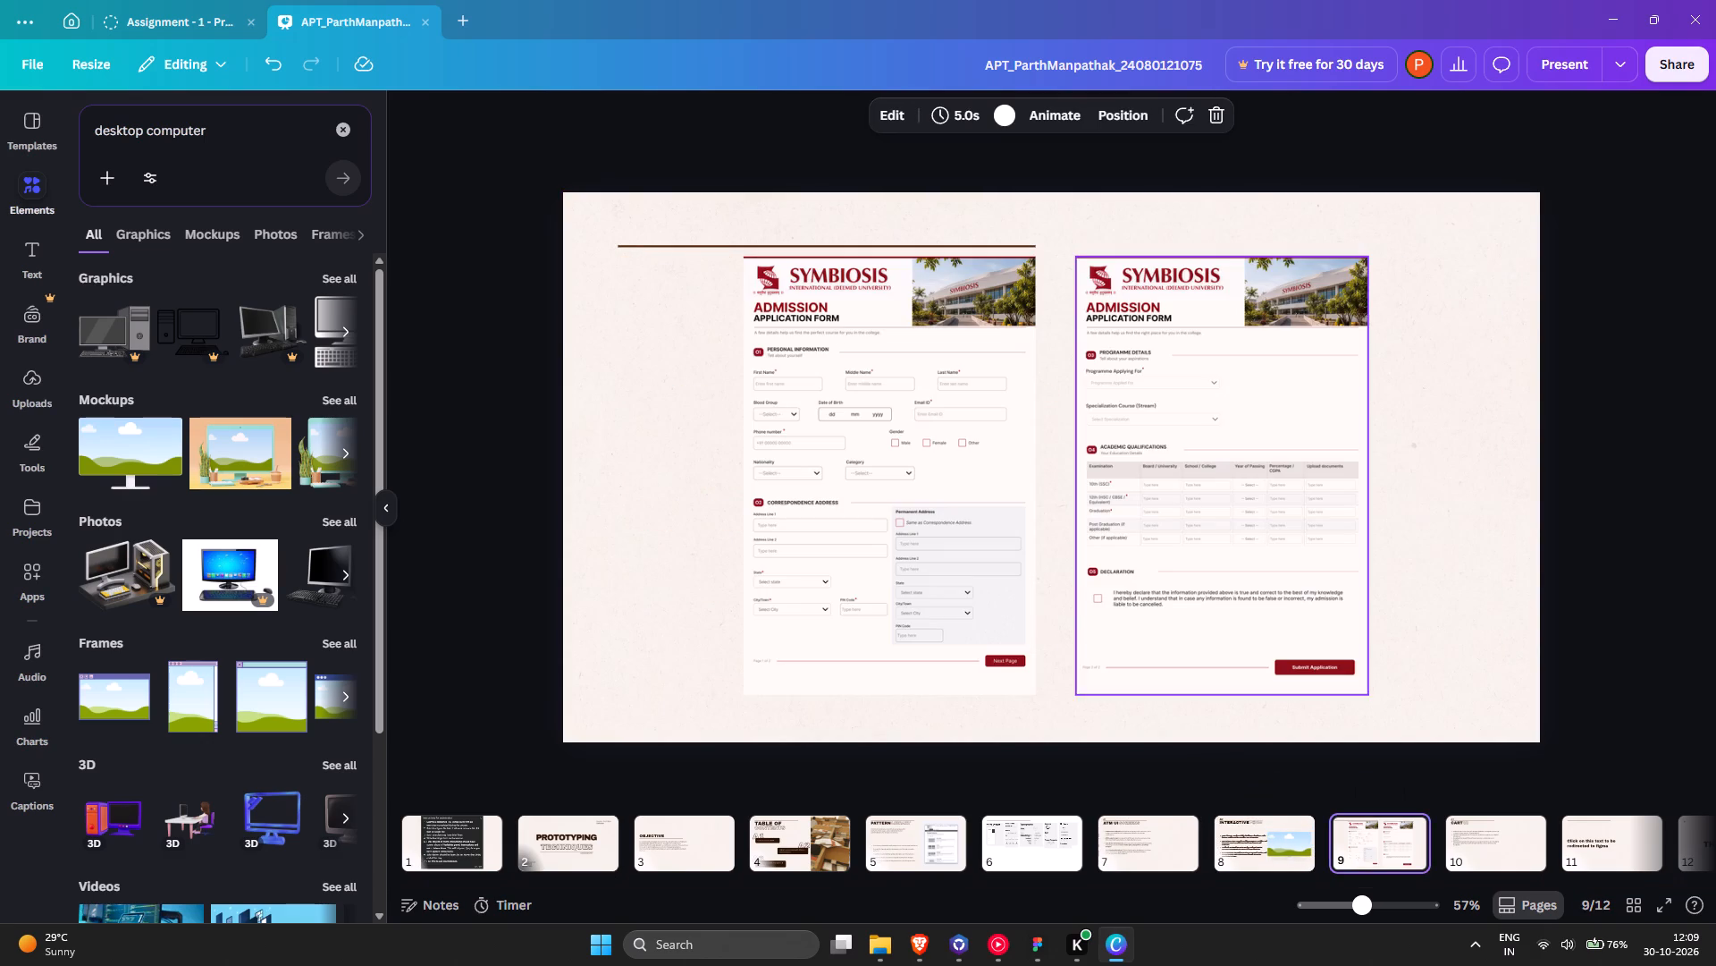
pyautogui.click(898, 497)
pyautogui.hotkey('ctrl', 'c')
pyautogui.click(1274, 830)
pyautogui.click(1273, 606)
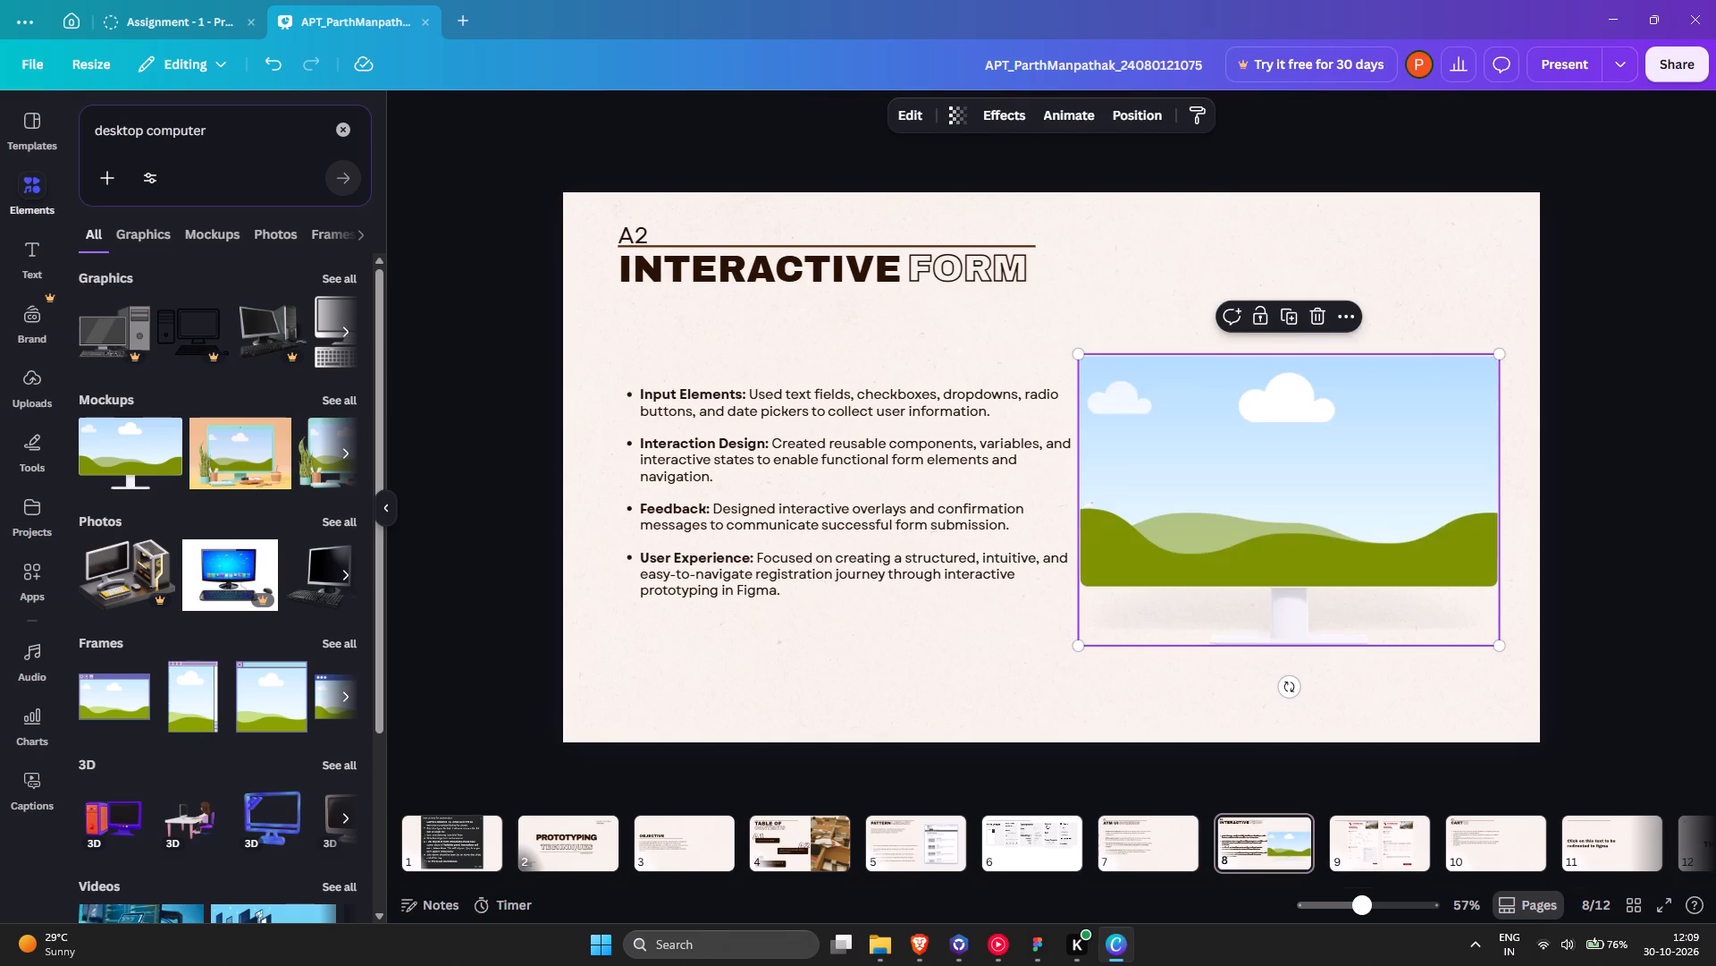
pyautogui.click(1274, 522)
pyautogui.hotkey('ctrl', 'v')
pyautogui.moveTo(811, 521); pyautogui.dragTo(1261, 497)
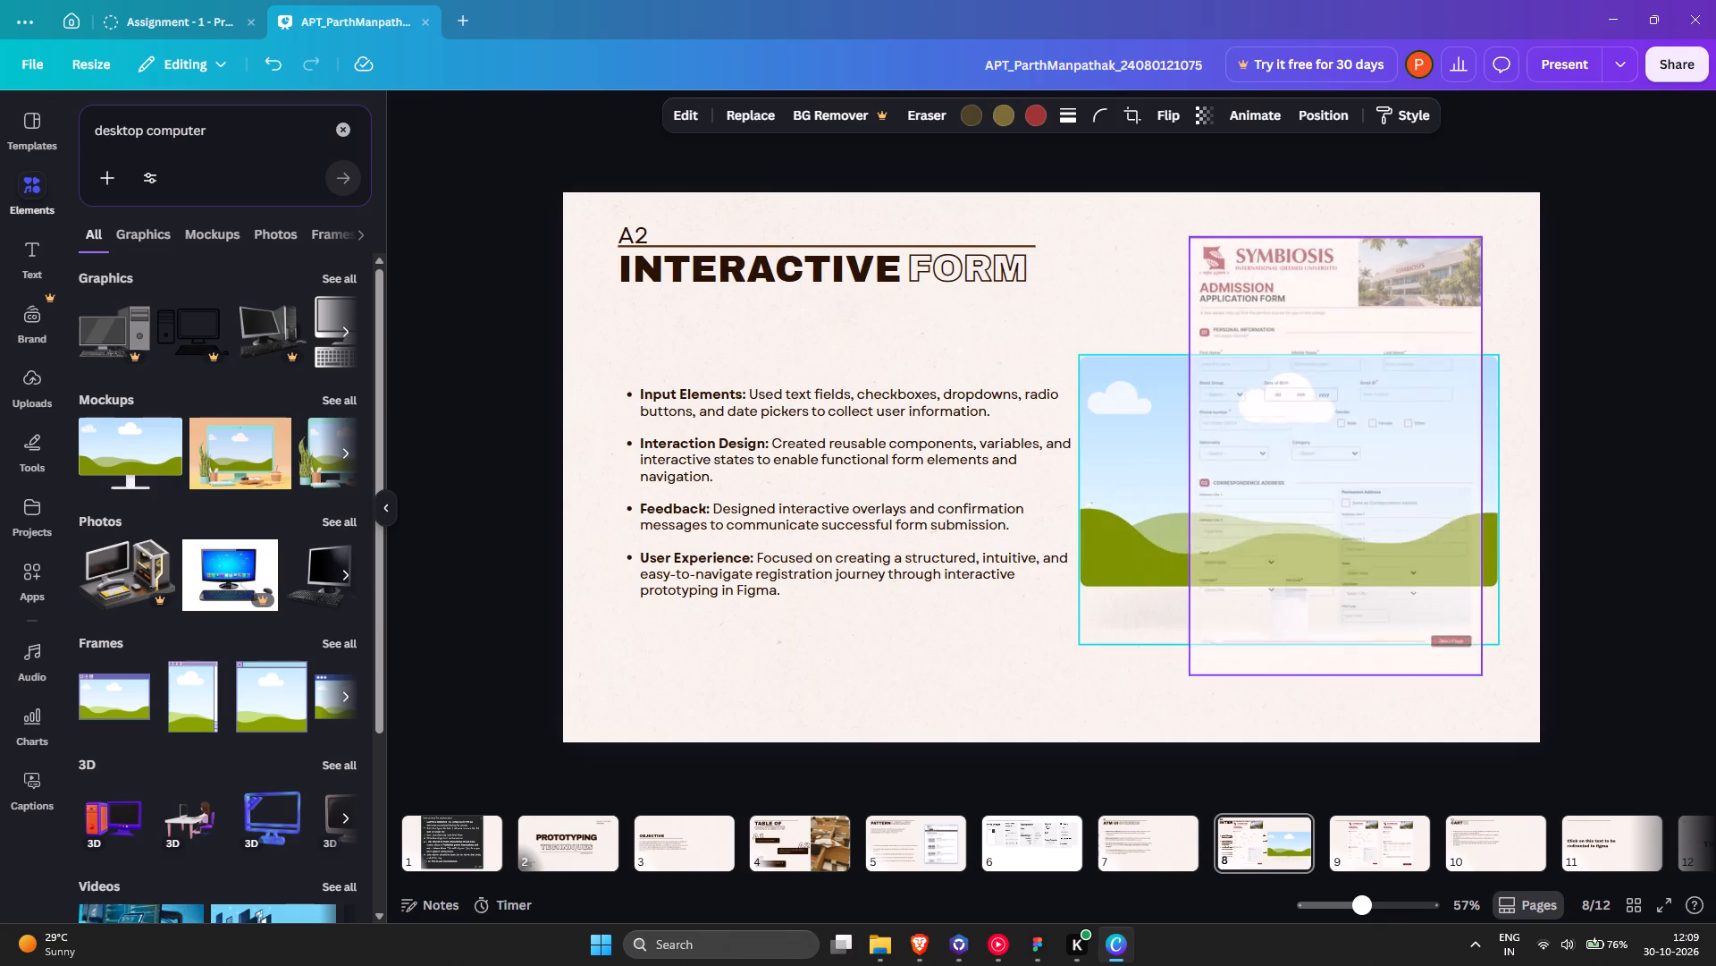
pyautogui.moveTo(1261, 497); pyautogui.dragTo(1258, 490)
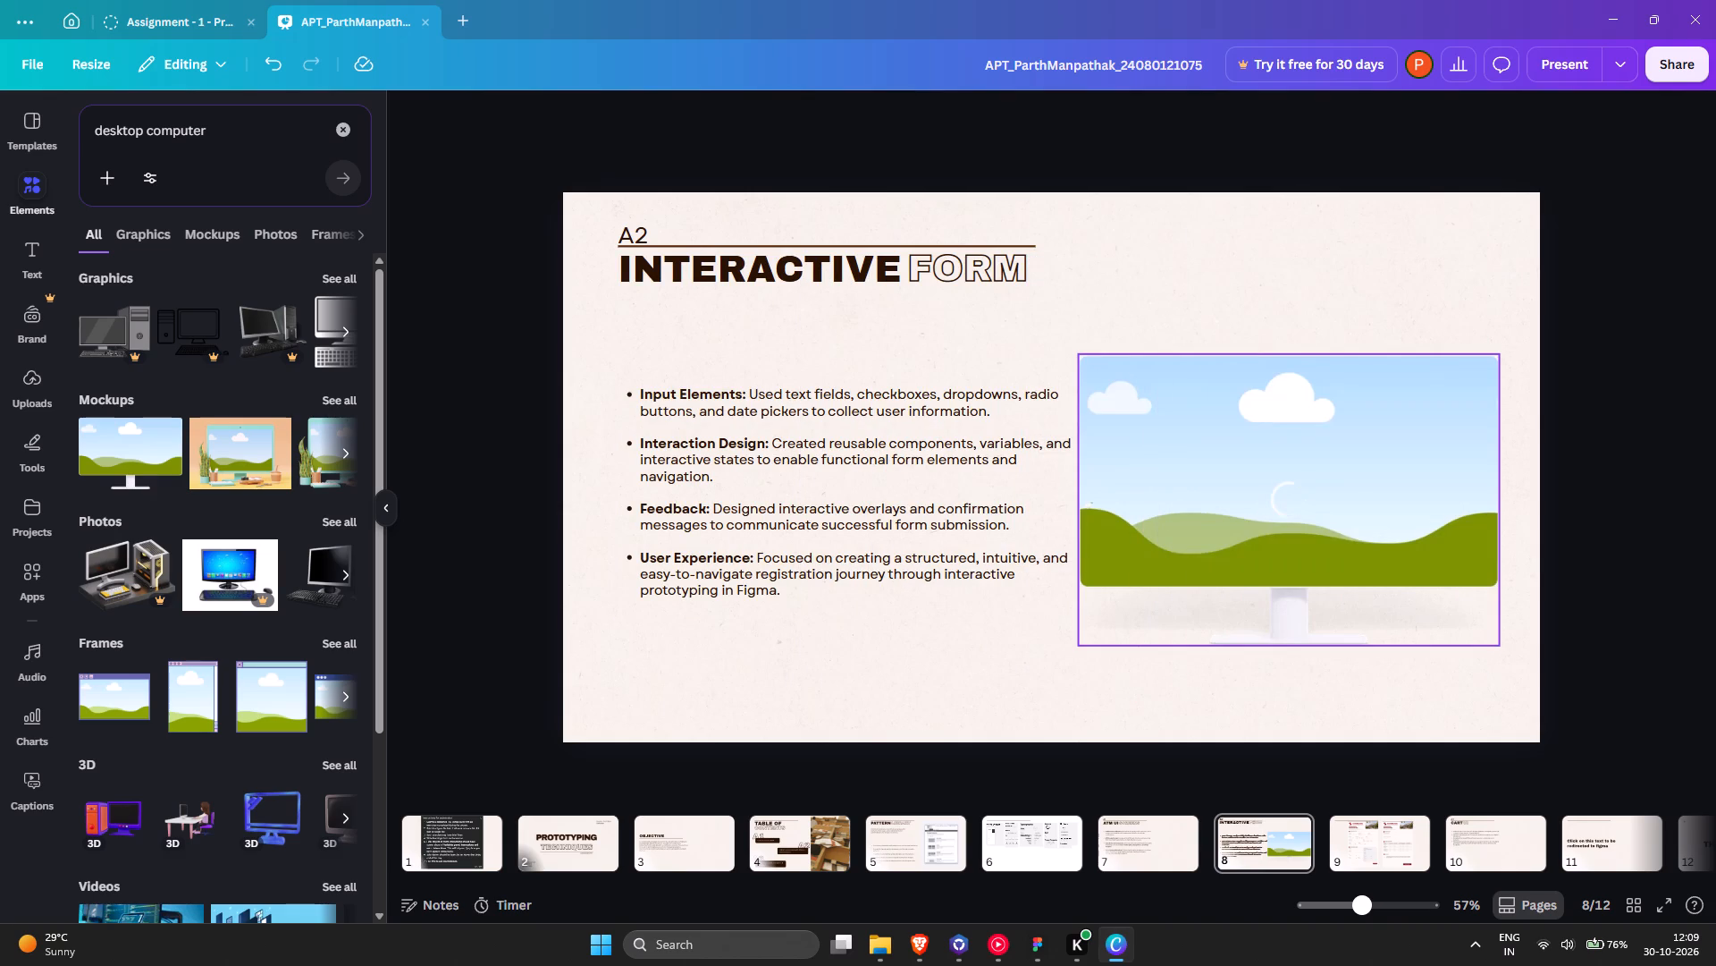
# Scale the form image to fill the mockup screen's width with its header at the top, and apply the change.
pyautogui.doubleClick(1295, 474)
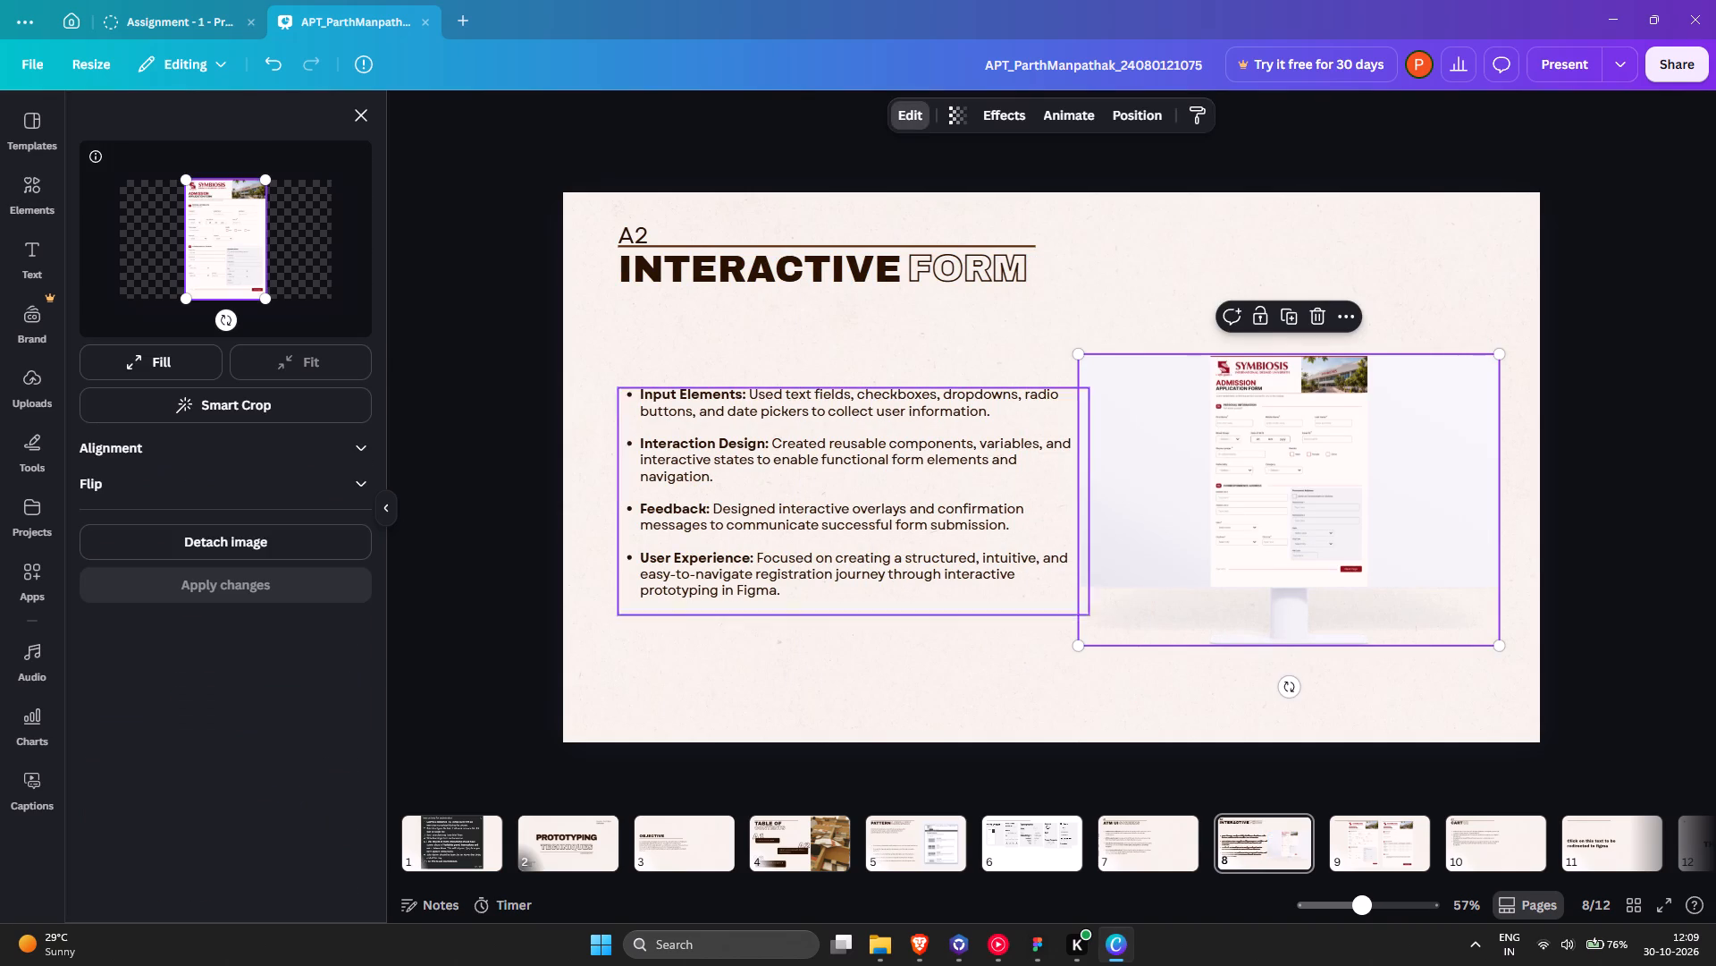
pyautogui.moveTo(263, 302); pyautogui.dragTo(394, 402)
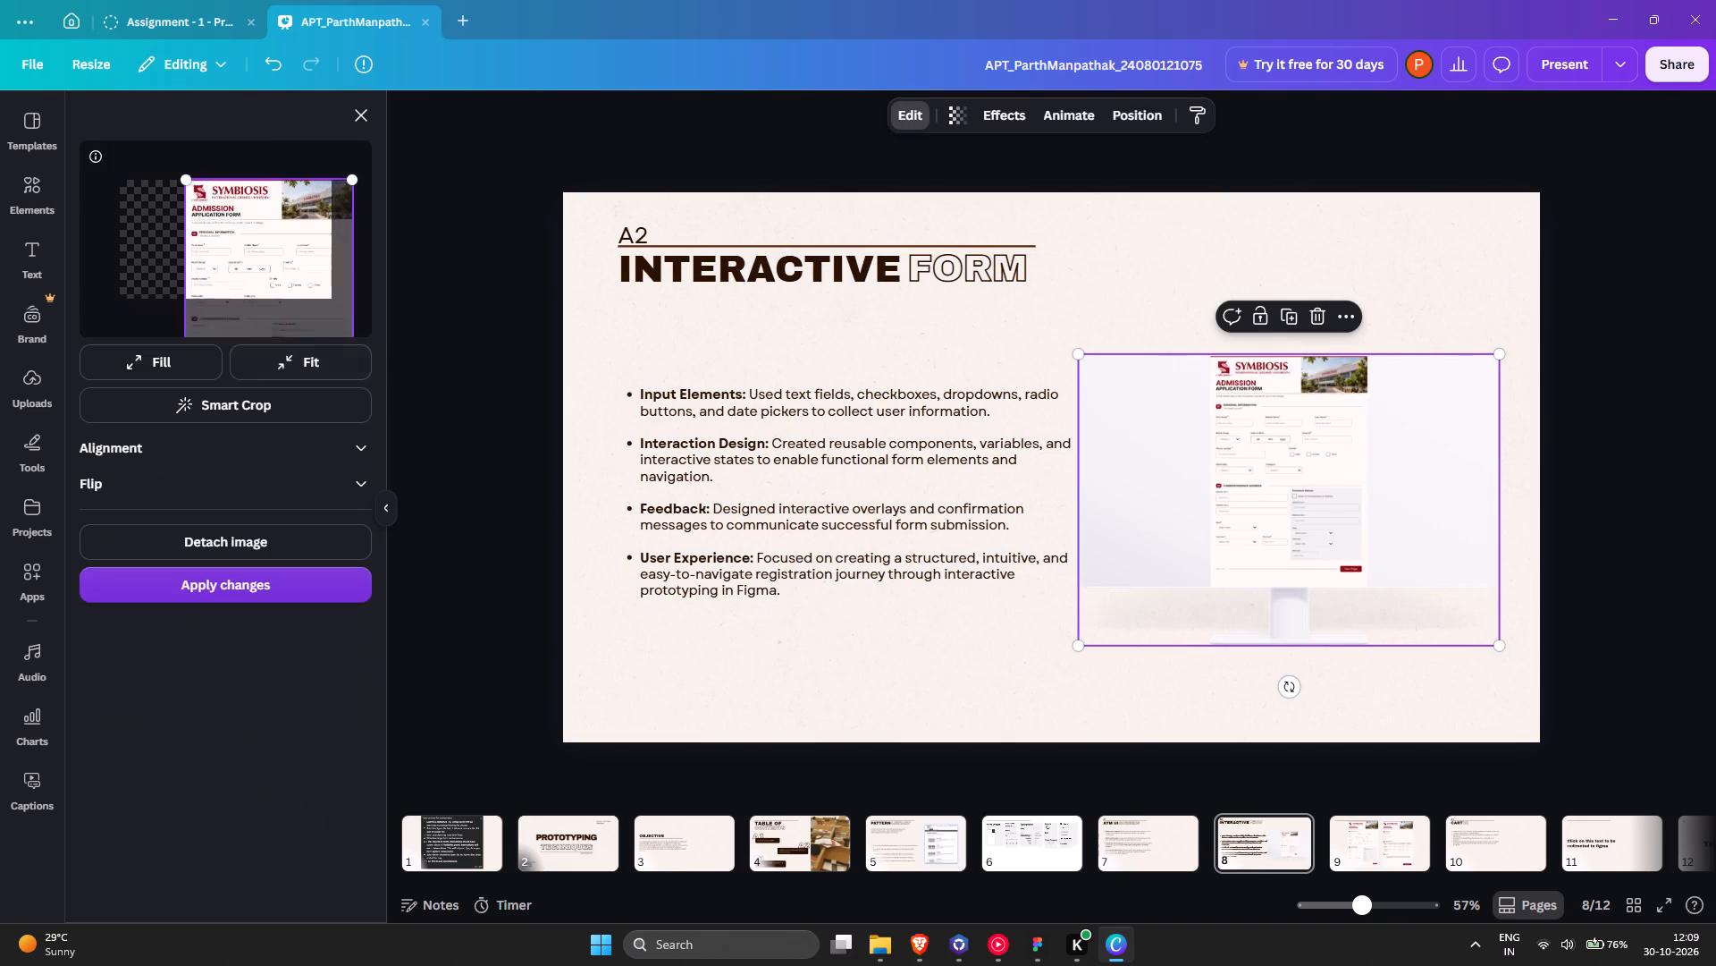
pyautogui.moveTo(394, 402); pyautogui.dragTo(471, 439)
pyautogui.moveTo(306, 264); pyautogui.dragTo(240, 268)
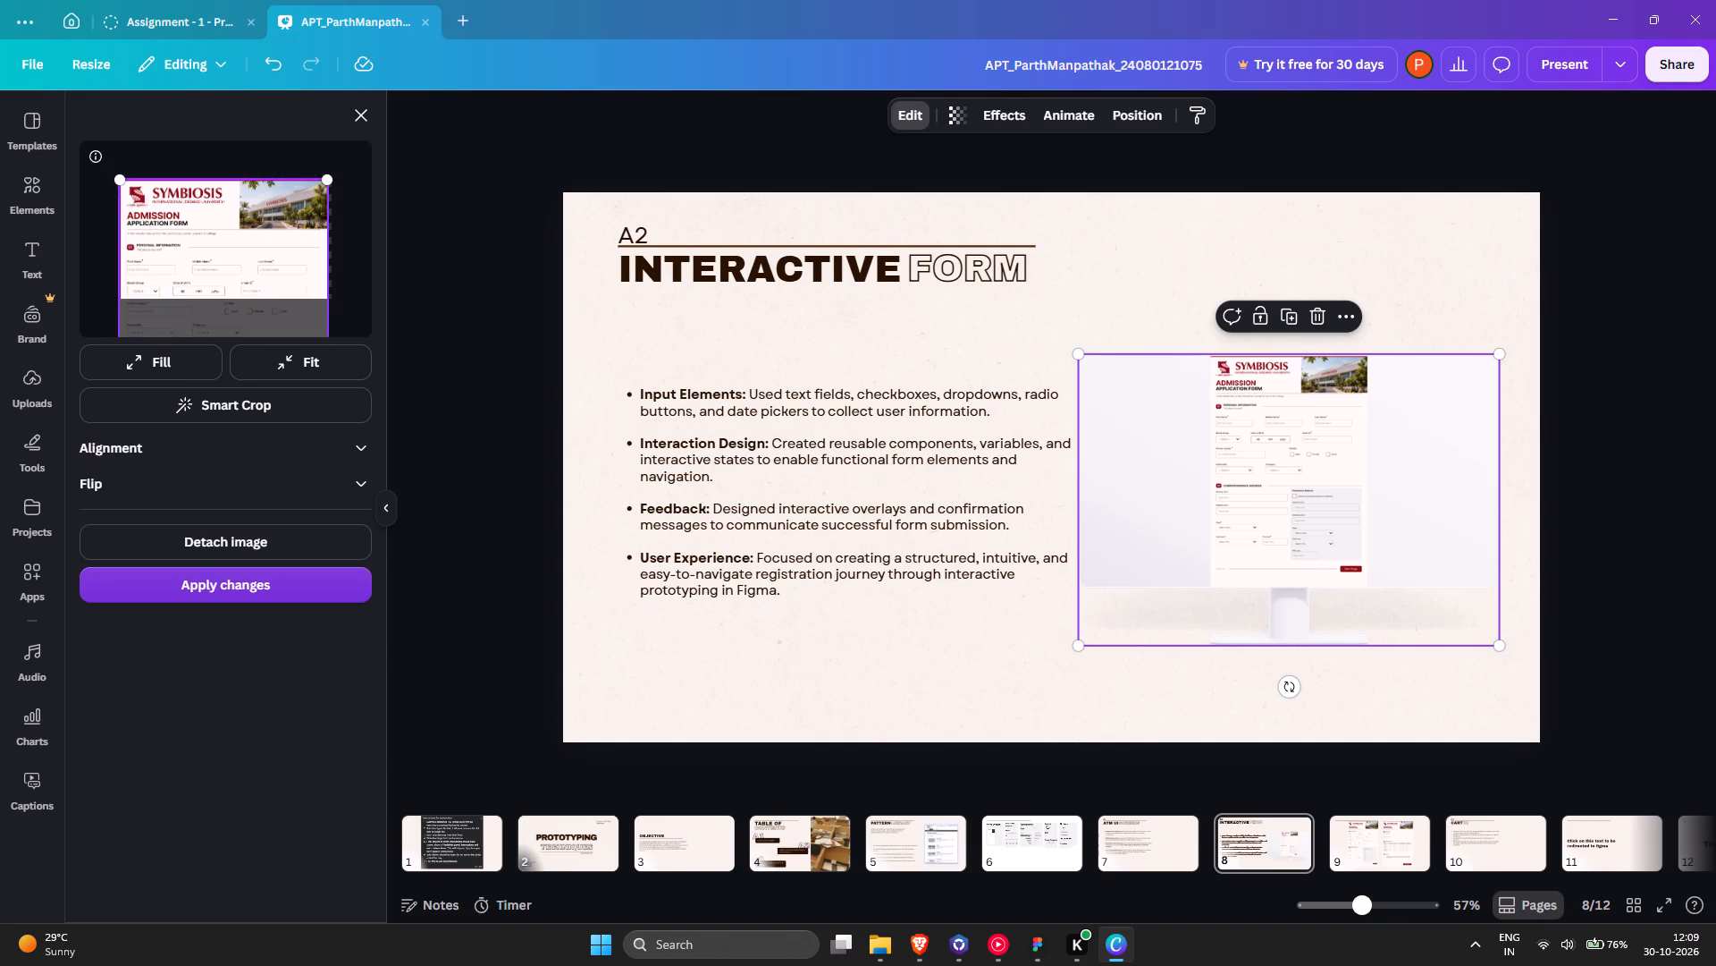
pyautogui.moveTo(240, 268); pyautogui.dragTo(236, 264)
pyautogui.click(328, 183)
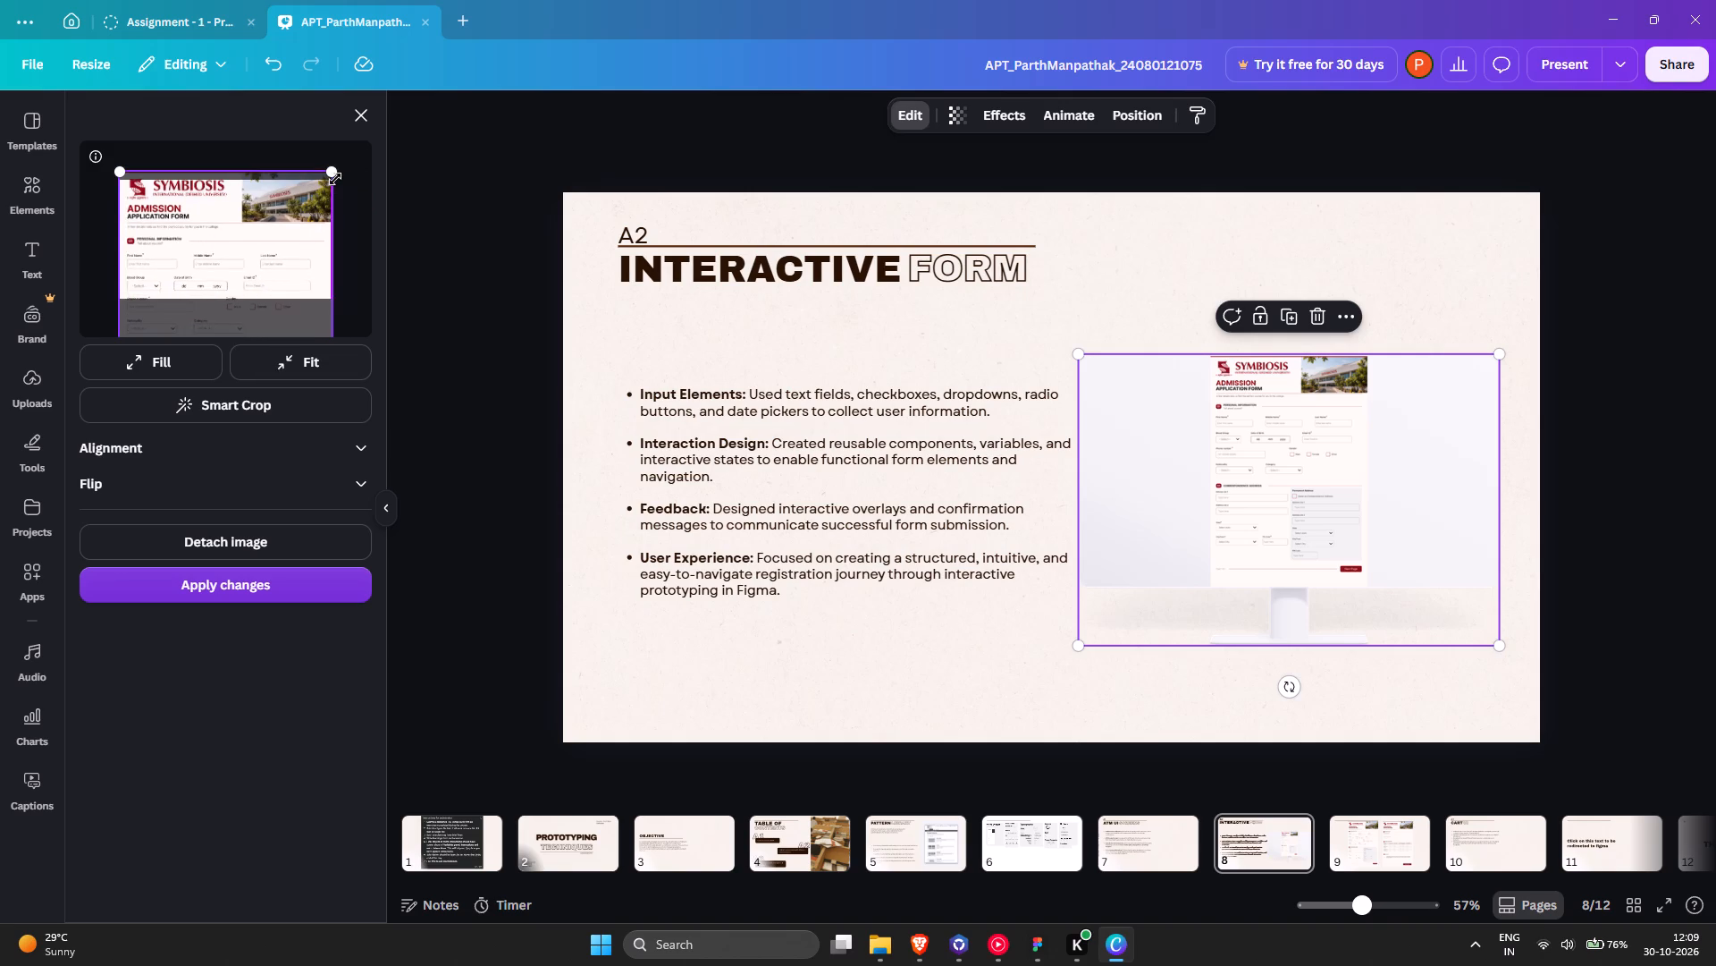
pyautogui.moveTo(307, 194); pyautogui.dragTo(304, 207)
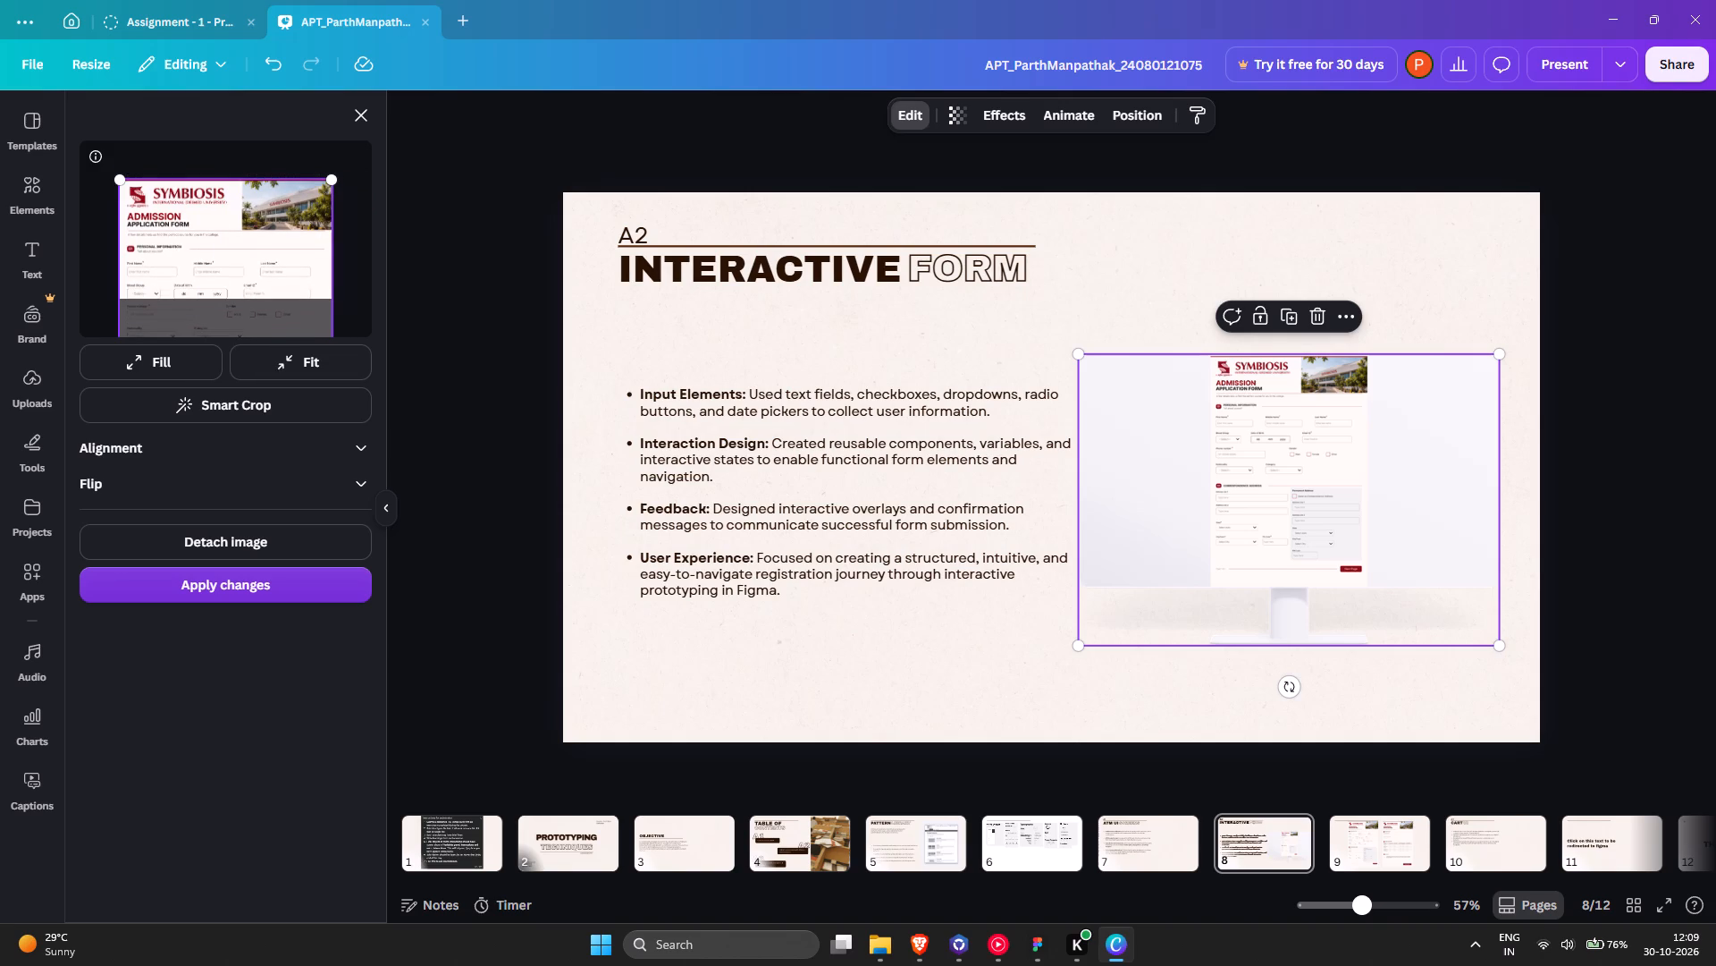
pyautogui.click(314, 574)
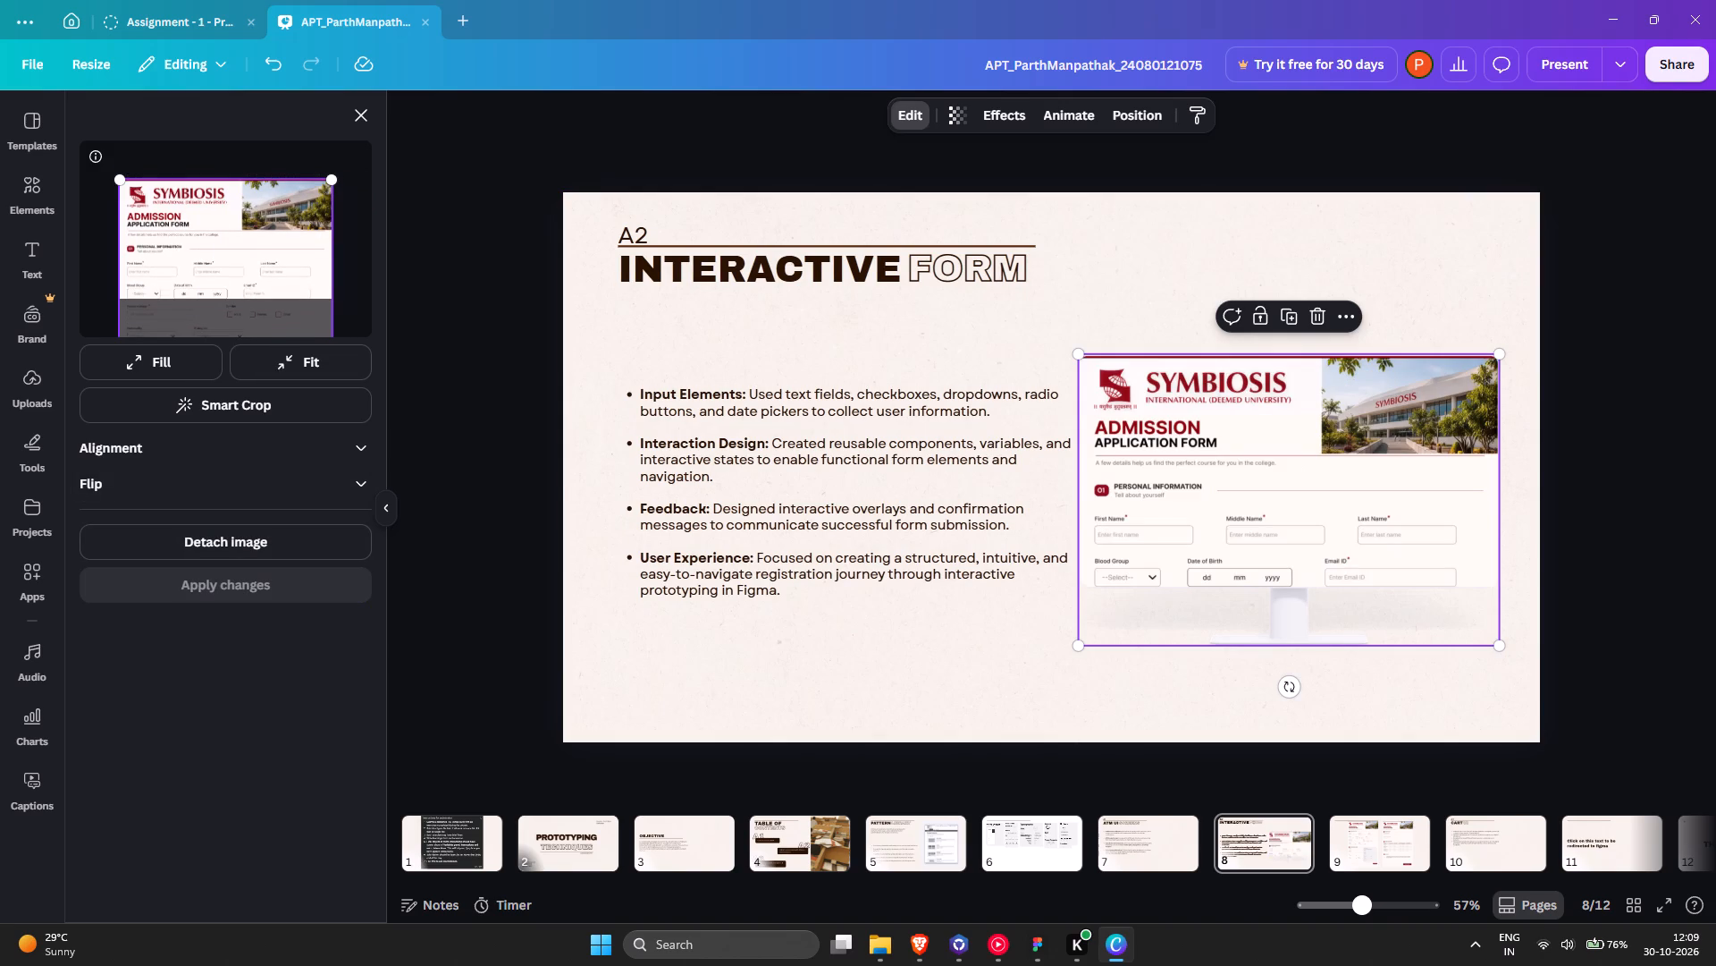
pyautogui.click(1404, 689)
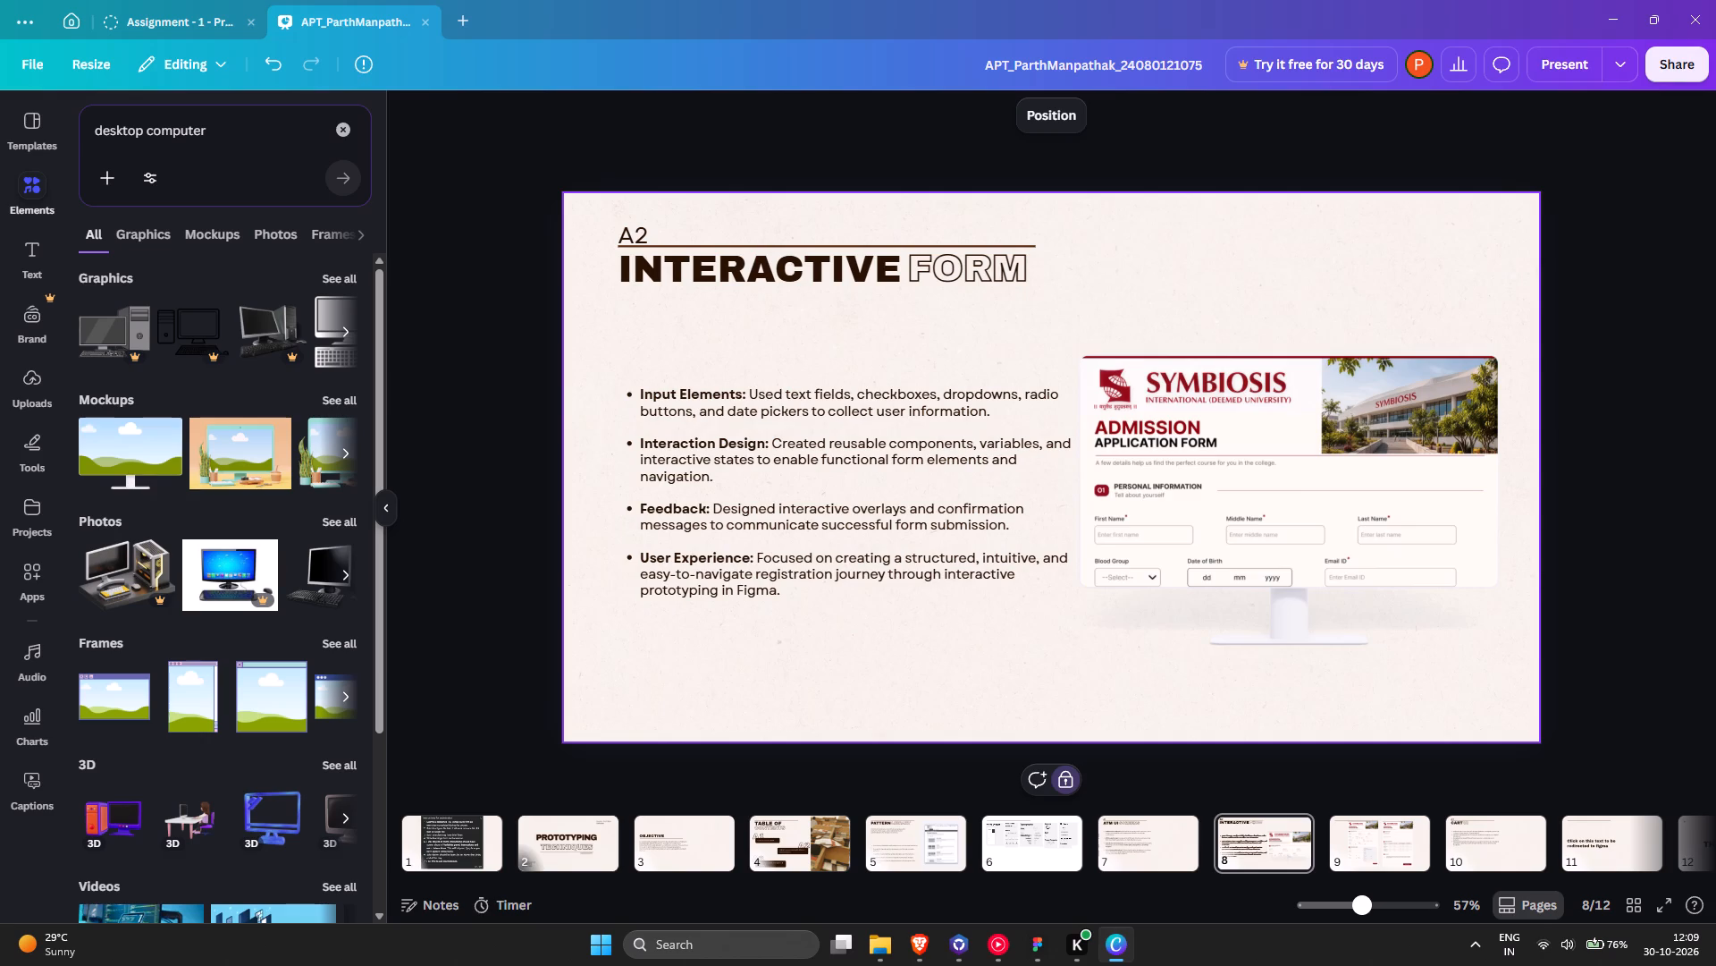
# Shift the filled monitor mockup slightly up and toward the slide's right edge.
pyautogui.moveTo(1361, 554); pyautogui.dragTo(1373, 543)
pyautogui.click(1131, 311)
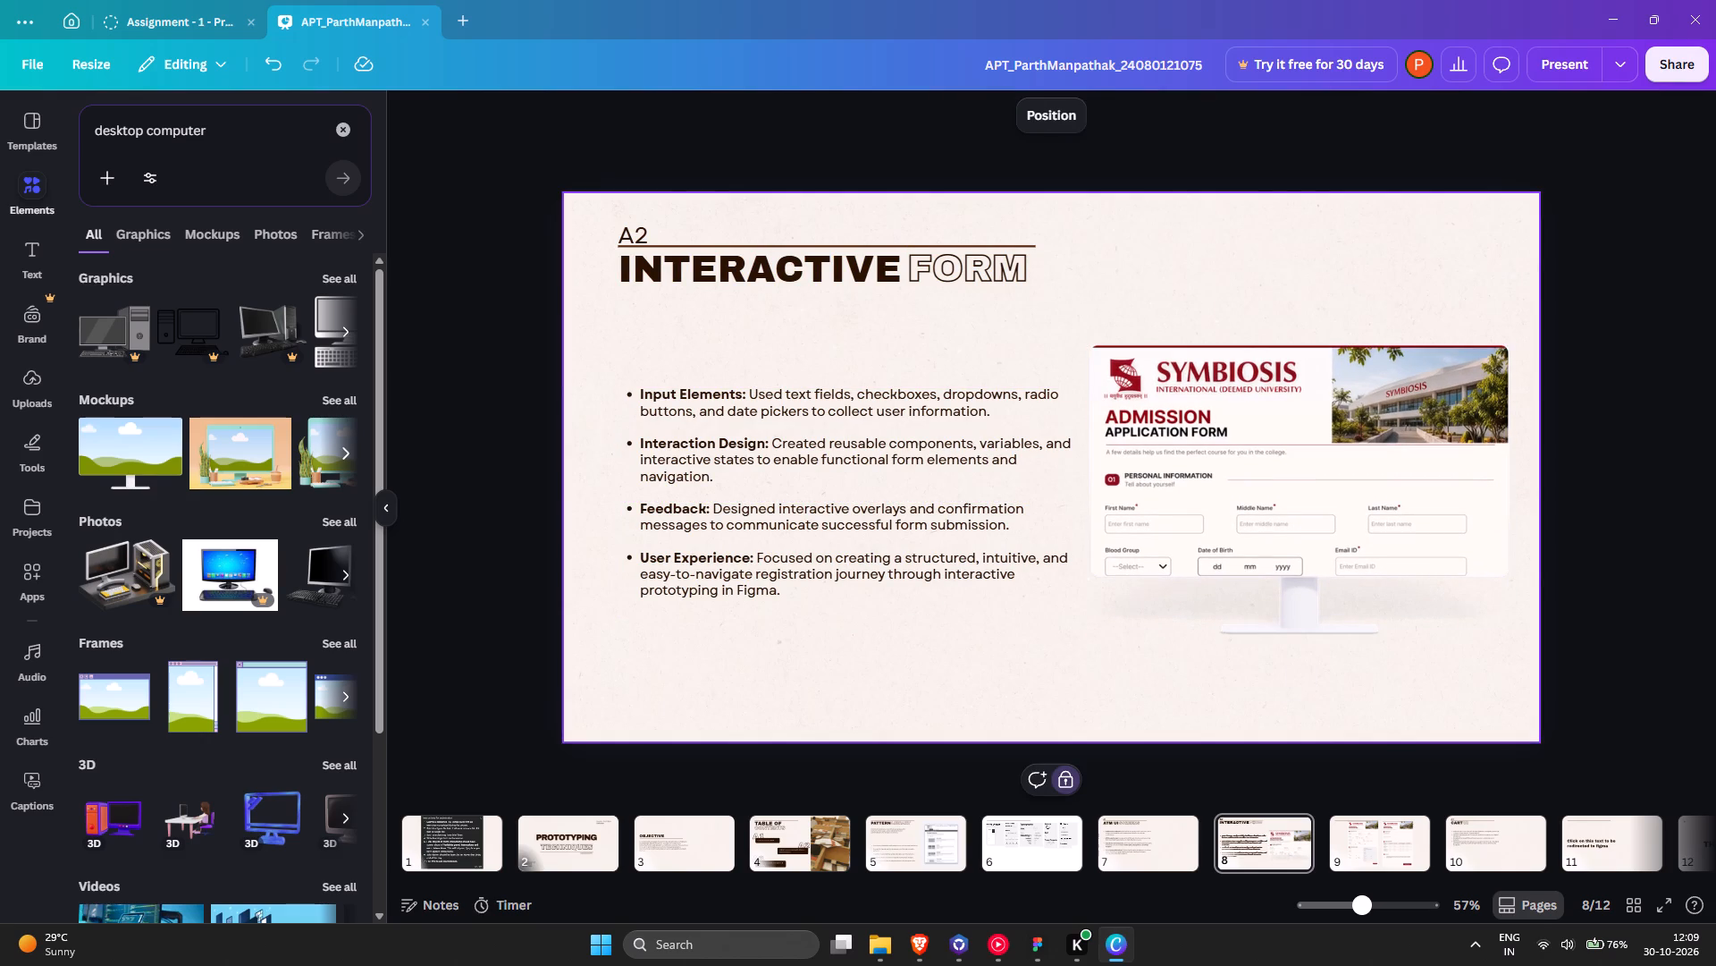
# Browse all desktop computer mockups and place the angled monitor on a wooden desk scene on the Interactive Form slide.
pyautogui.click(345, 396)
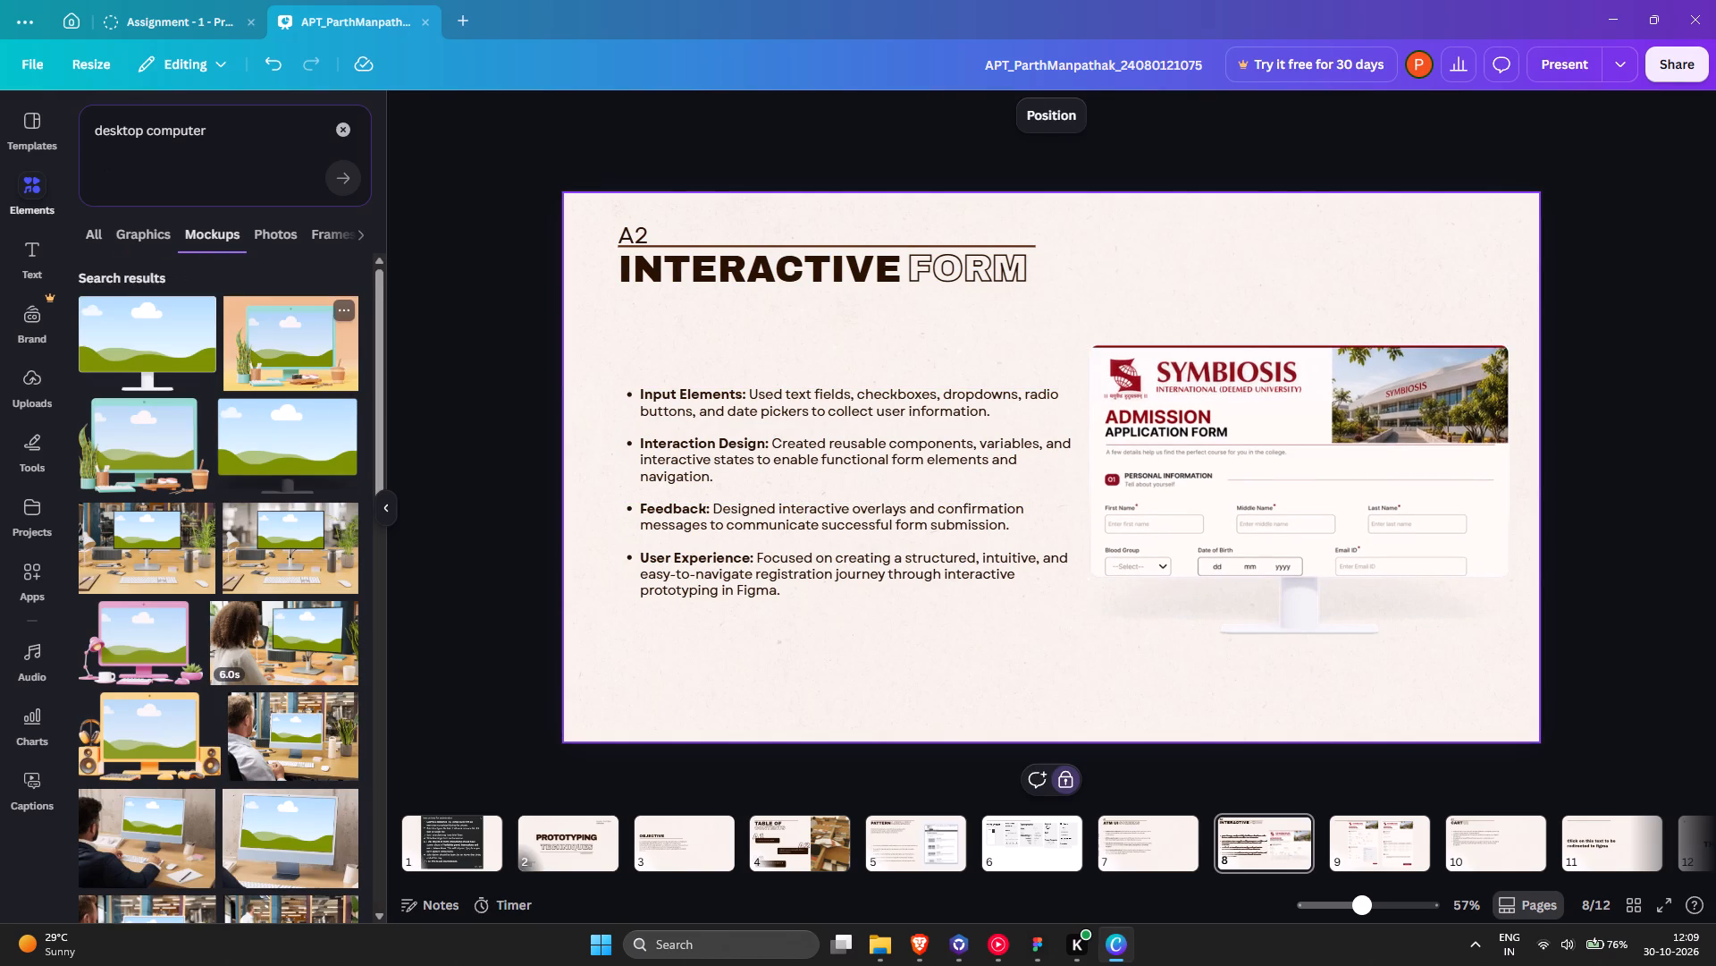
pyautogui.scroll(-4, 258, 385)
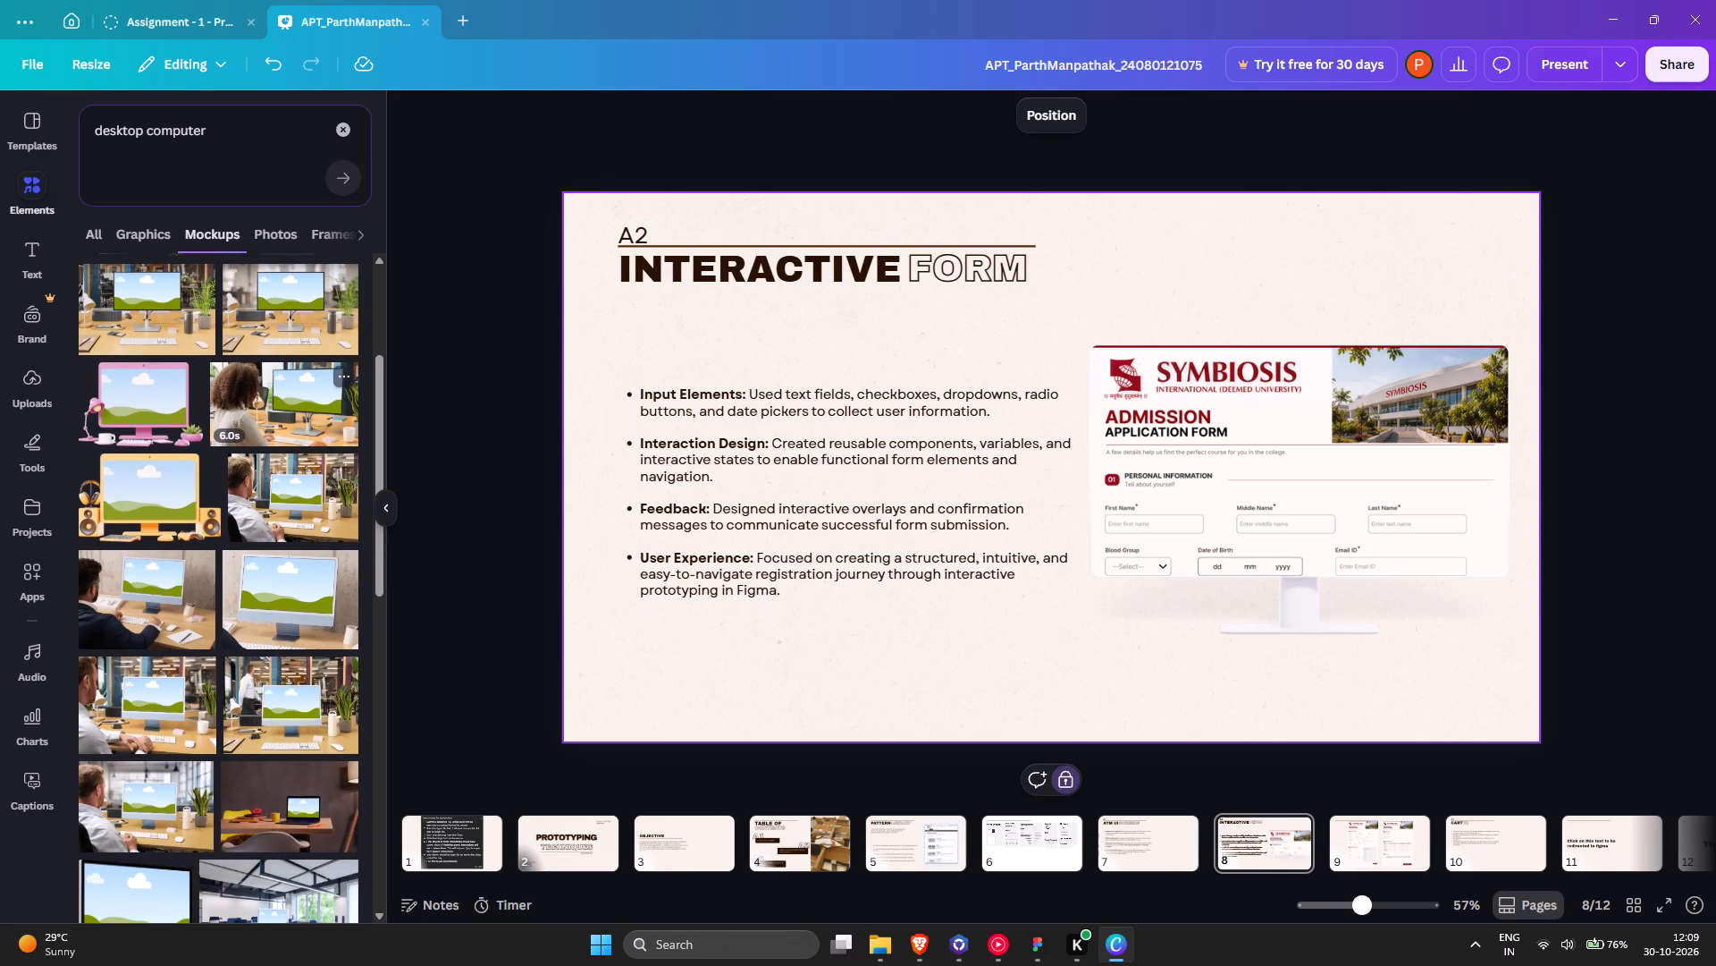
pyautogui.scroll(-1, 242, 433)
pyautogui.scroll(-2, 172, 487)
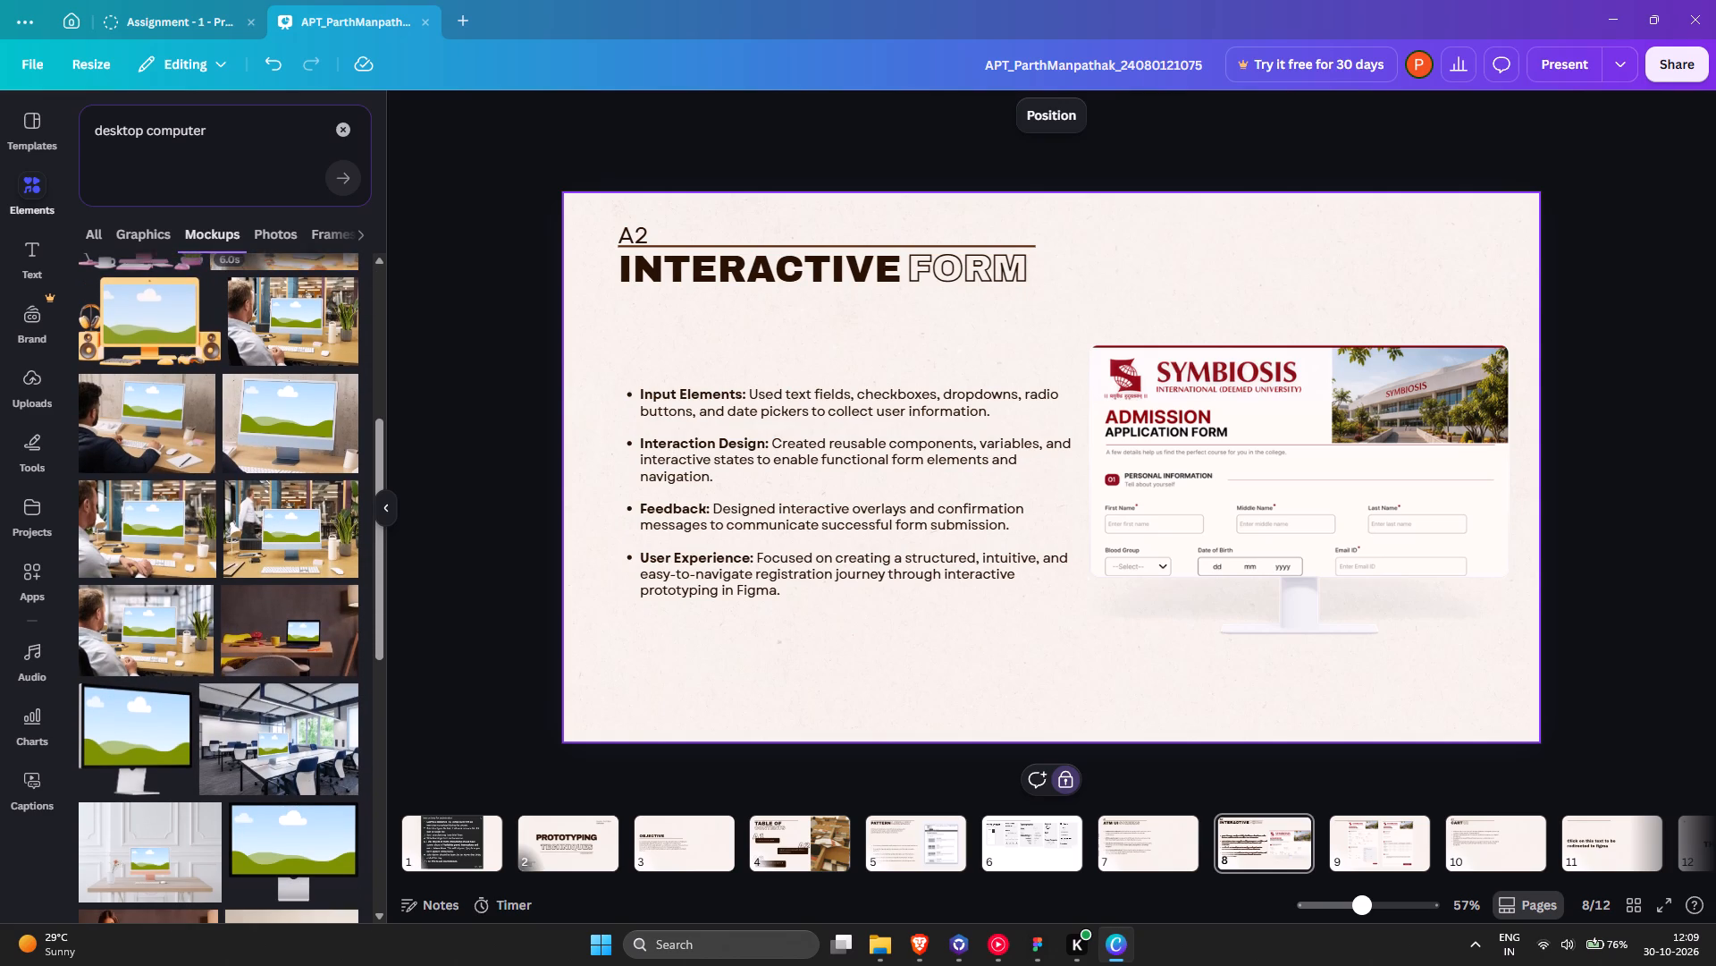
pyautogui.moveTo(271, 411); pyautogui.dragTo(1059, 439)
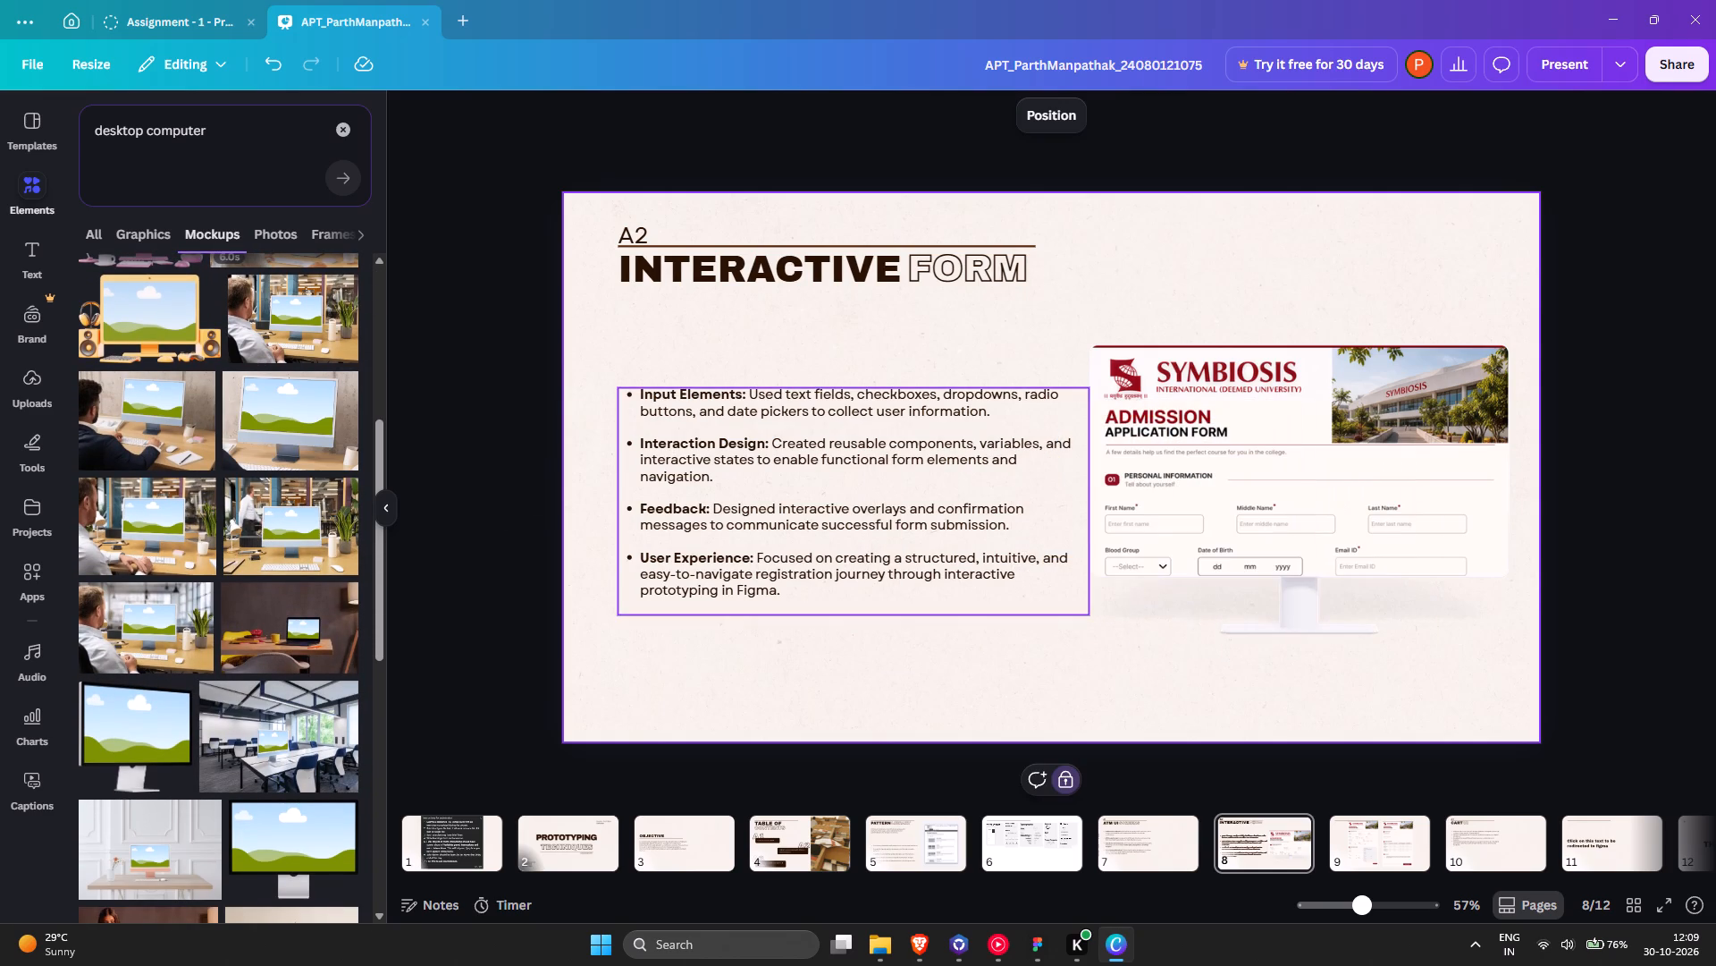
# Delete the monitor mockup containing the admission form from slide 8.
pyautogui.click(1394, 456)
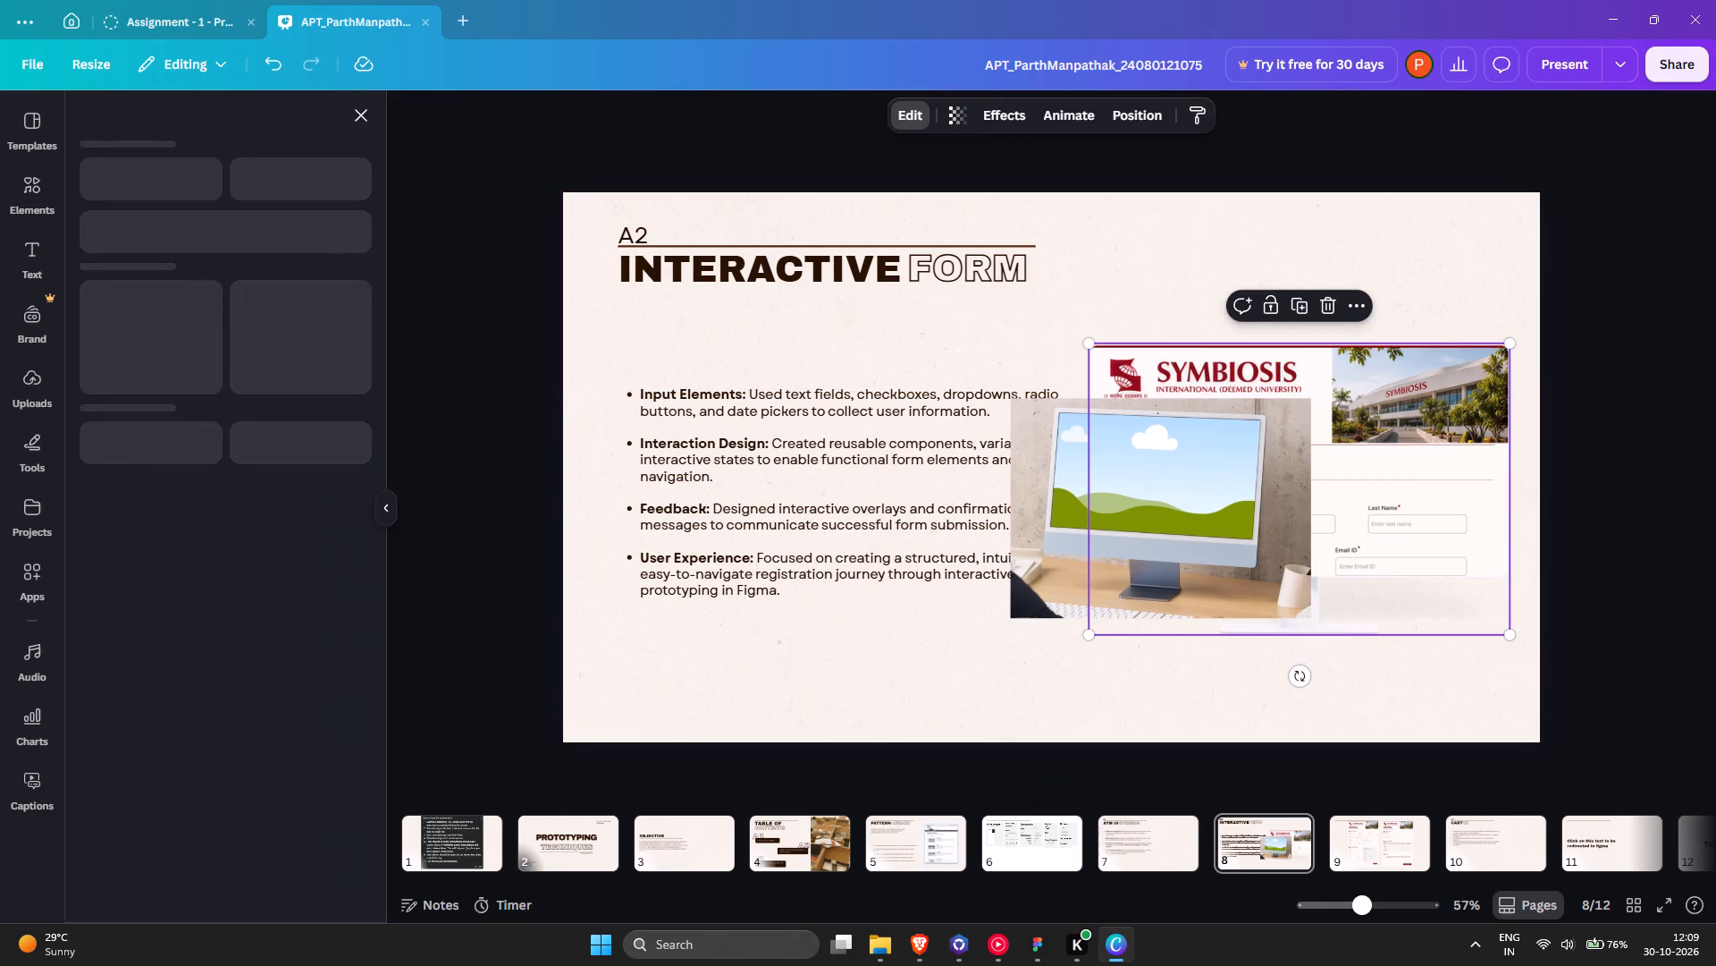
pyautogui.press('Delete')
# Enlarge the desk scene mockup and position it in the slide's right half, just beside the bullet text.
pyautogui.moveTo(1159, 521); pyautogui.dragTo(1249, 404)
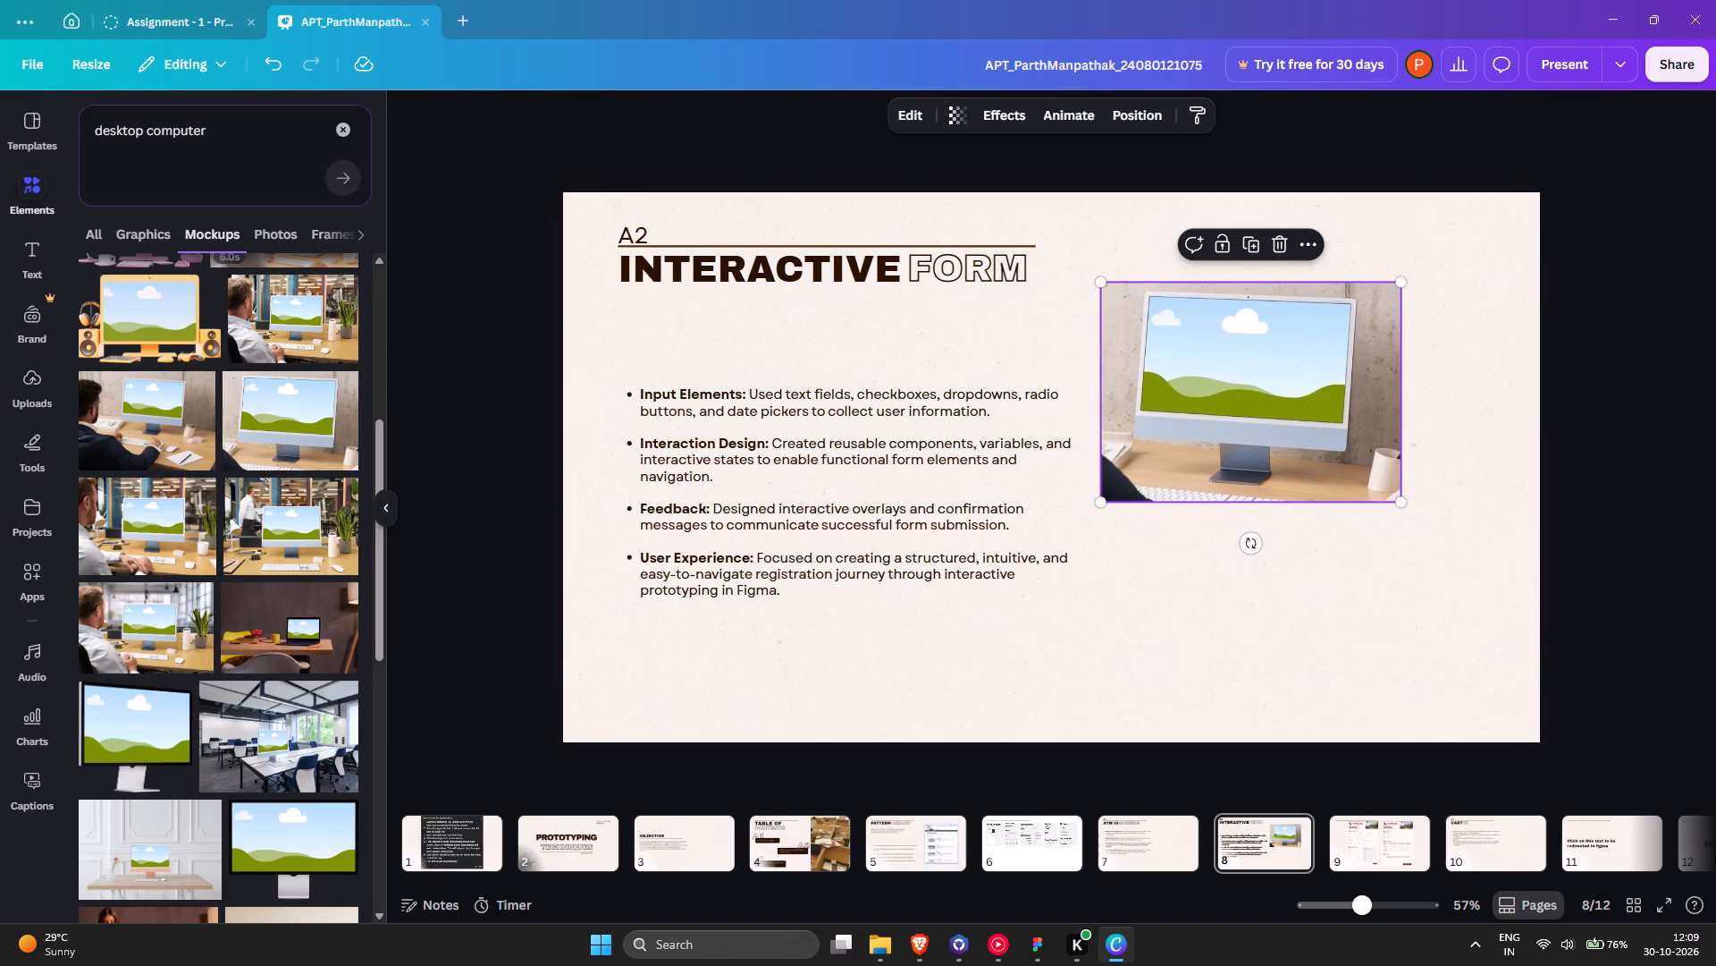
pyautogui.moveTo(1408, 503); pyautogui.dragTo(1593, 606)
pyautogui.moveTo(1355, 483); pyautogui.dragTo(1314, 511)
pyautogui.moveTo(1056, 650); pyautogui.dragTo(1094, 634)
pyautogui.moveTo(1280, 521); pyautogui.dragTo(1268, 524)
# Shift the Interactive Form bullet text slightly left, away from the mockup.
pyautogui.moveTo(862, 513); pyautogui.dragTo(851, 513)
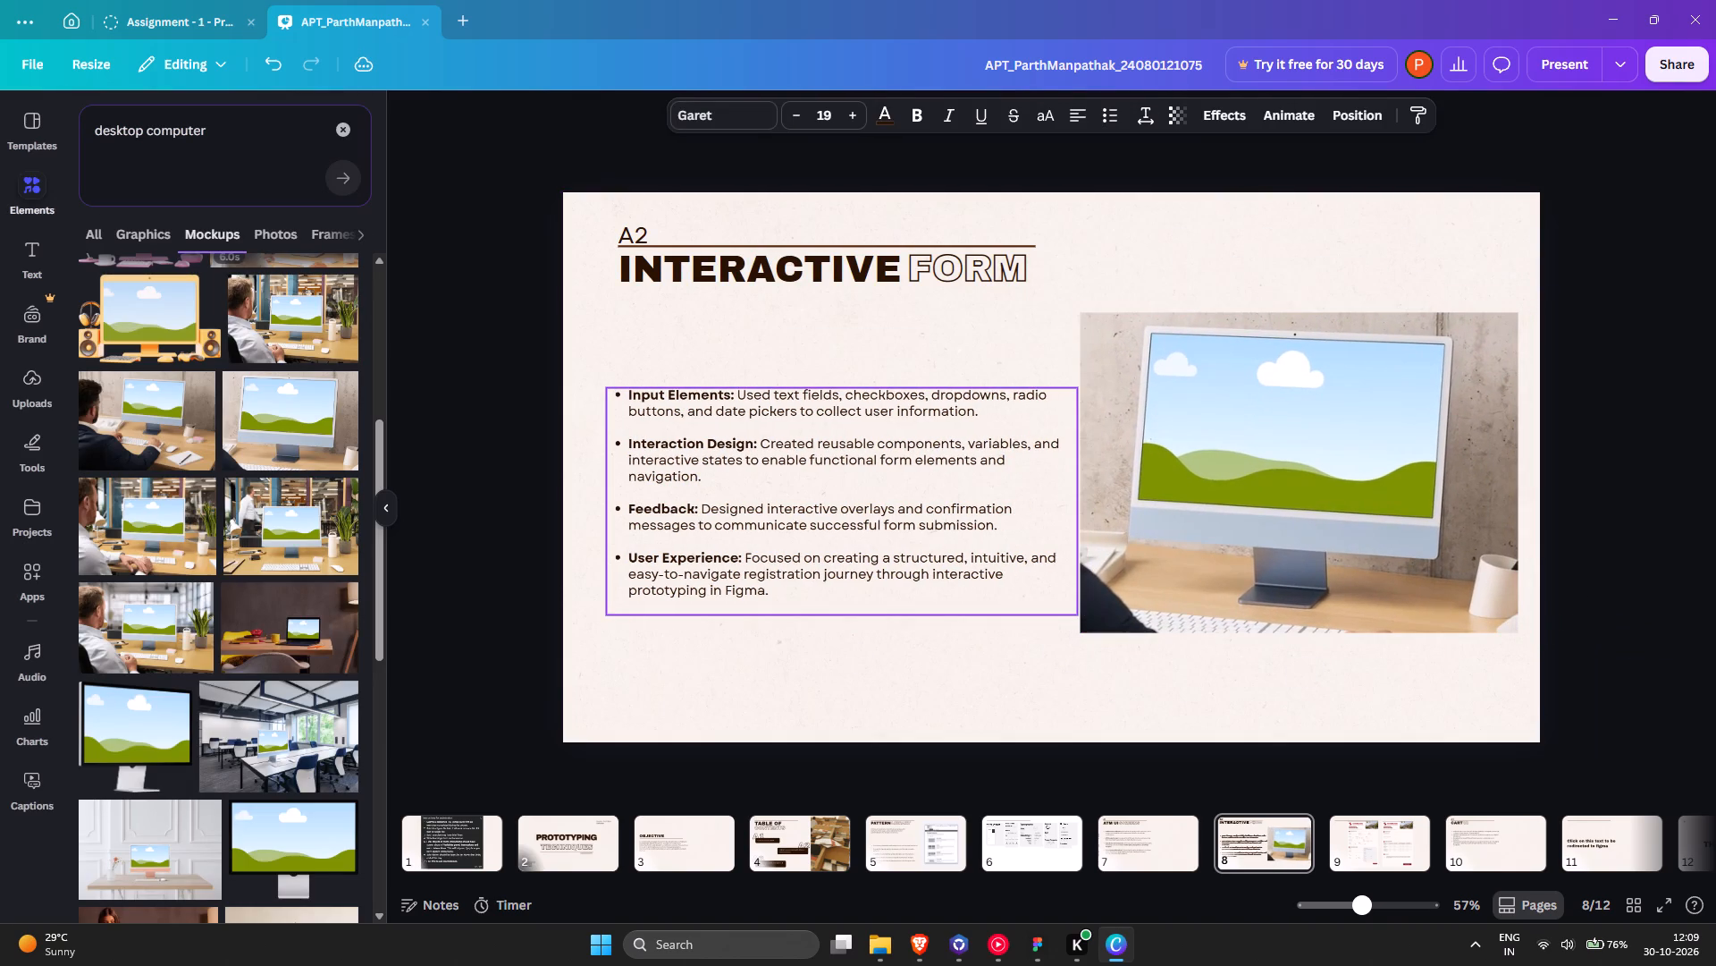
# Nudge the Interactive Form bullet text slightly further away from the desk scene mockup.
pyautogui.moveTo(851, 513); pyautogui.dragTo(847, 513)
pyautogui.click(875, 693)
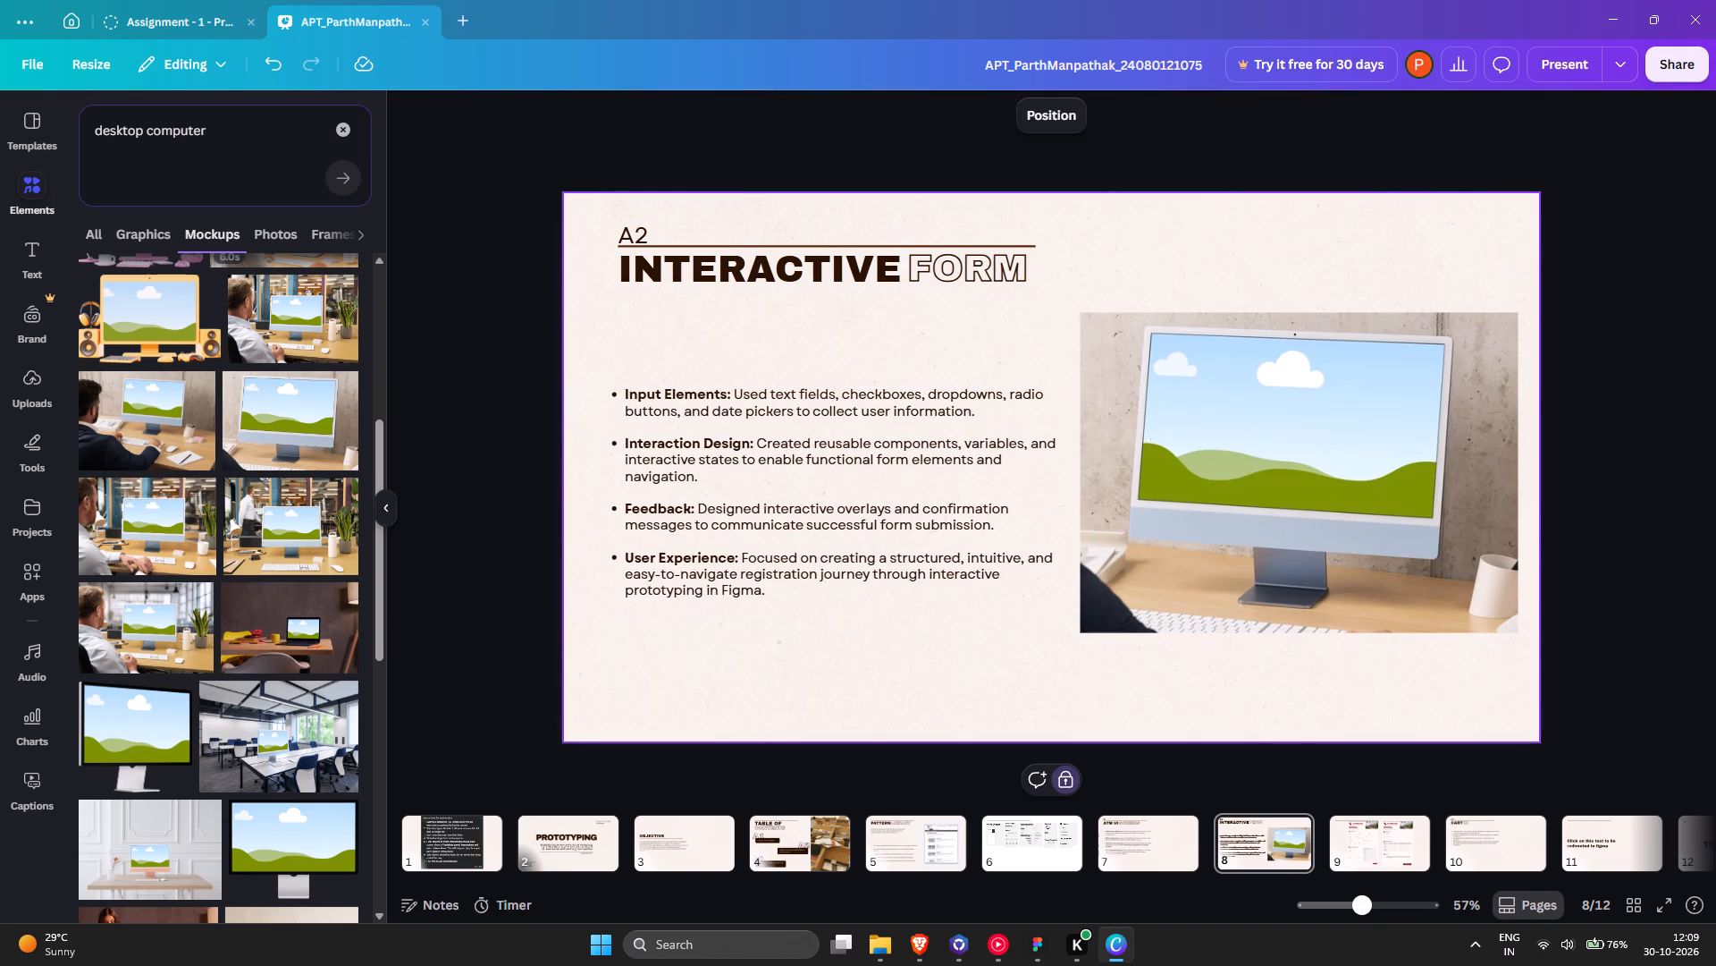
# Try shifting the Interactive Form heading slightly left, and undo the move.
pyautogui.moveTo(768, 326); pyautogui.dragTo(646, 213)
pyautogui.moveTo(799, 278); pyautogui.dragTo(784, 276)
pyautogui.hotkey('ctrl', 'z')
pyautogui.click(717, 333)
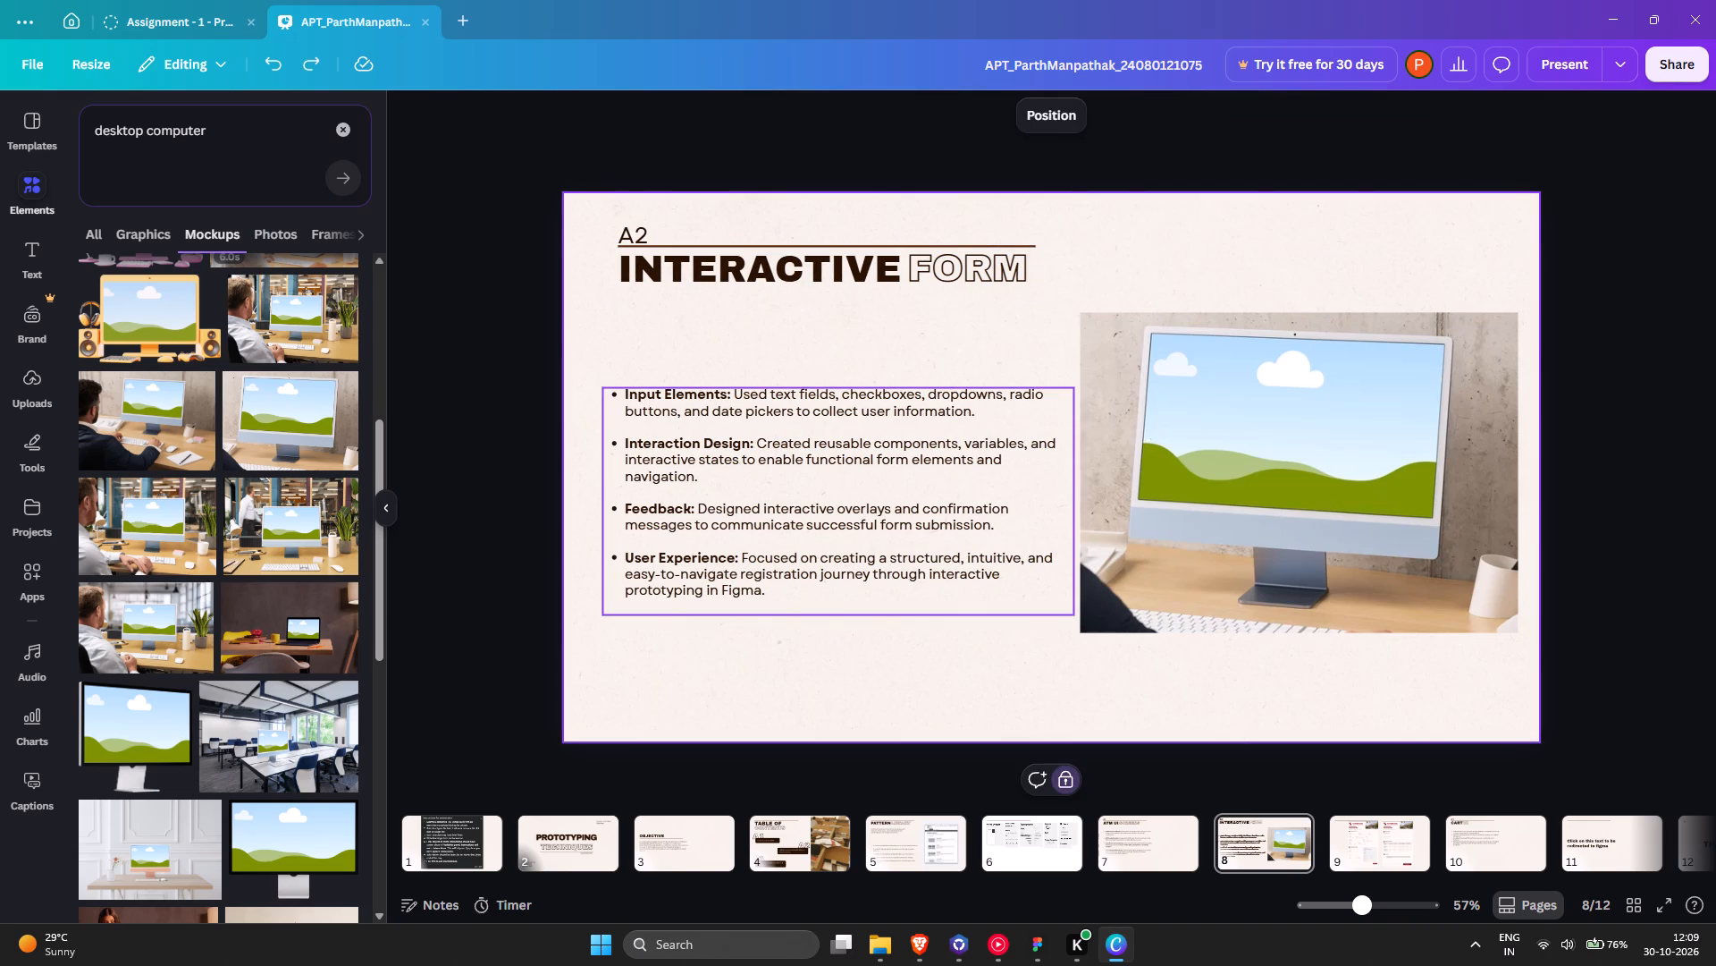
# Paste the admission form image onto slide 8 and place it in the desk monitor mockup's screen.
pyautogui.click(1284, 403)
pyautogui.hotkey('ctrl', 'v')
pyautogui.moveTo(866, 393); pyautogui.dragTo(1265, 405)
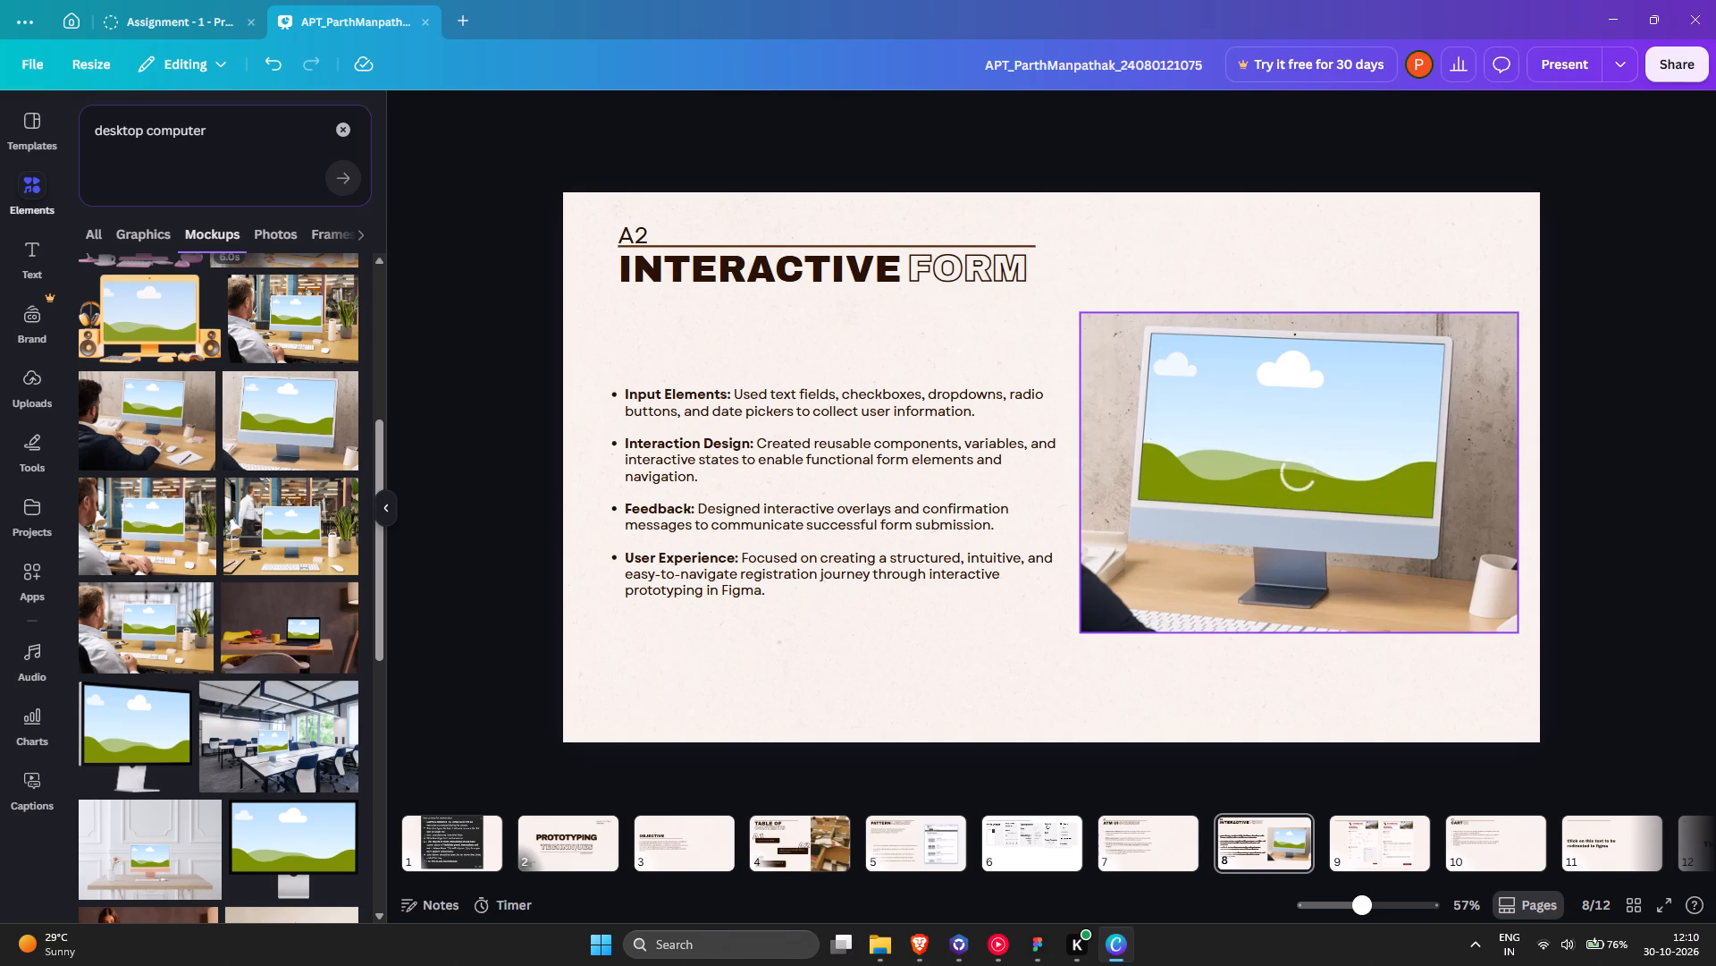
# Enlarge the admission form image within the mockup so its top section fills the monitor screen's full width, and apply the changes.
pyautogui.doubleClick(1316, 378)
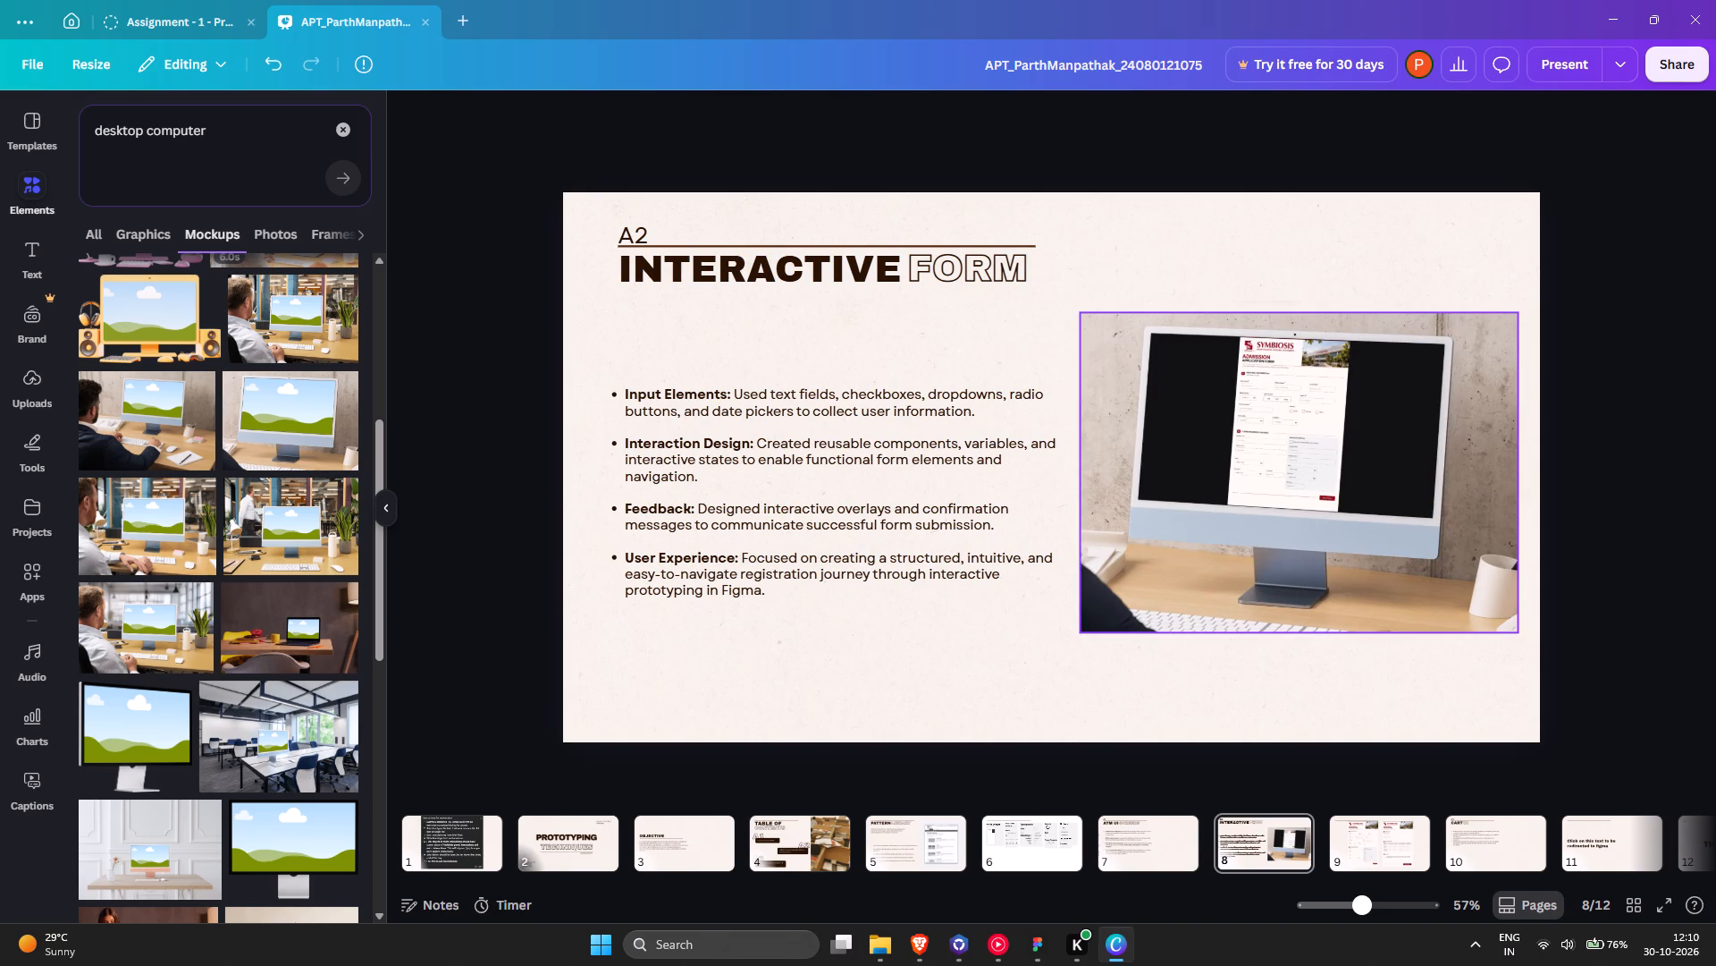
pyautogui.moveTo(268, 300); pyautogui.dragTo(435, 379)
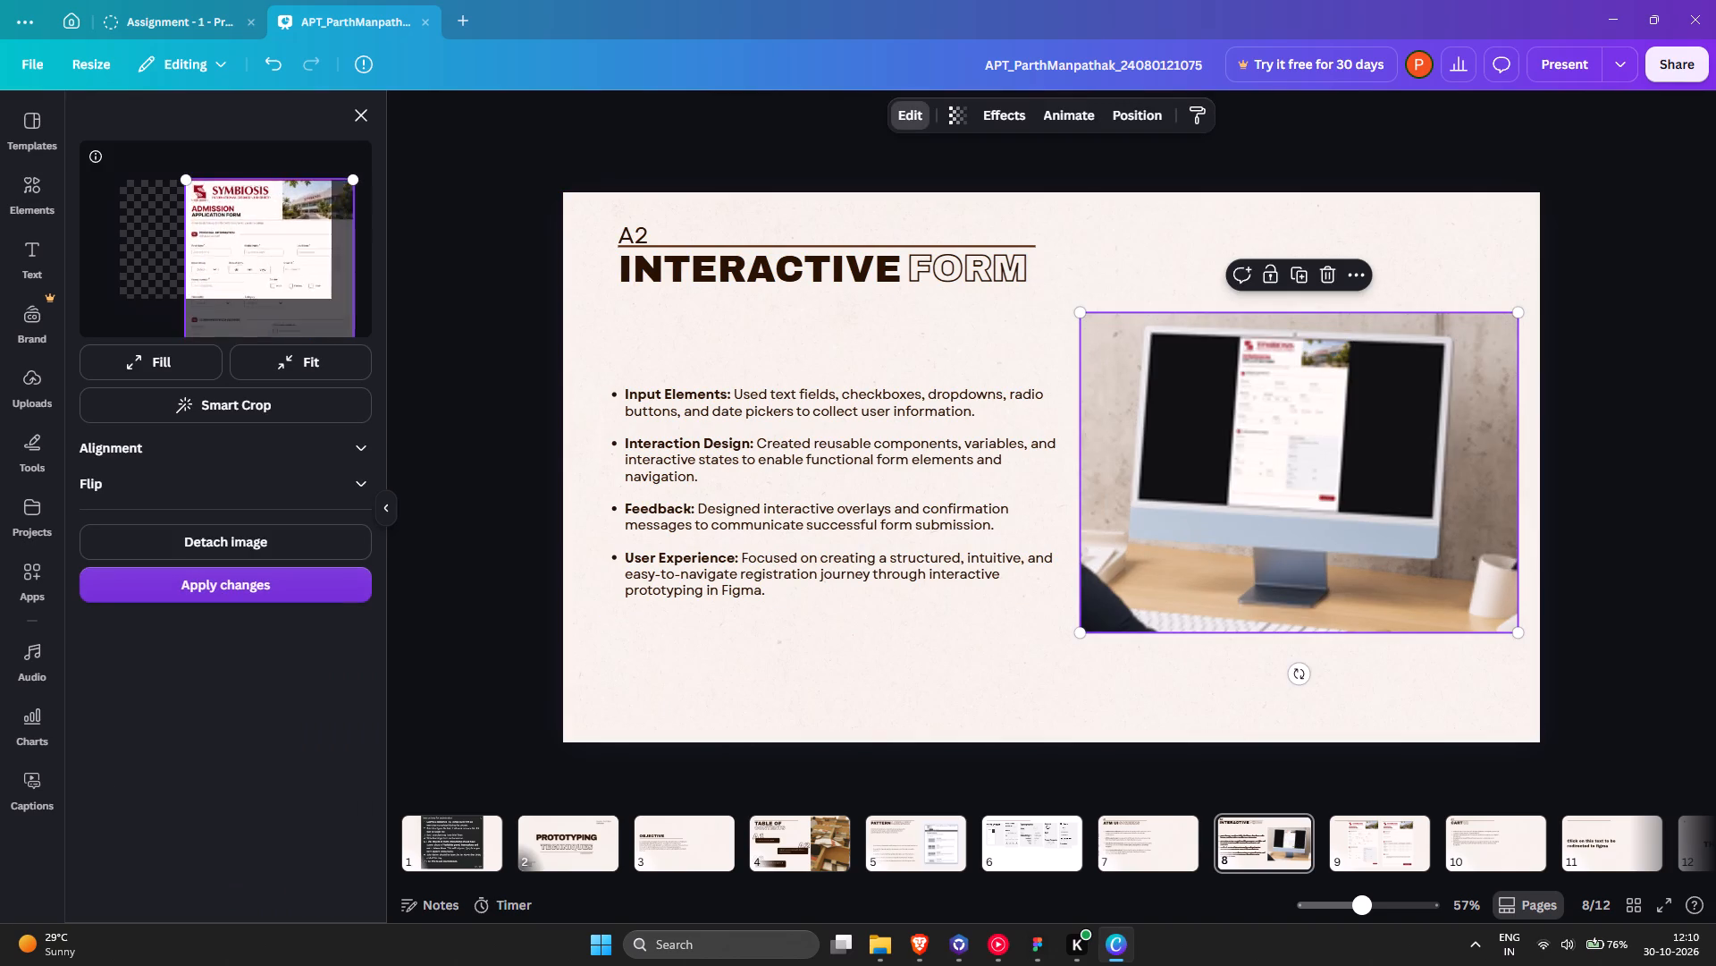
pyautogui.moveTo(435, 379); pyautogui.dragTo(533, 414)
pyautogui.moveTo(335, 276); pyautogui.dragTo(268, 272)
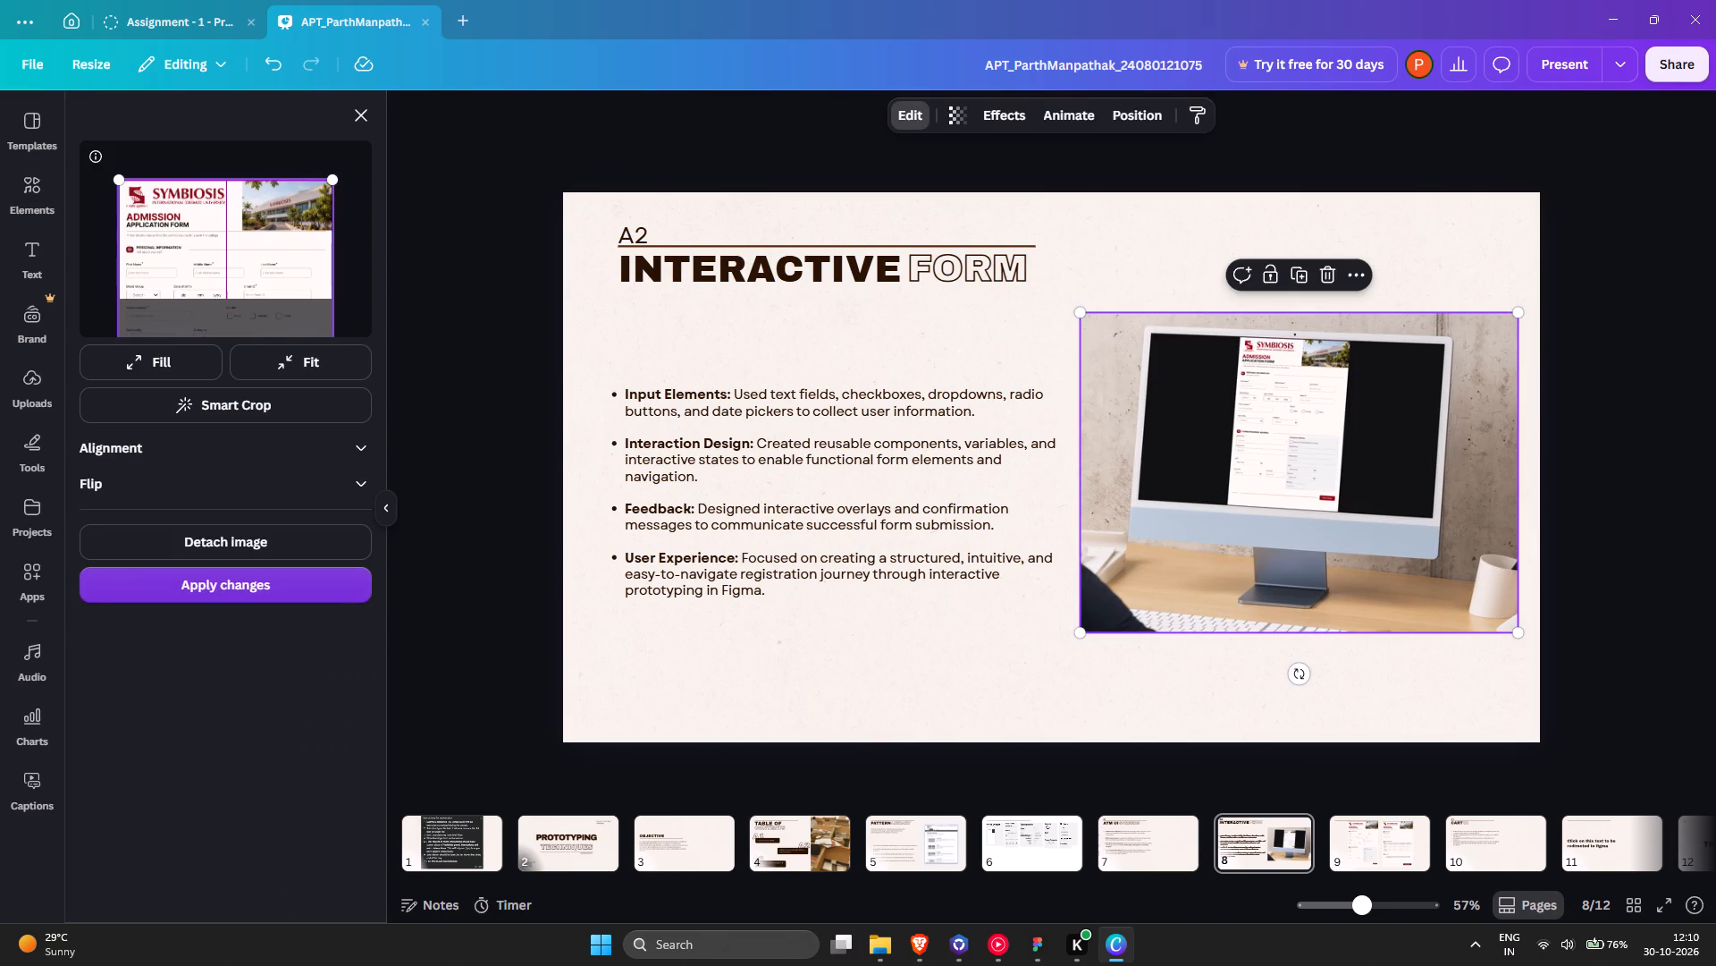
pyautogui.moveTo(268, 272); pyautogui.dragTo(269, 273)
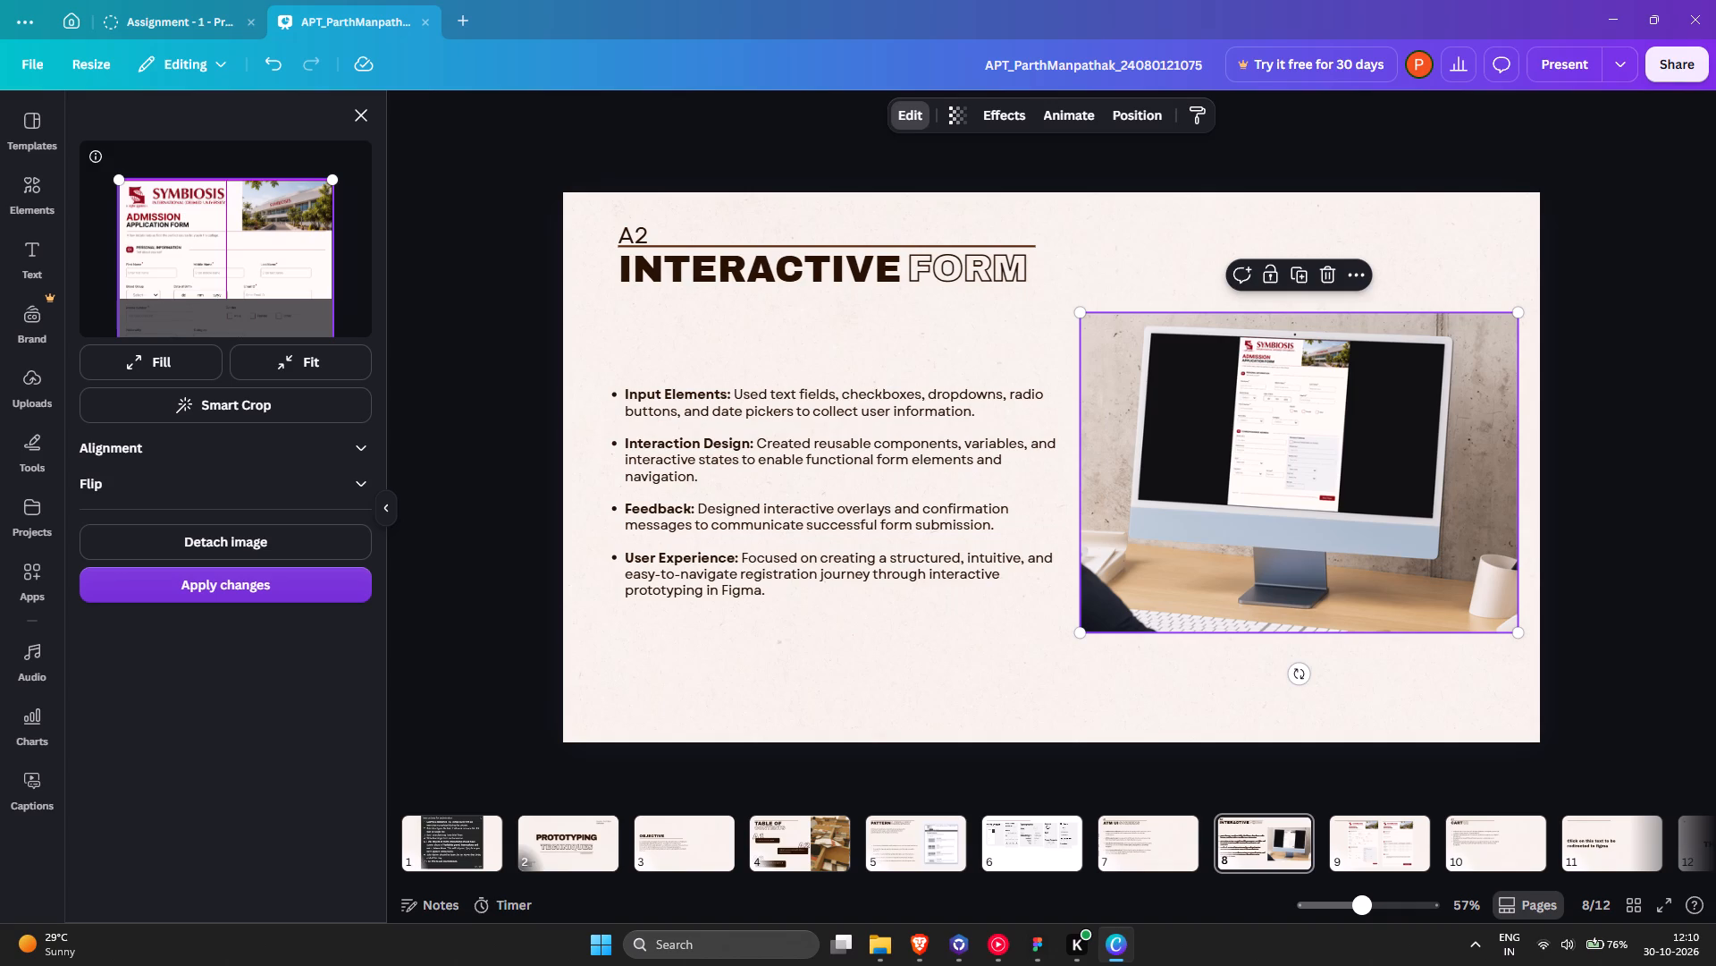
pyautogui.moveTo(269, 273); pyautogui.dragTo(267, 274)
pyautogui.scroll(1, 91, 190)
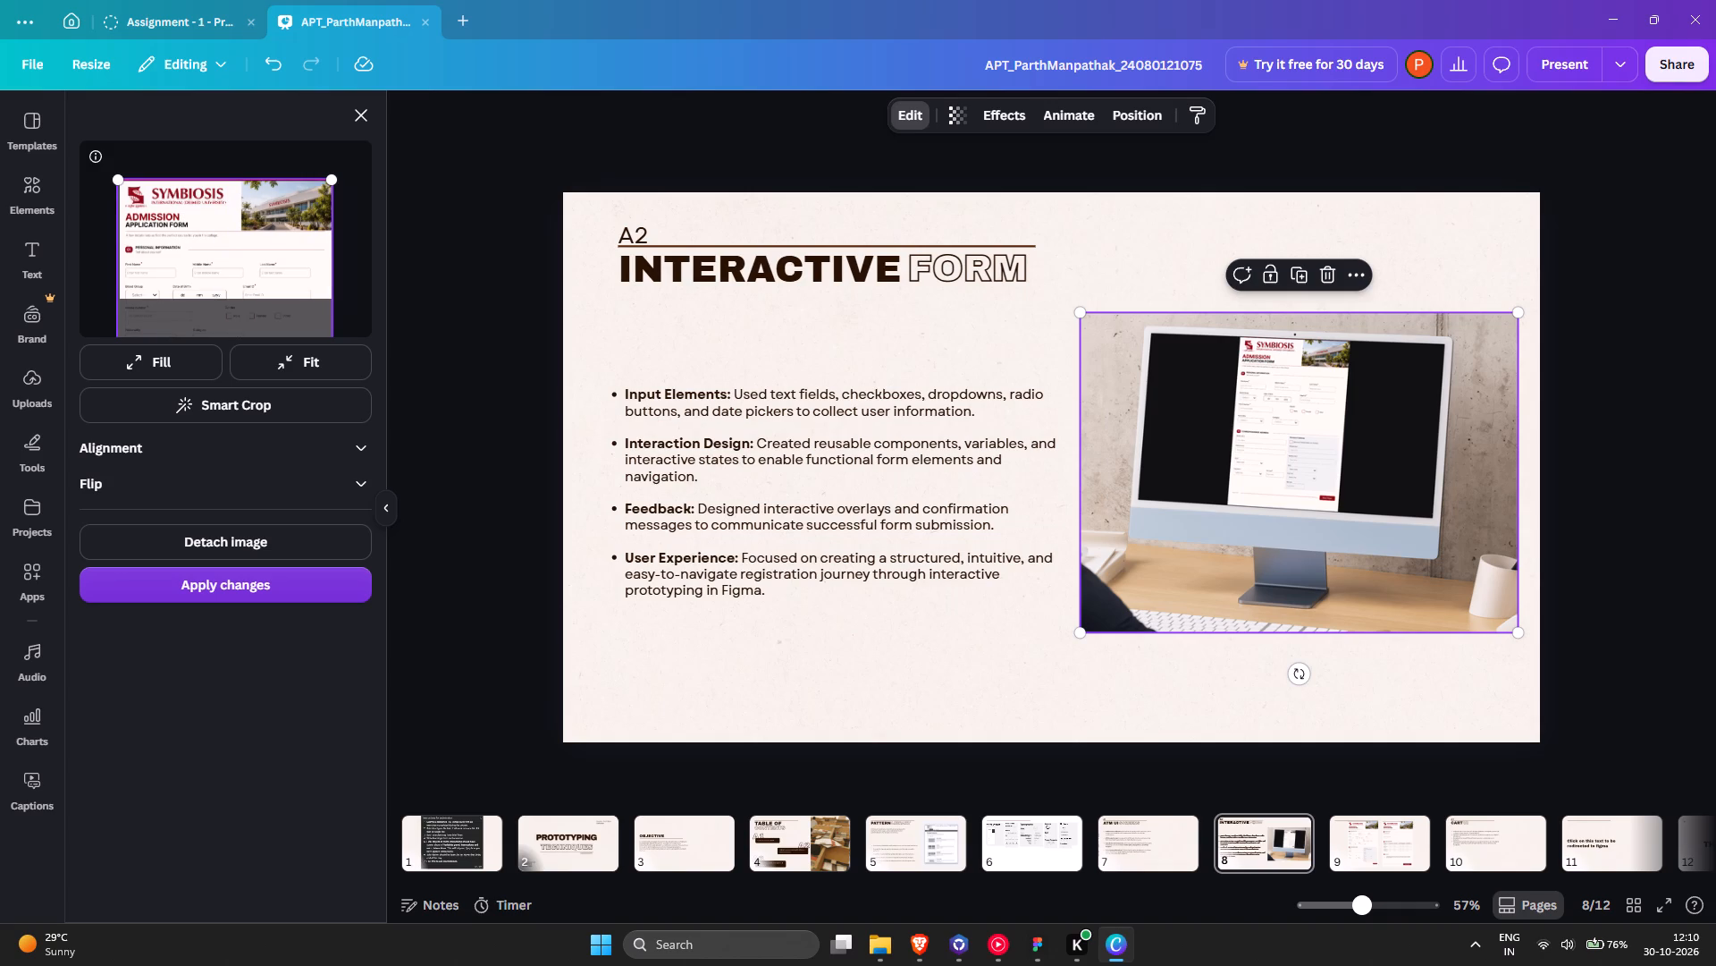
pyautogui.keyDown('ctrl'); pyautogui.scroll(3, 112, 199); pyautogui.keyUp('ctrl')
pyautogui.click(114, 182)
pyautogui.click(179, 200)
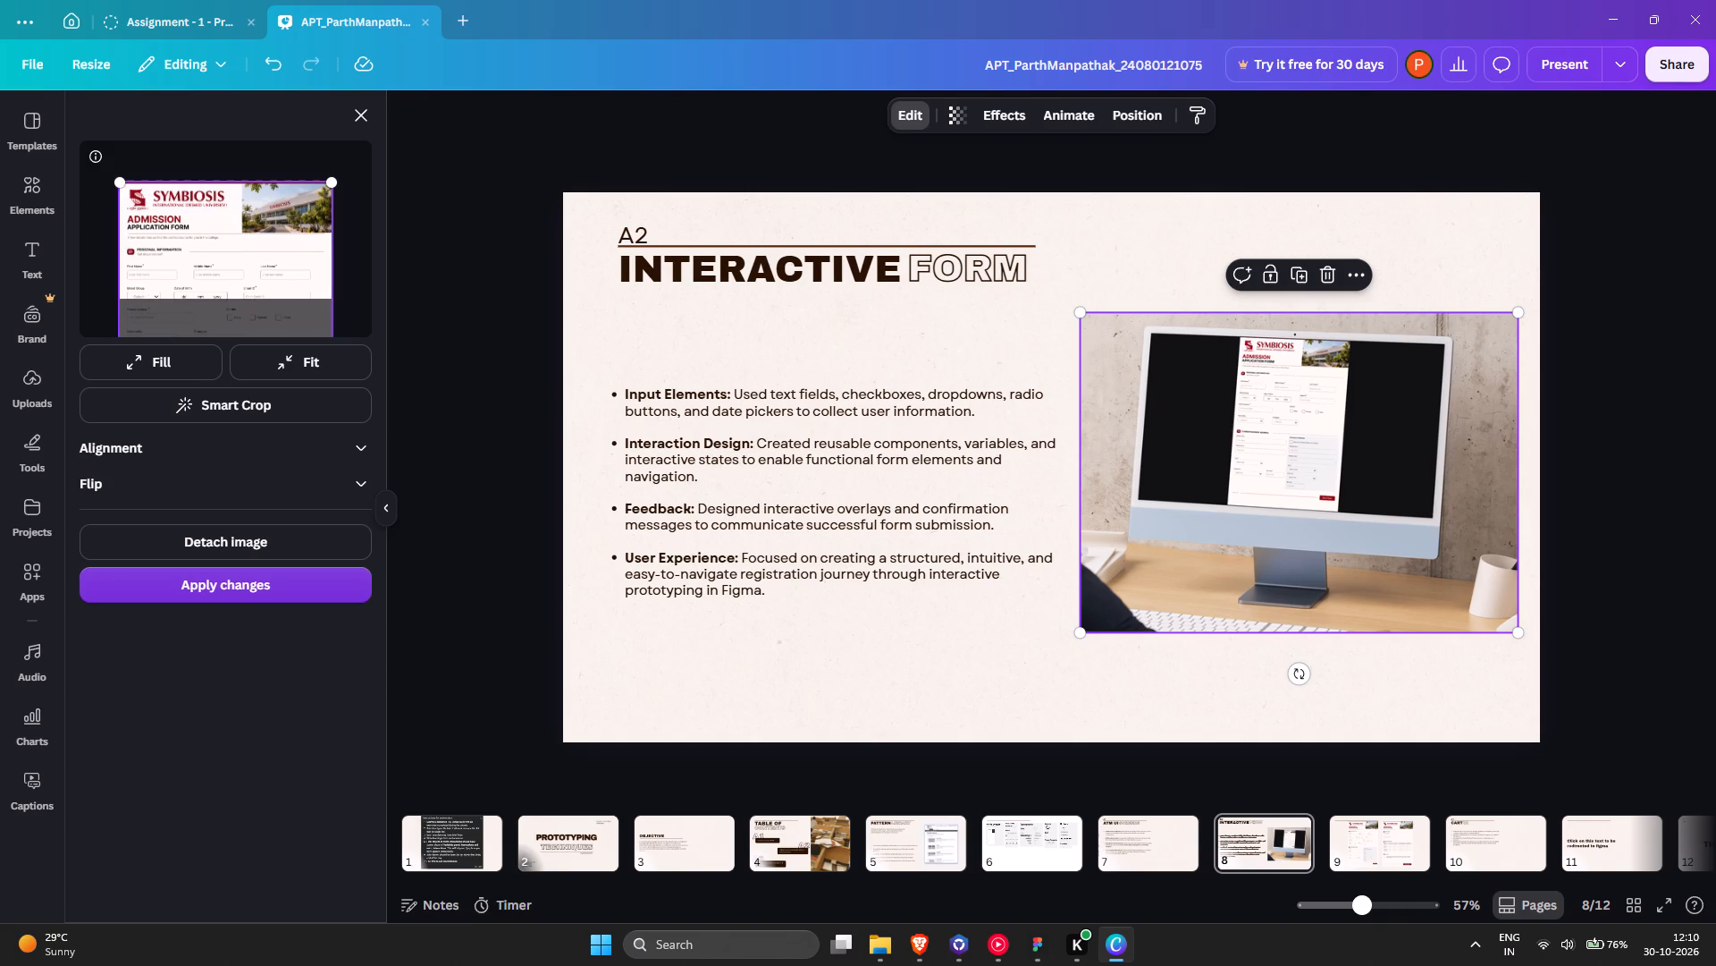
pyautogui.click(225, 572)
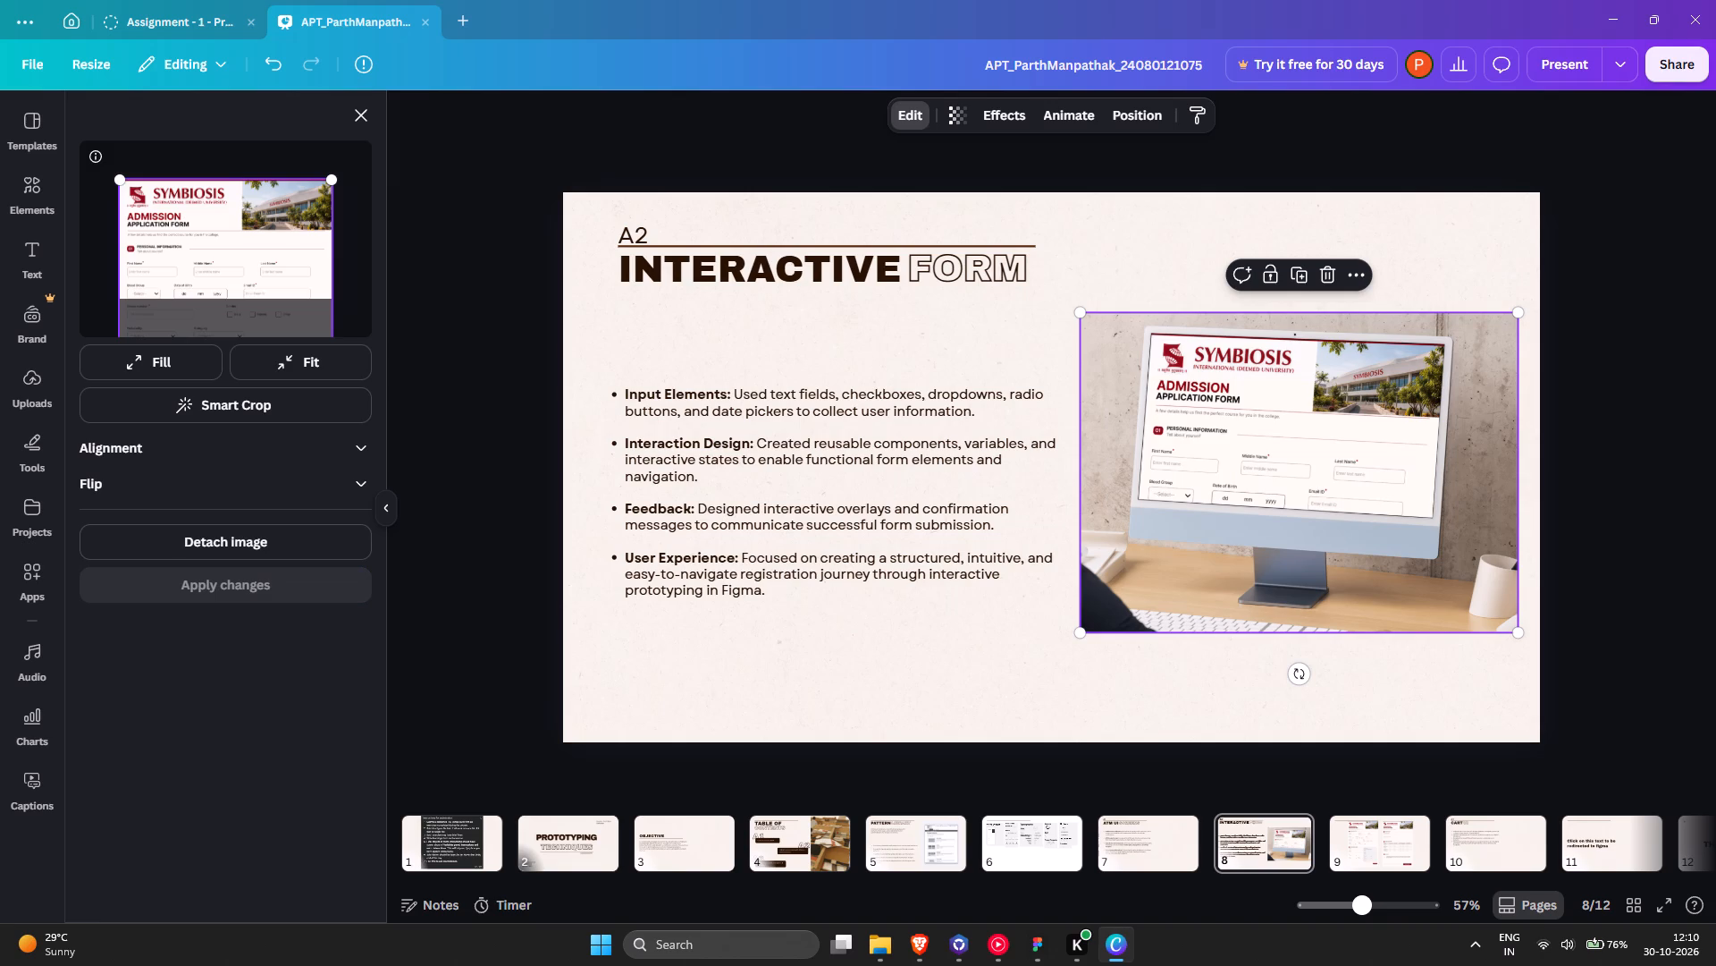
pyautogui.click(362, 114)
pyautogui.click(429, 289)
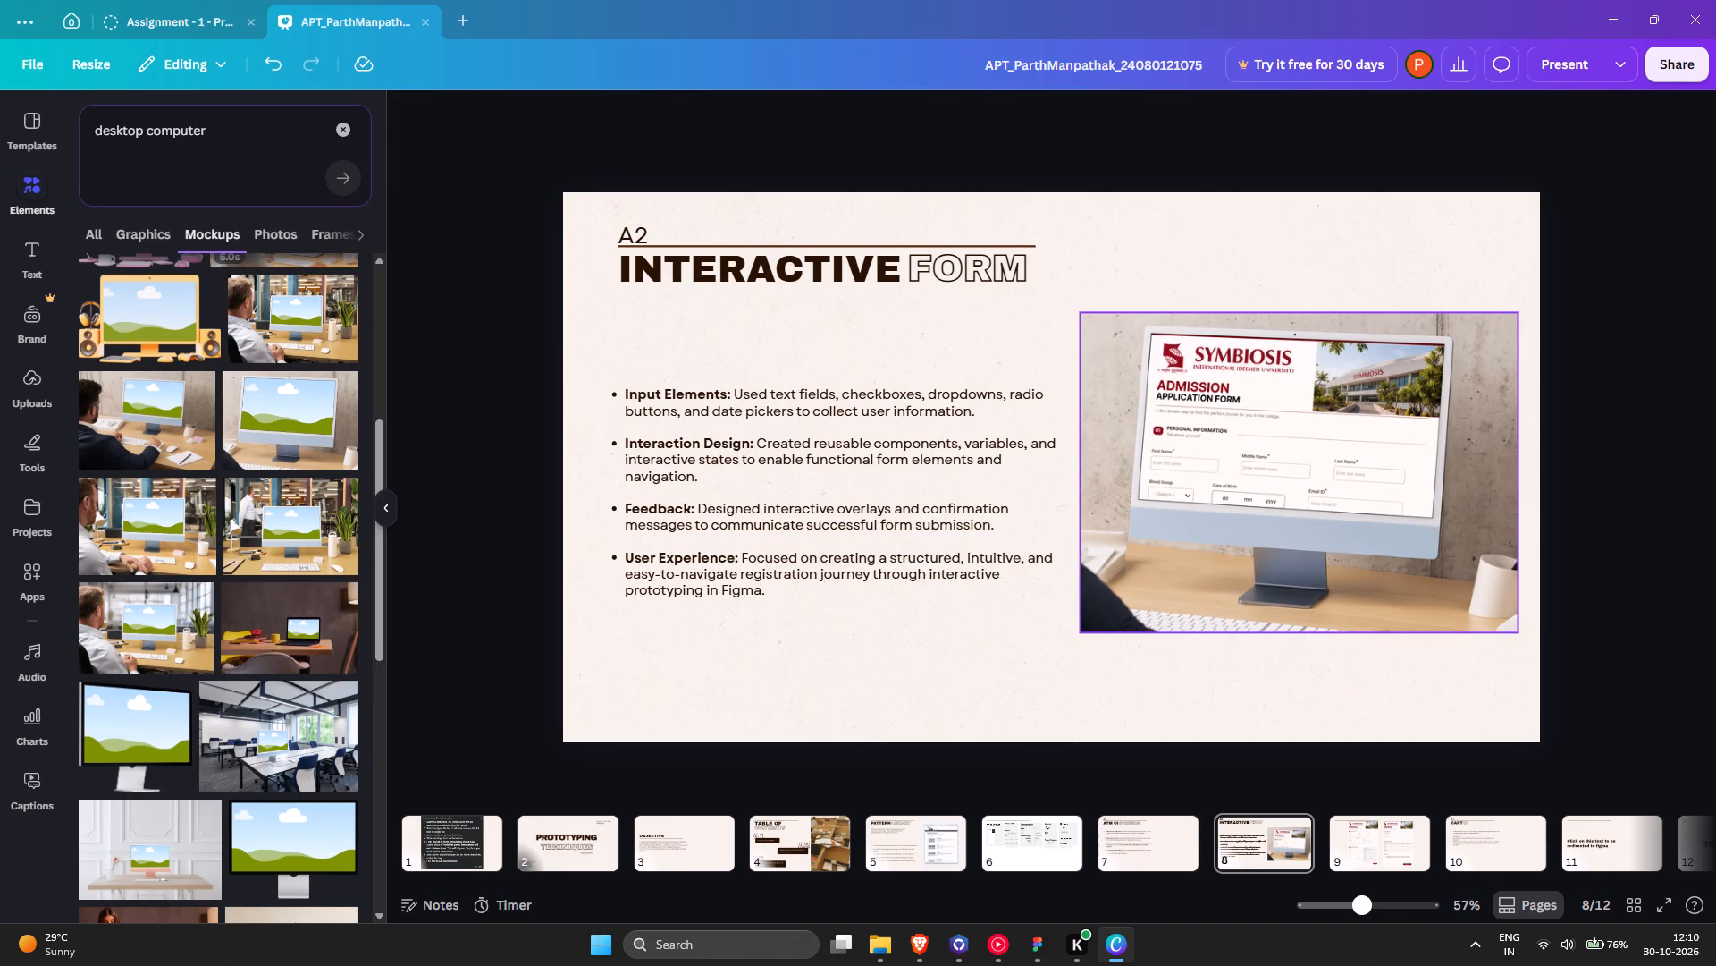
pyautogui.click(1039, 698)
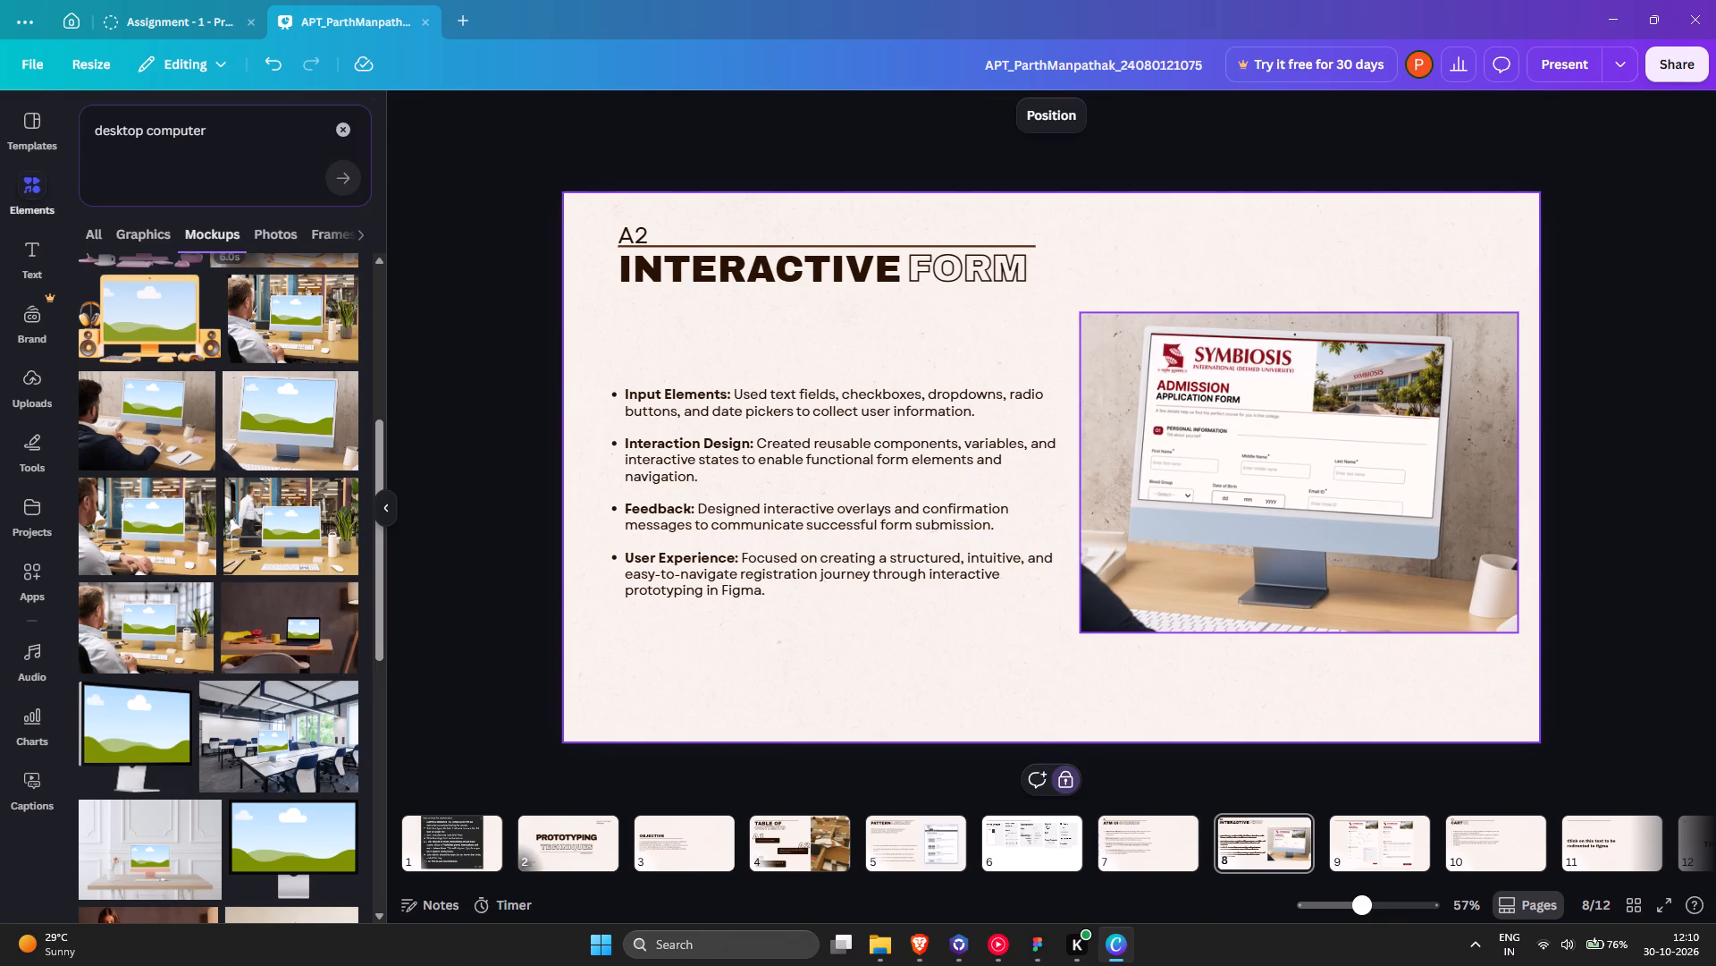
# Go to slide 7, ATM UI Screens, and search the mockups for "atm kiosk".
pyautogui.click(1135, 837)
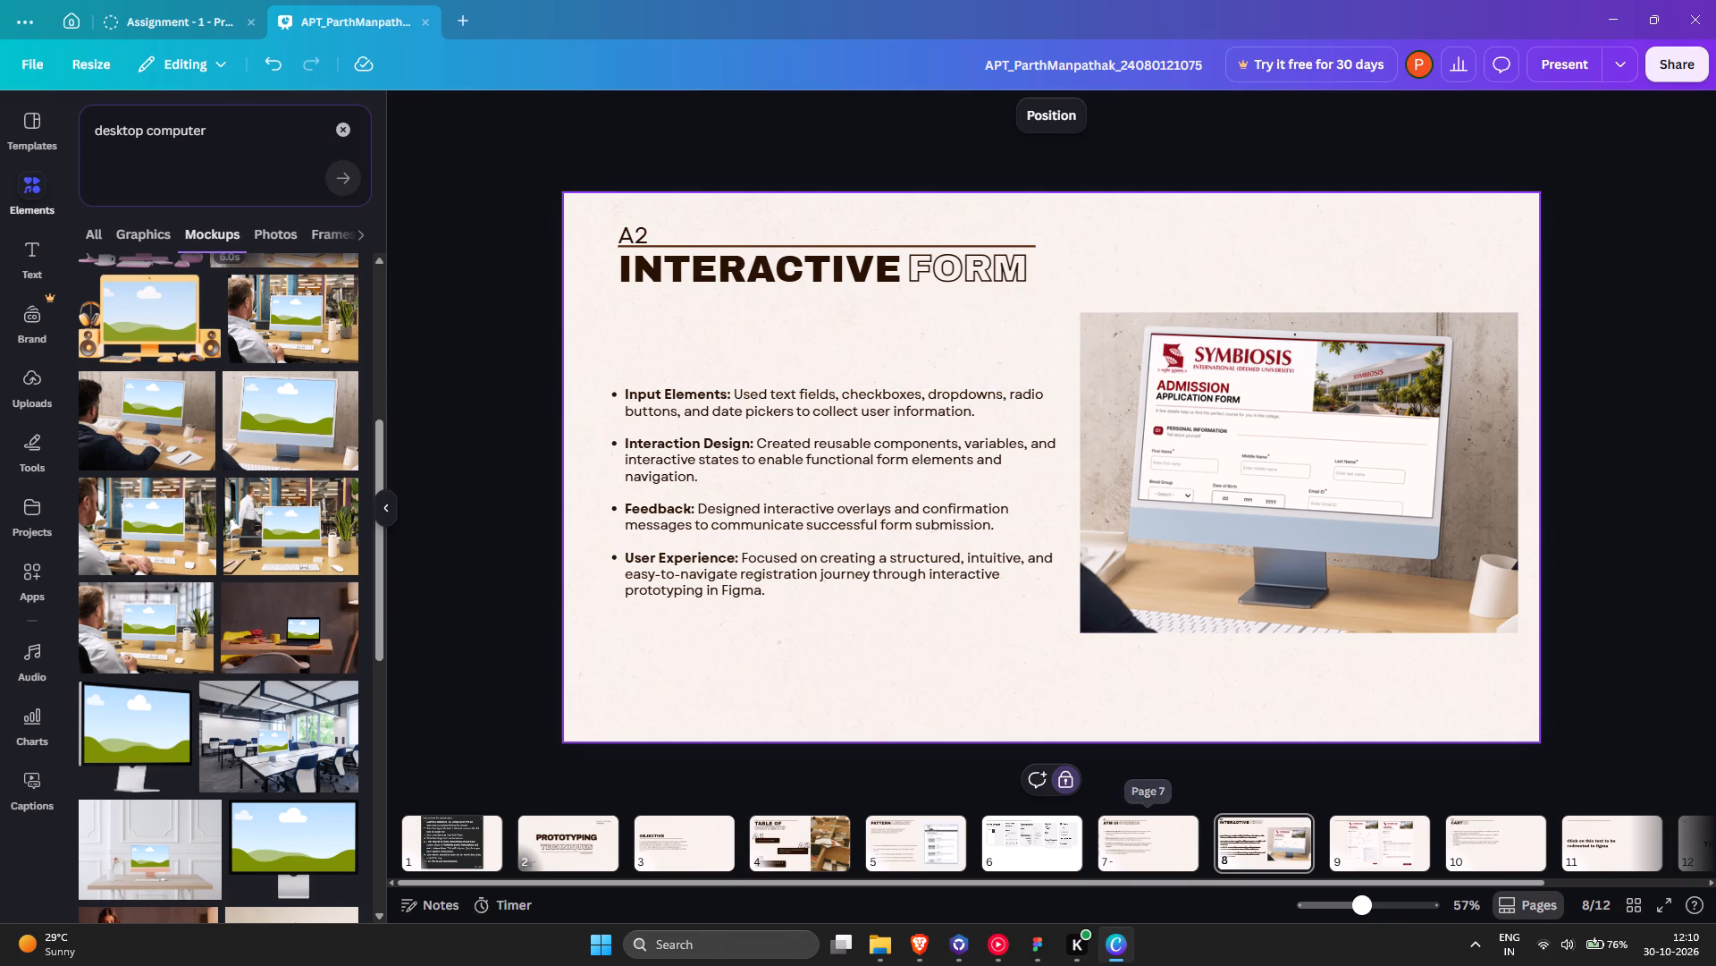
pyautogui.scroll(-3, 238, 567)
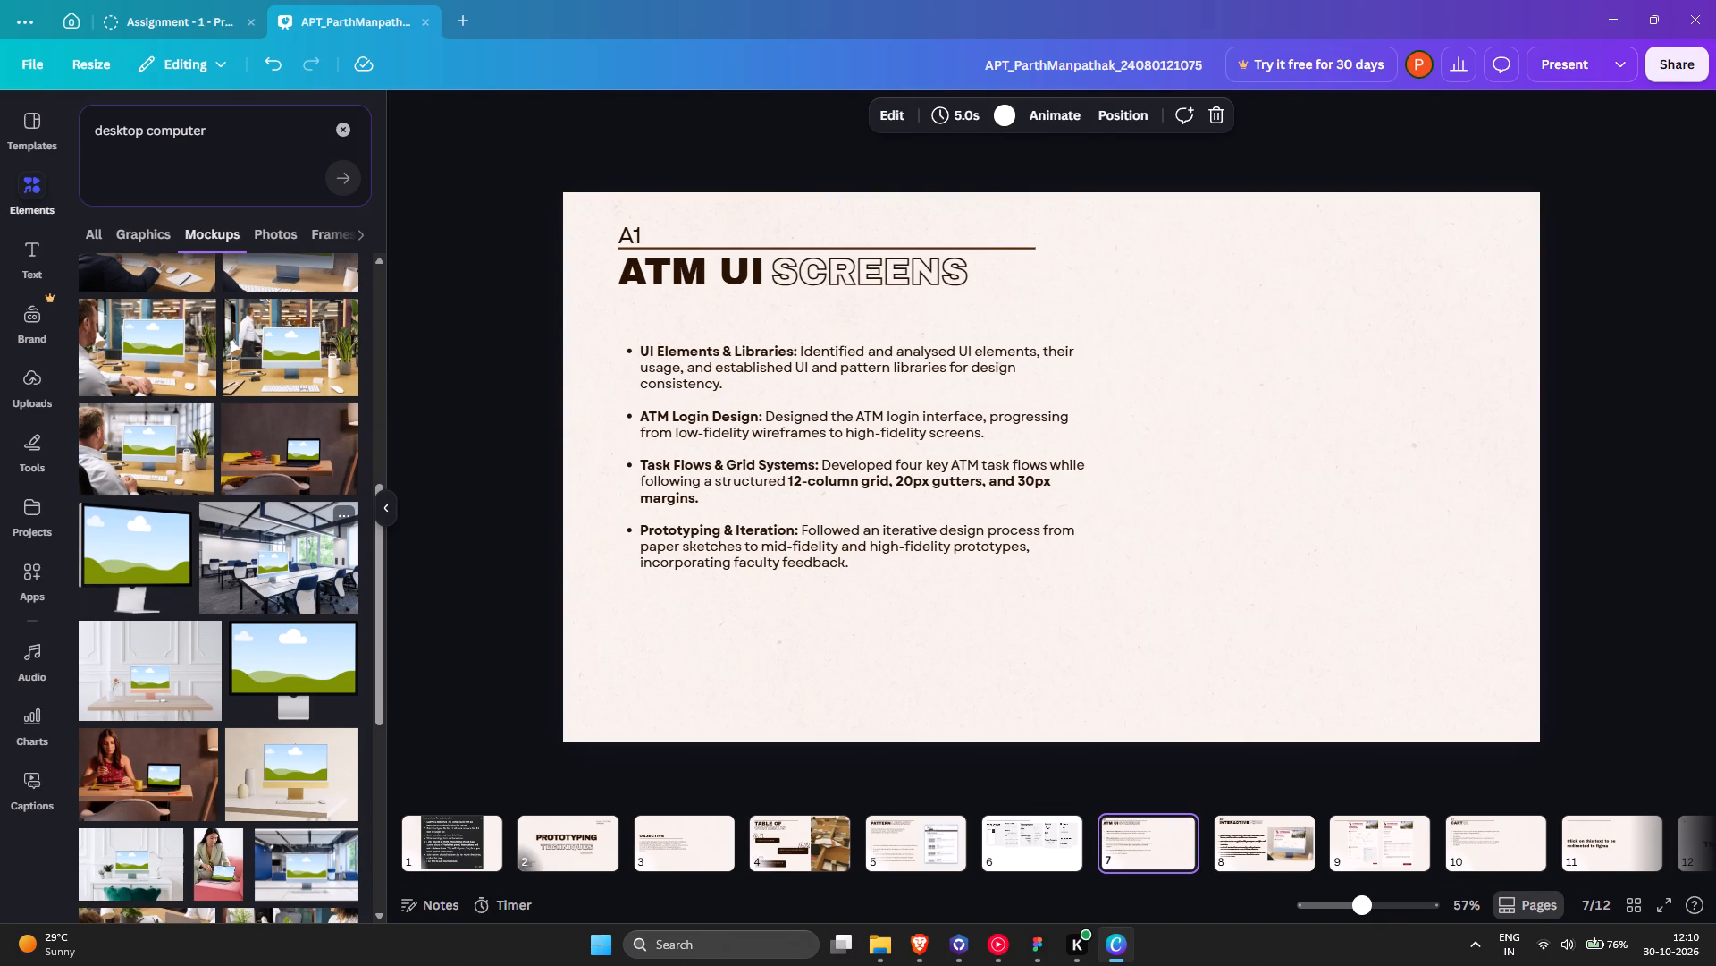
pyautogui.scroll(-5, 210, 573)
pyautogui.moveTo(218, 136); pyautogui.dragTo(23, 124)
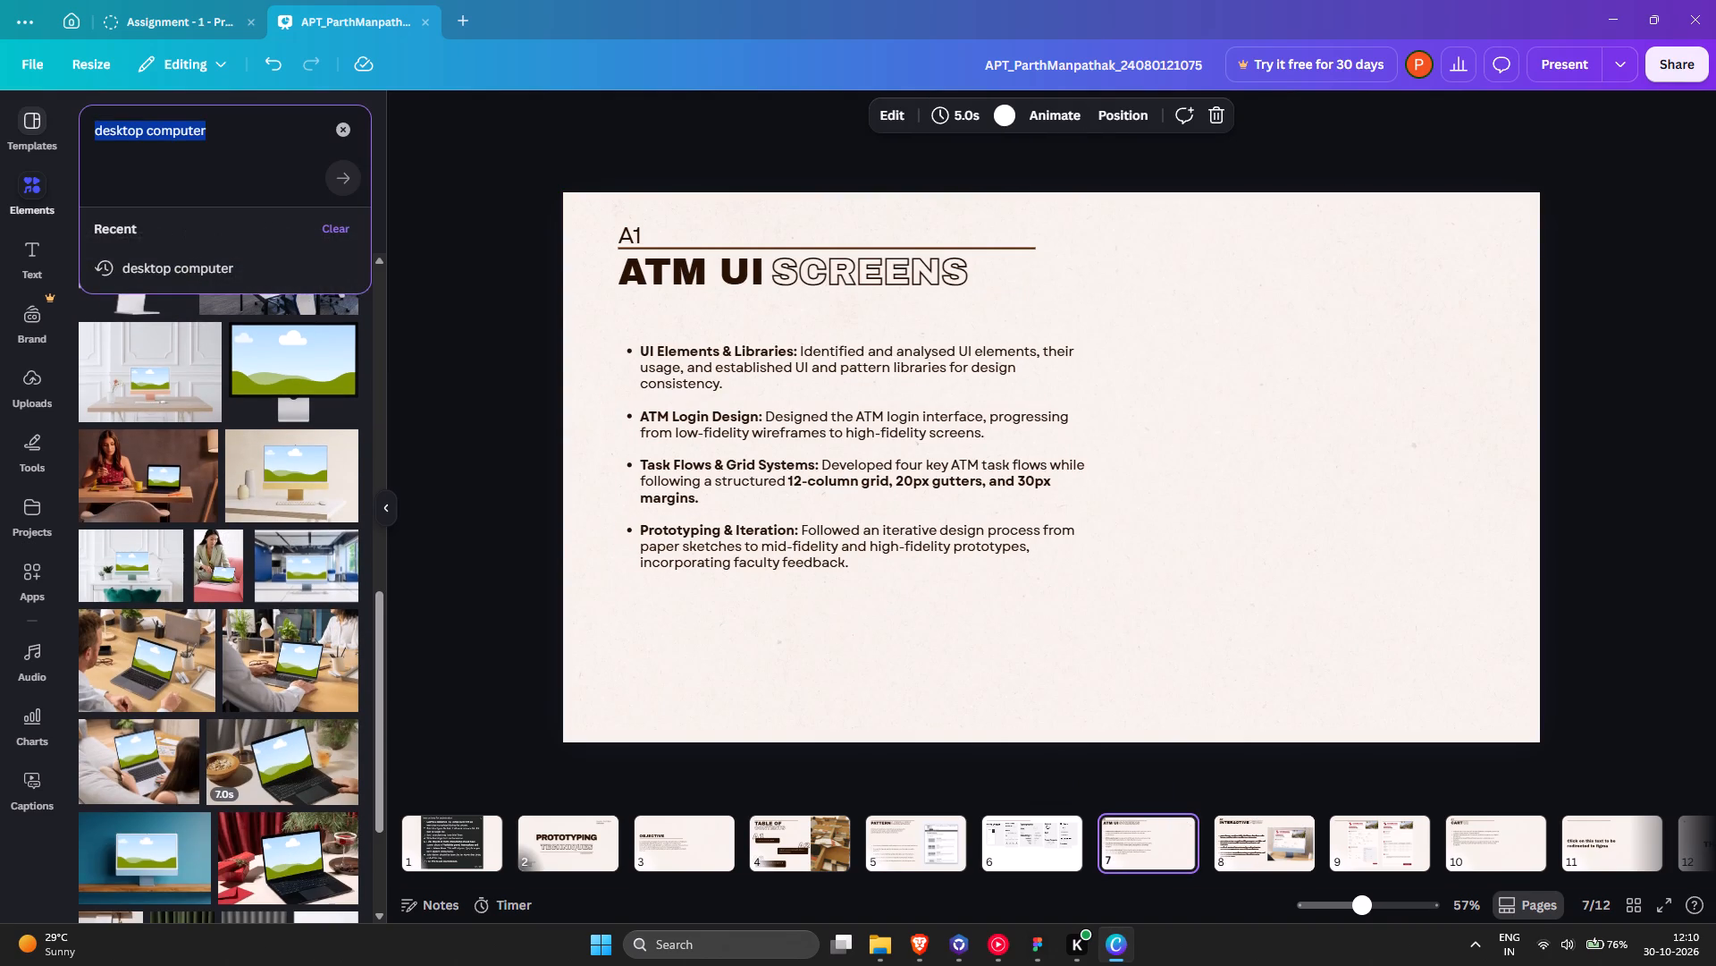
pyautogui.write('atm kiosk')
pyautogui.press('Return')
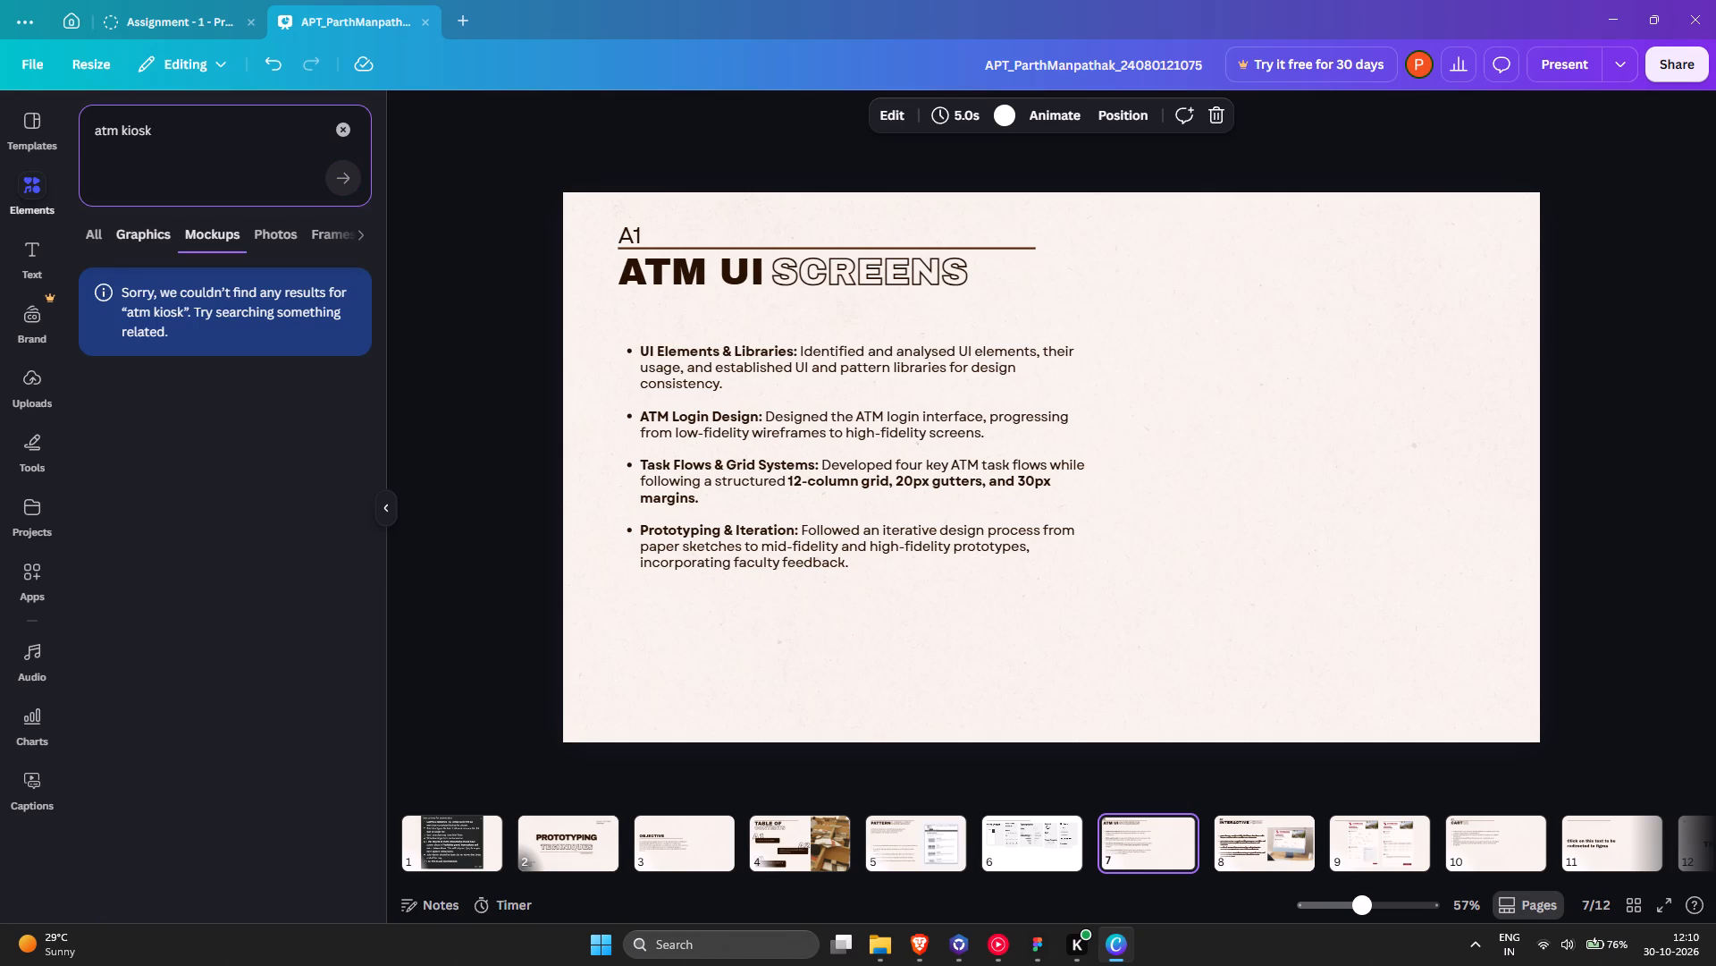
# Shorten the mockup search to "atm".
pyautogui.click(164, 137)
pyautogui.press('`')
pyautogui.press('BackSpace')
pyautogui.press('BackSpace')
pyautogui.press('BackSpace')
pyautogui.press('BackSpace')
pyautogui.press('BackSpace')
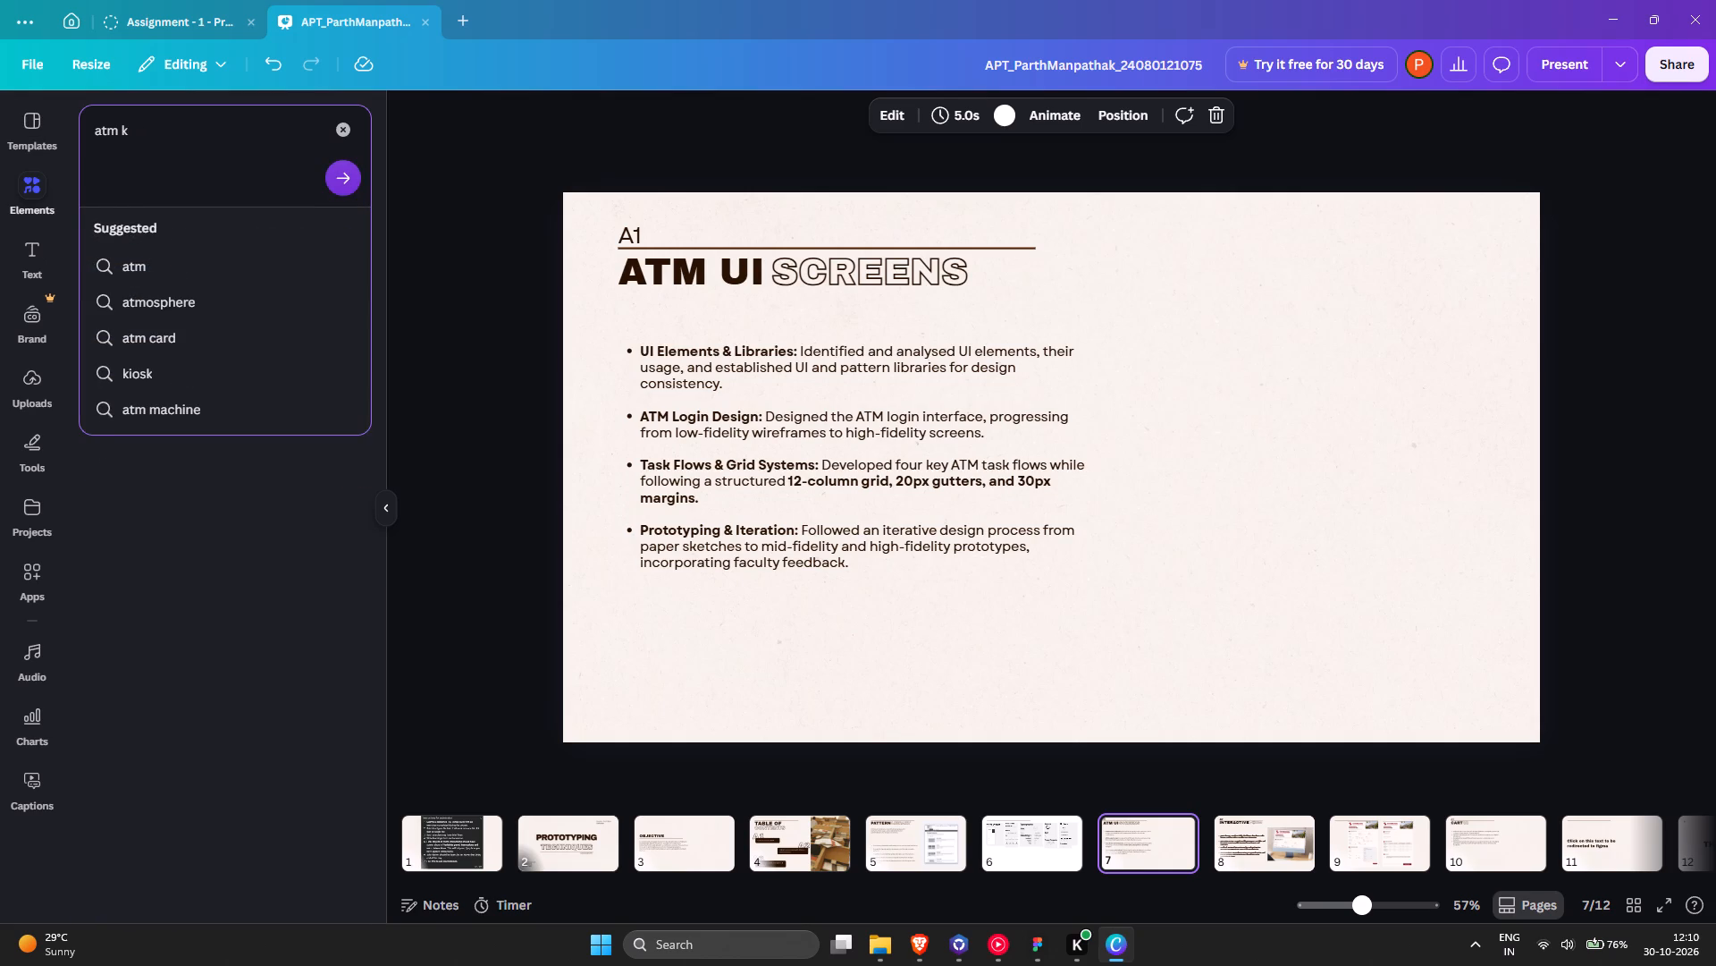
pyautogui.press('BackSpace')
pyautogui.press('Return')
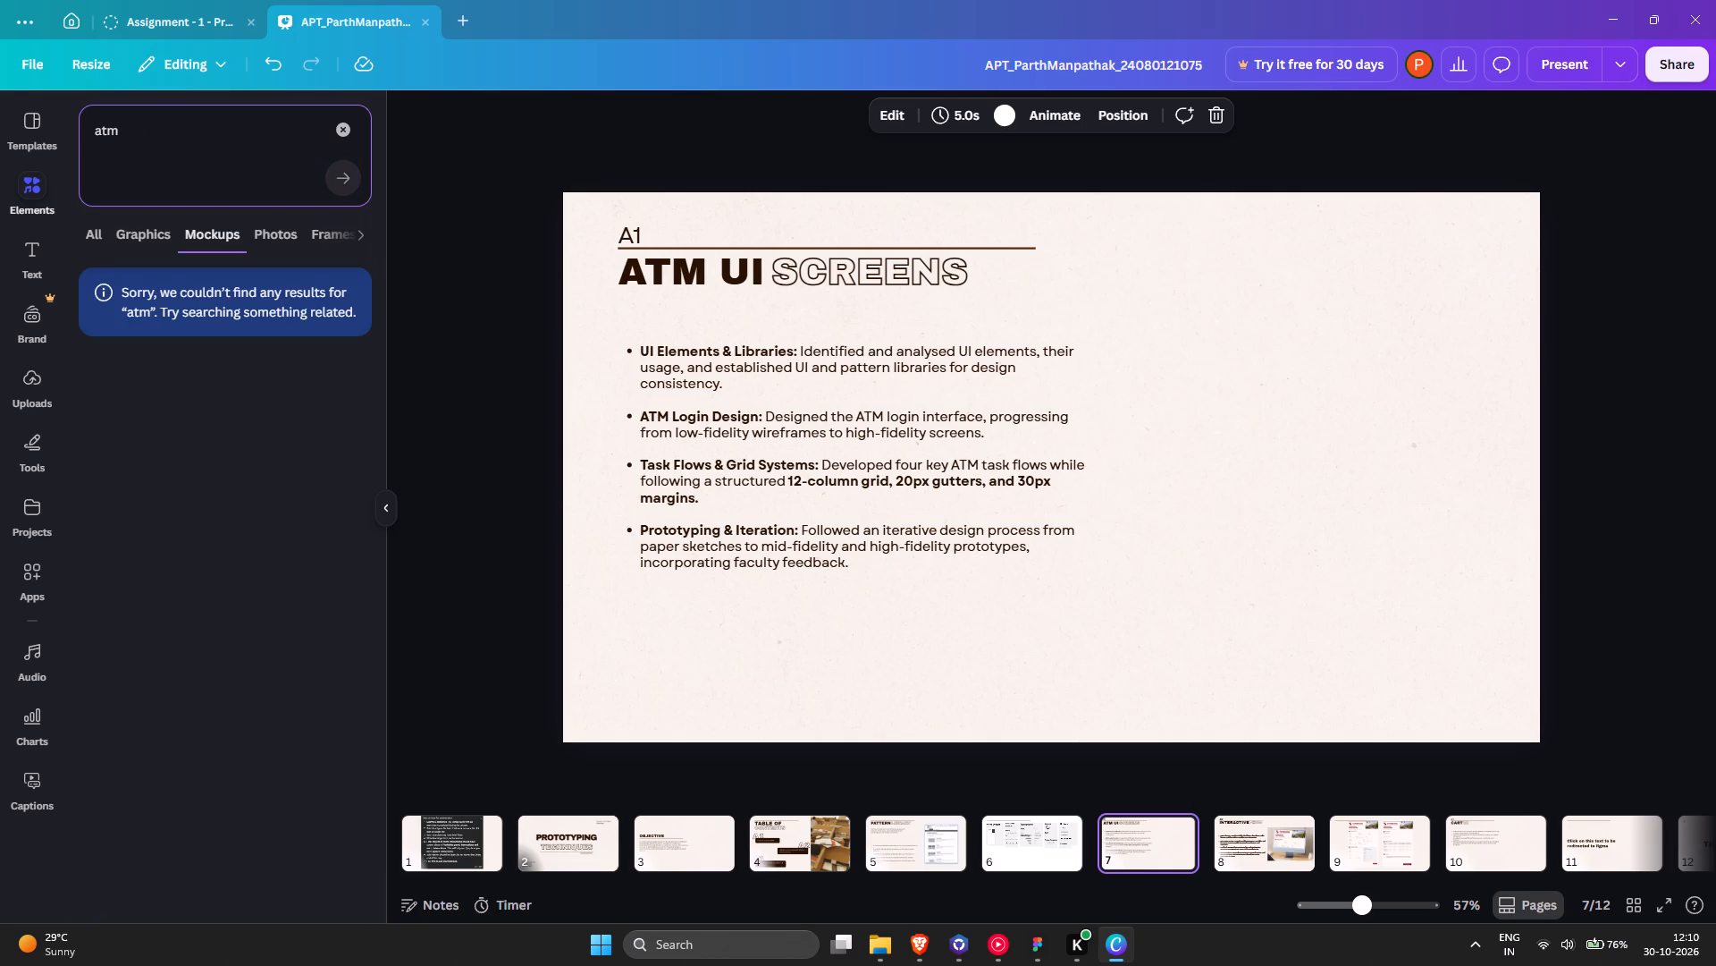
# Search the mockups for "kiosk".
pyautogui.press('BackSpace')
pyautogui.press('BackSpace')
pyautogui.press('BackSpace')
pyautogui.press('BackSpace')
pyautogui.write('kiosk')
pyautogui.press('Return')
# Search the mockups for "desktop computer" and place the angled black-framed monitor beside the bullet text on the ATM UI Screens slide.
pyautogui.press('BackSpace')
pyautogui.press('BackSpace')
pyautogui.press('BackSpace')
pyautogui.press('BackSpace')
pyautogui.press('BackSpace')
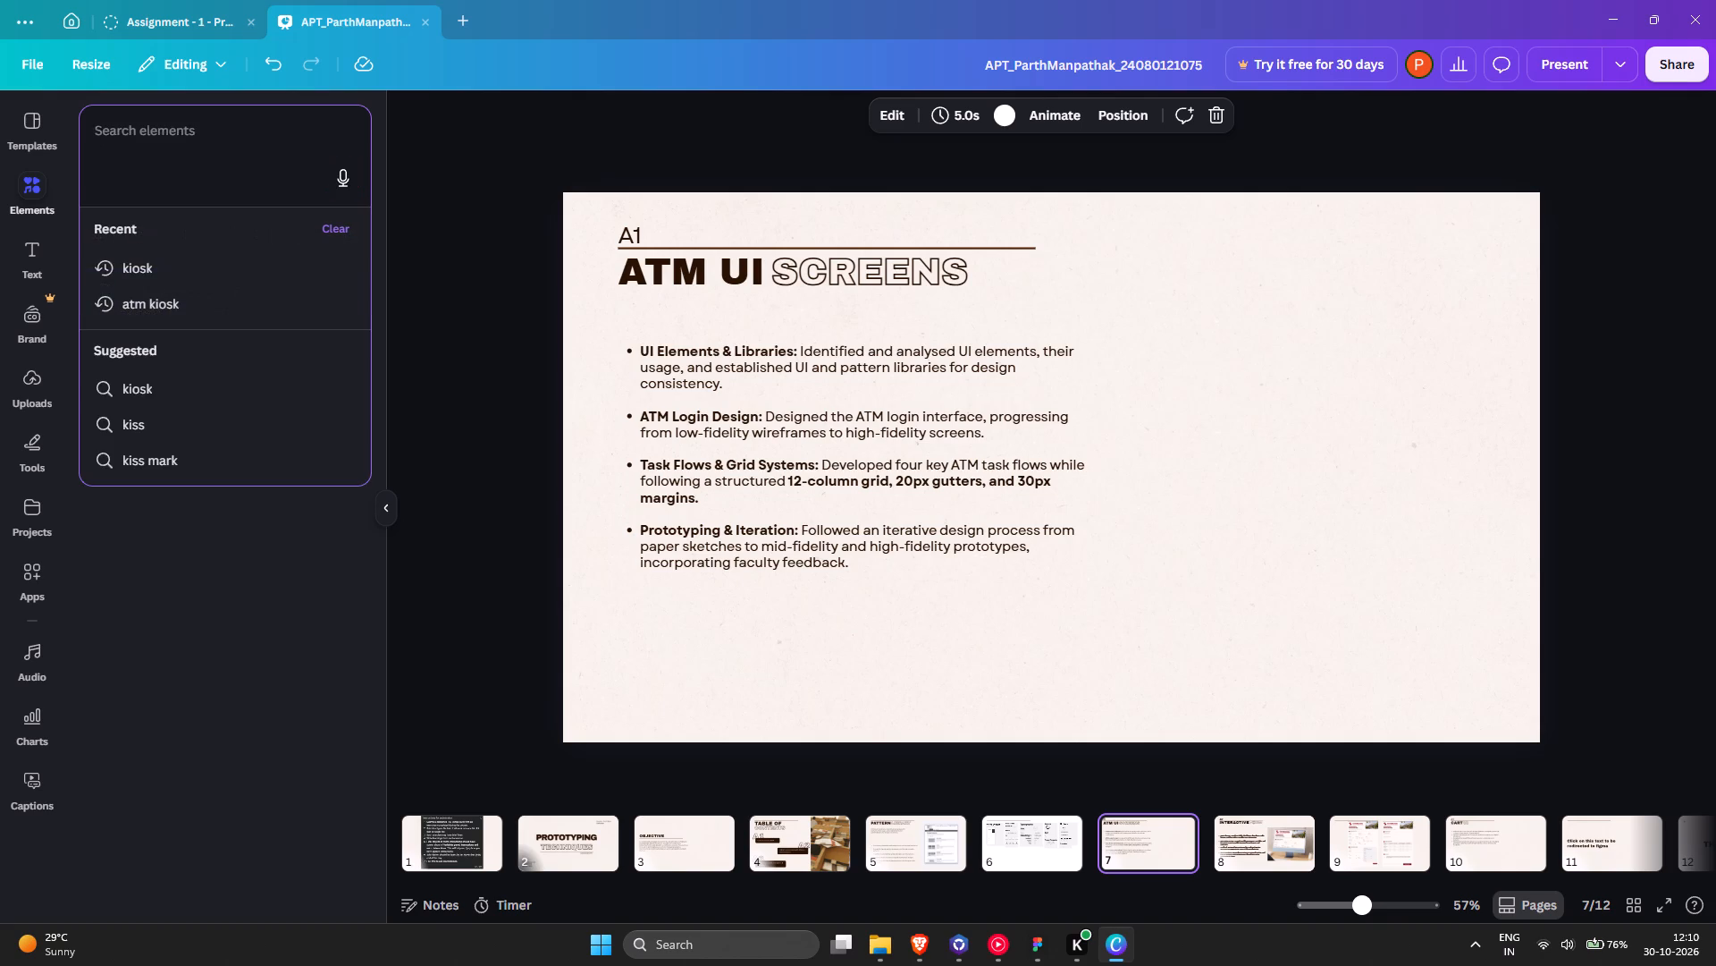
pyautogui.write('desktop')
pyautogui.press('pageup')
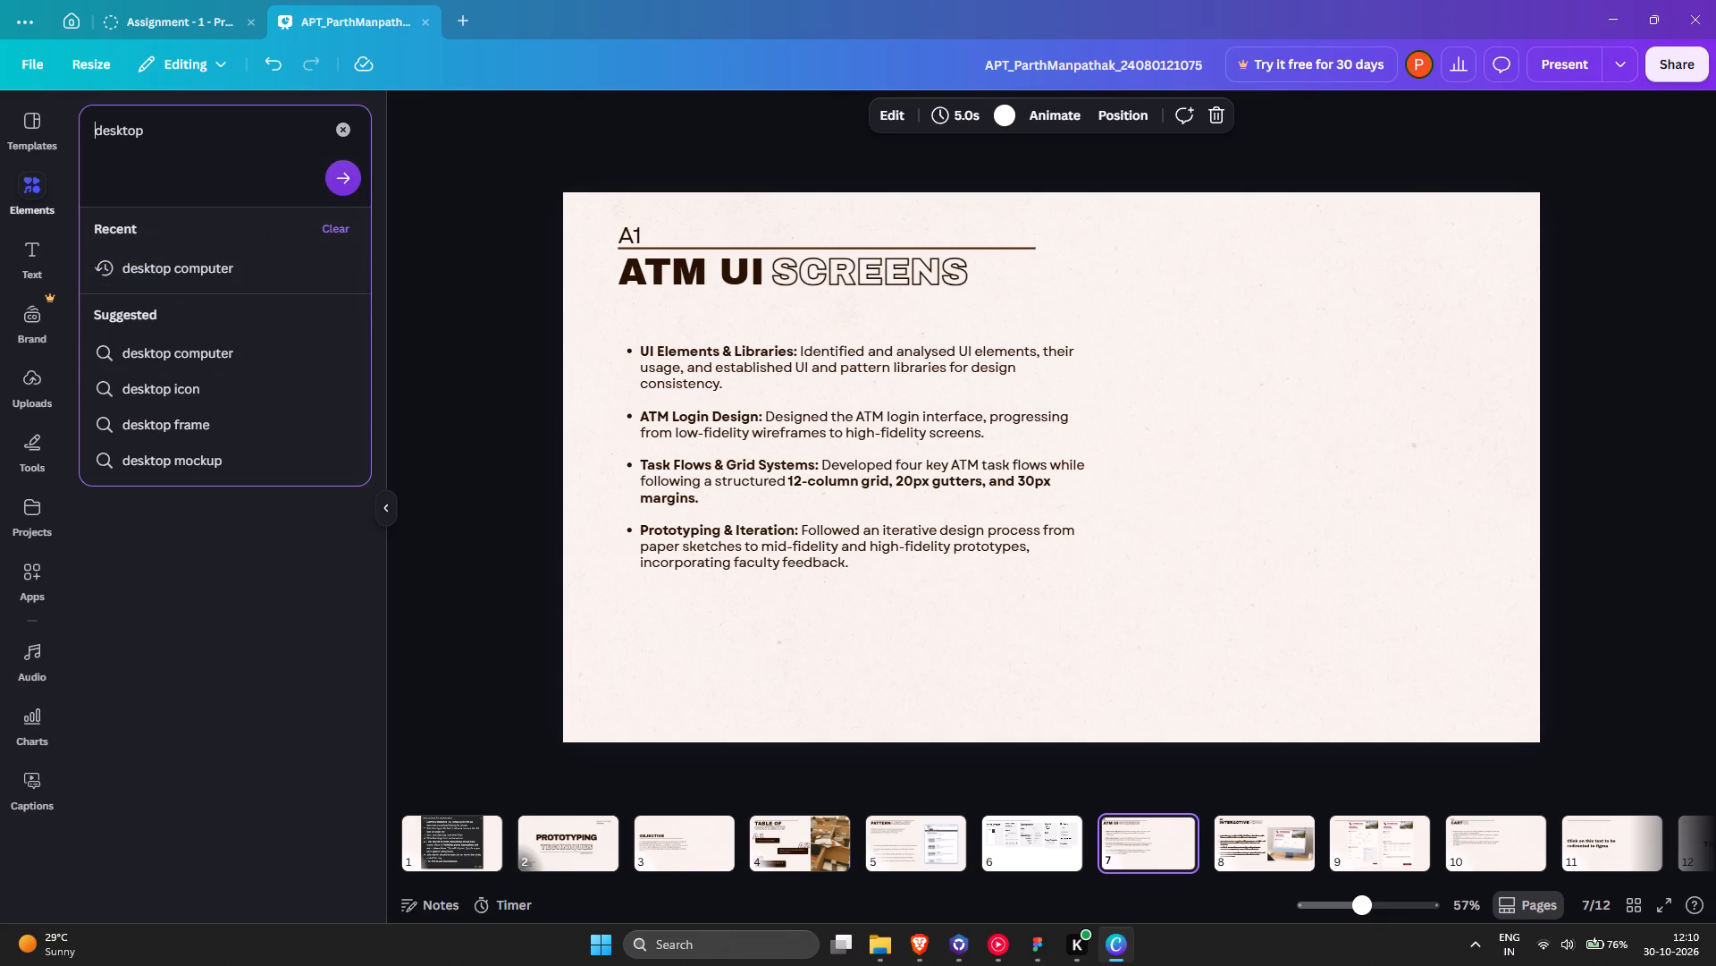
pyautogui.press('Down')
pyautogui.press('Down')
pyautogui.press('Up')
pyautogui.press('Return')
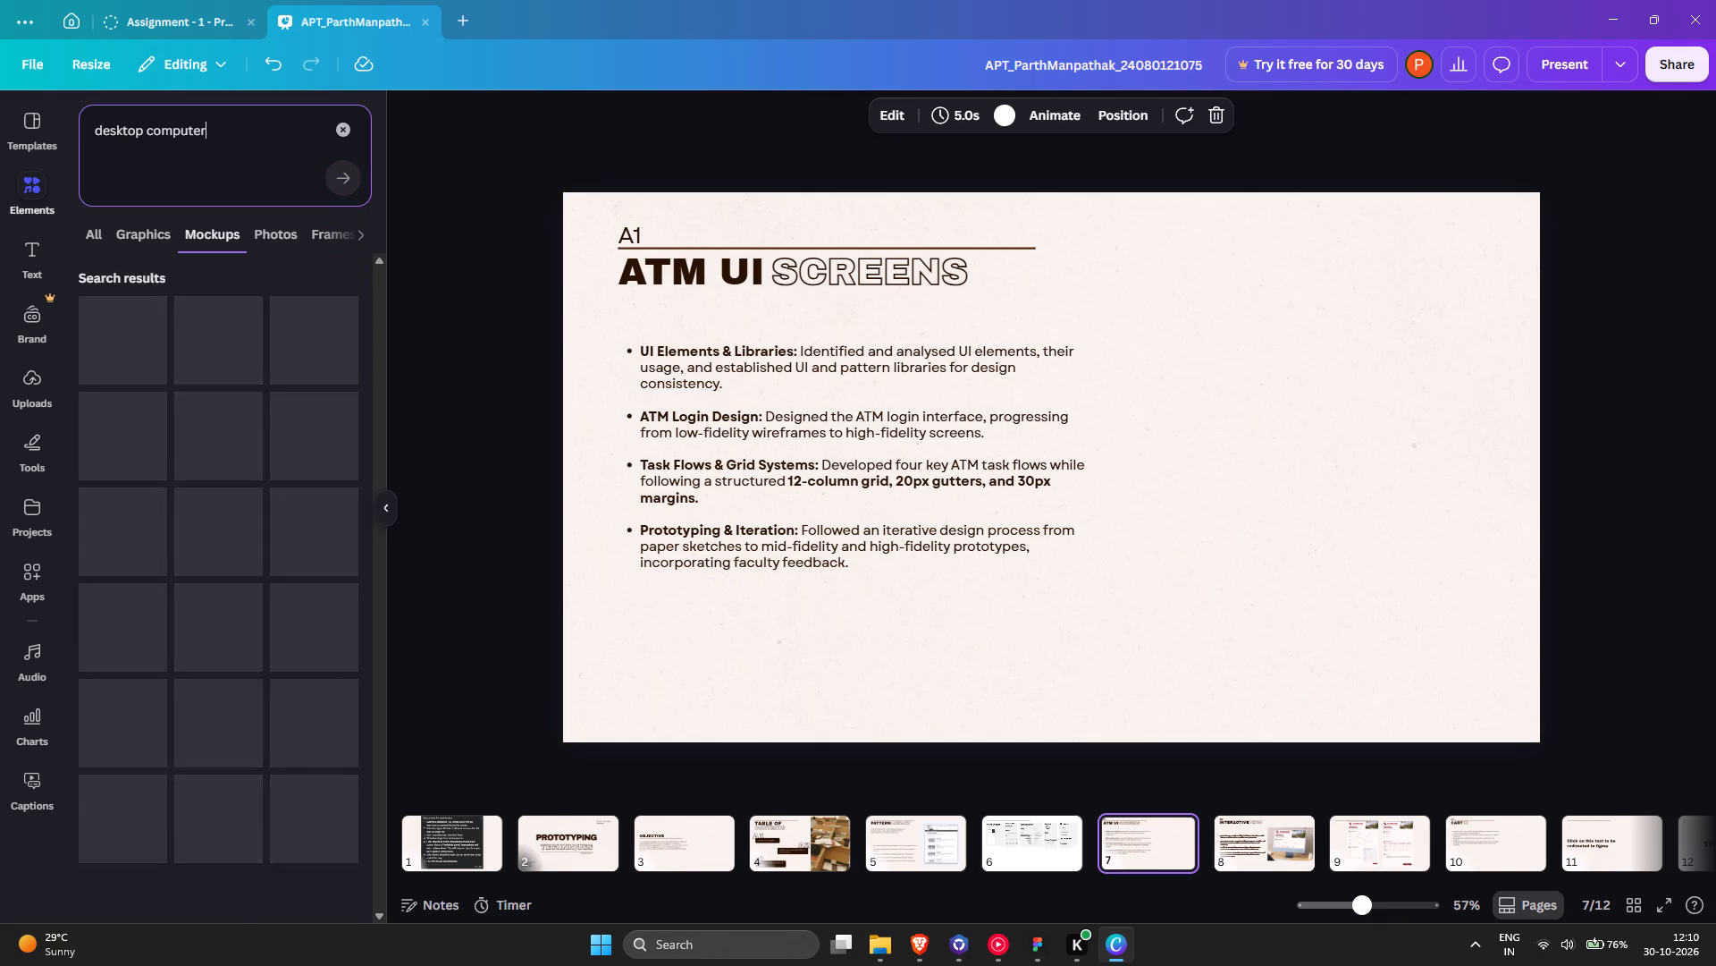
pyautogui.scroll(-11, 198, 396)
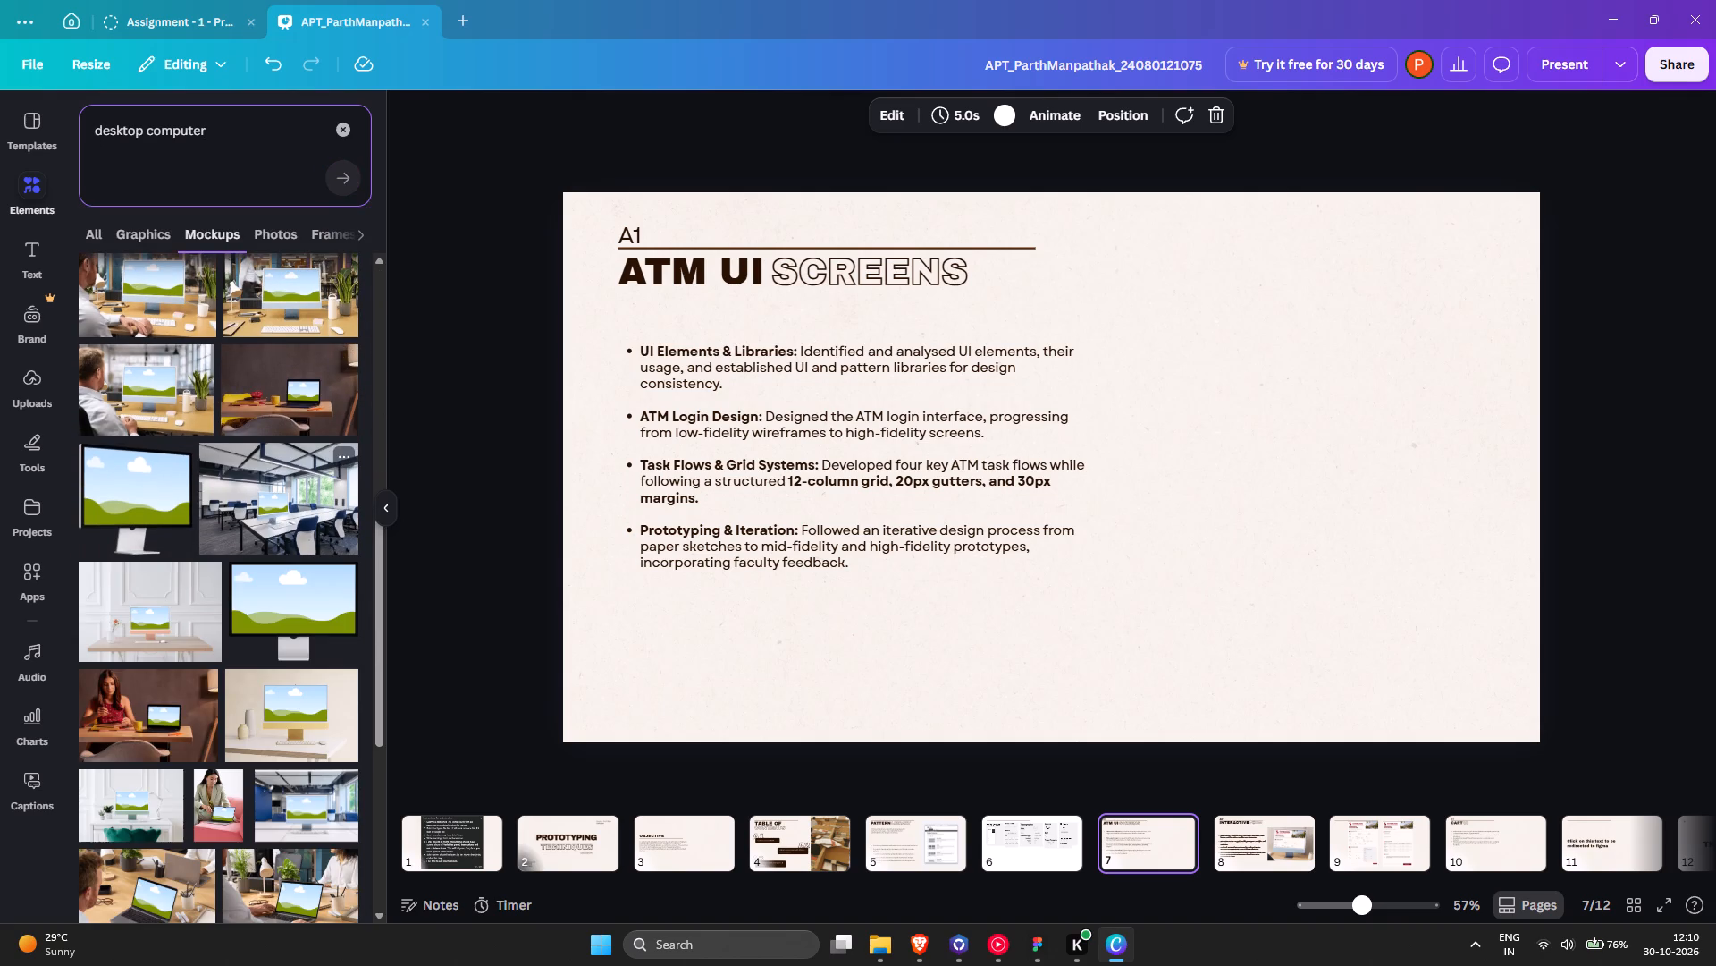
pyautogui.scroll(-1, 240, 465)
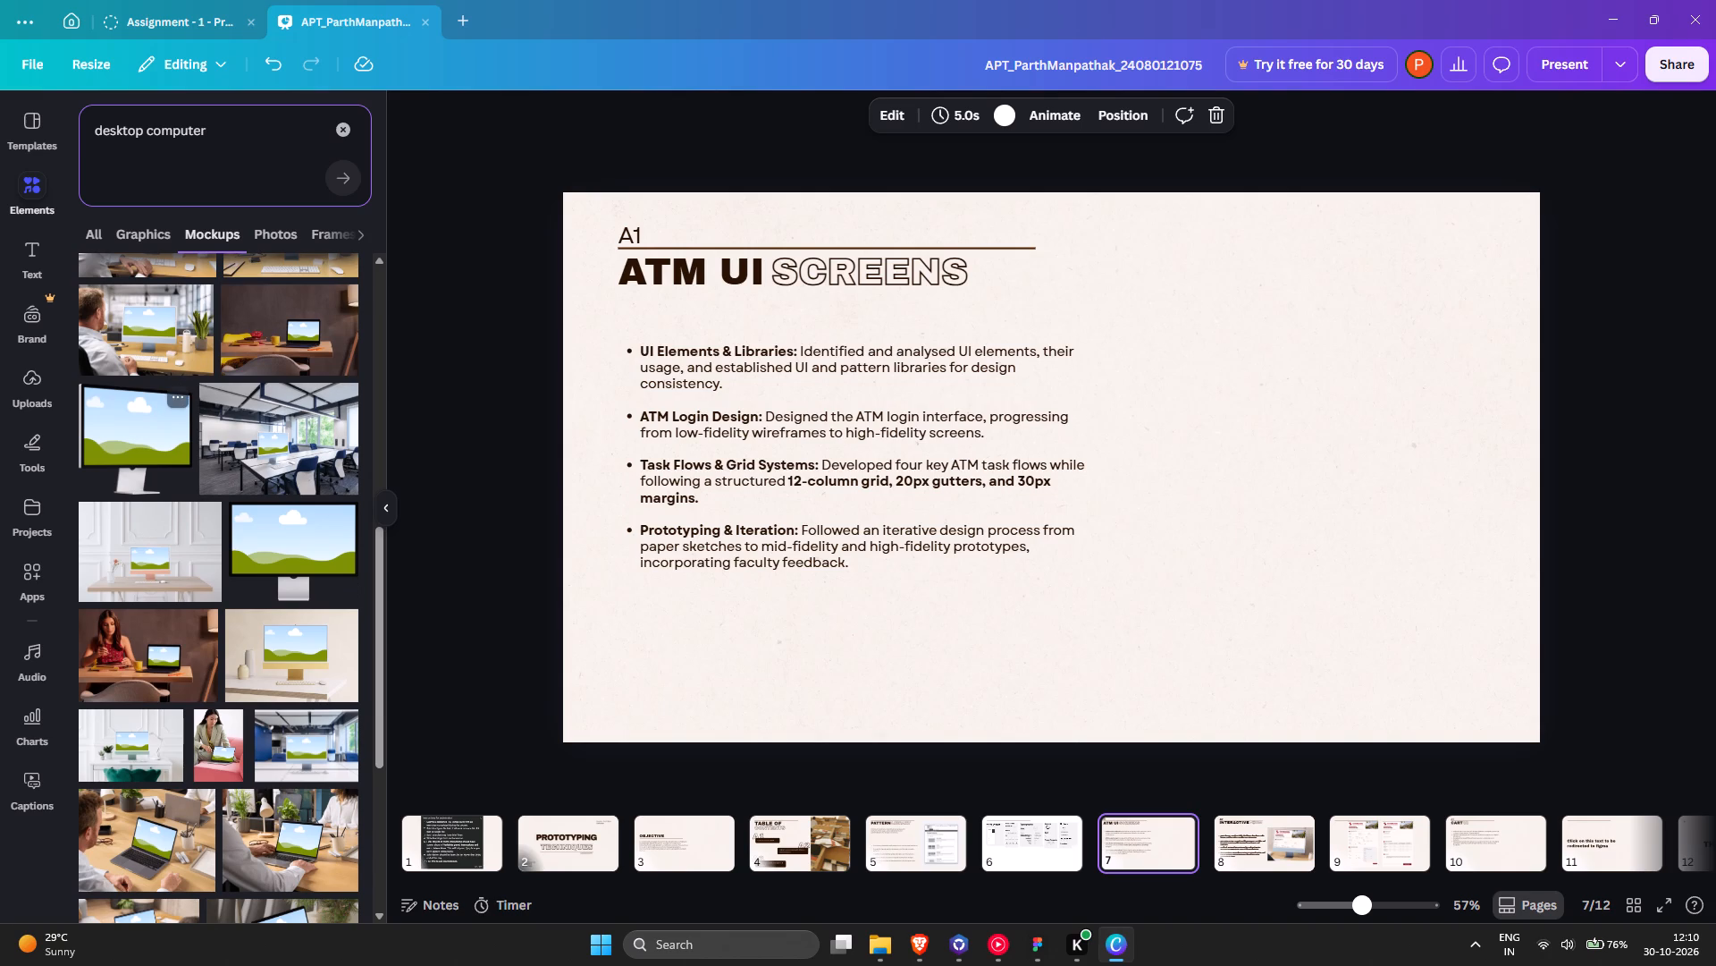
pyautogui.click(161, 435)
pyautogui.moveTo(1037, 495); pyautogui.dragTo(1351, 486)
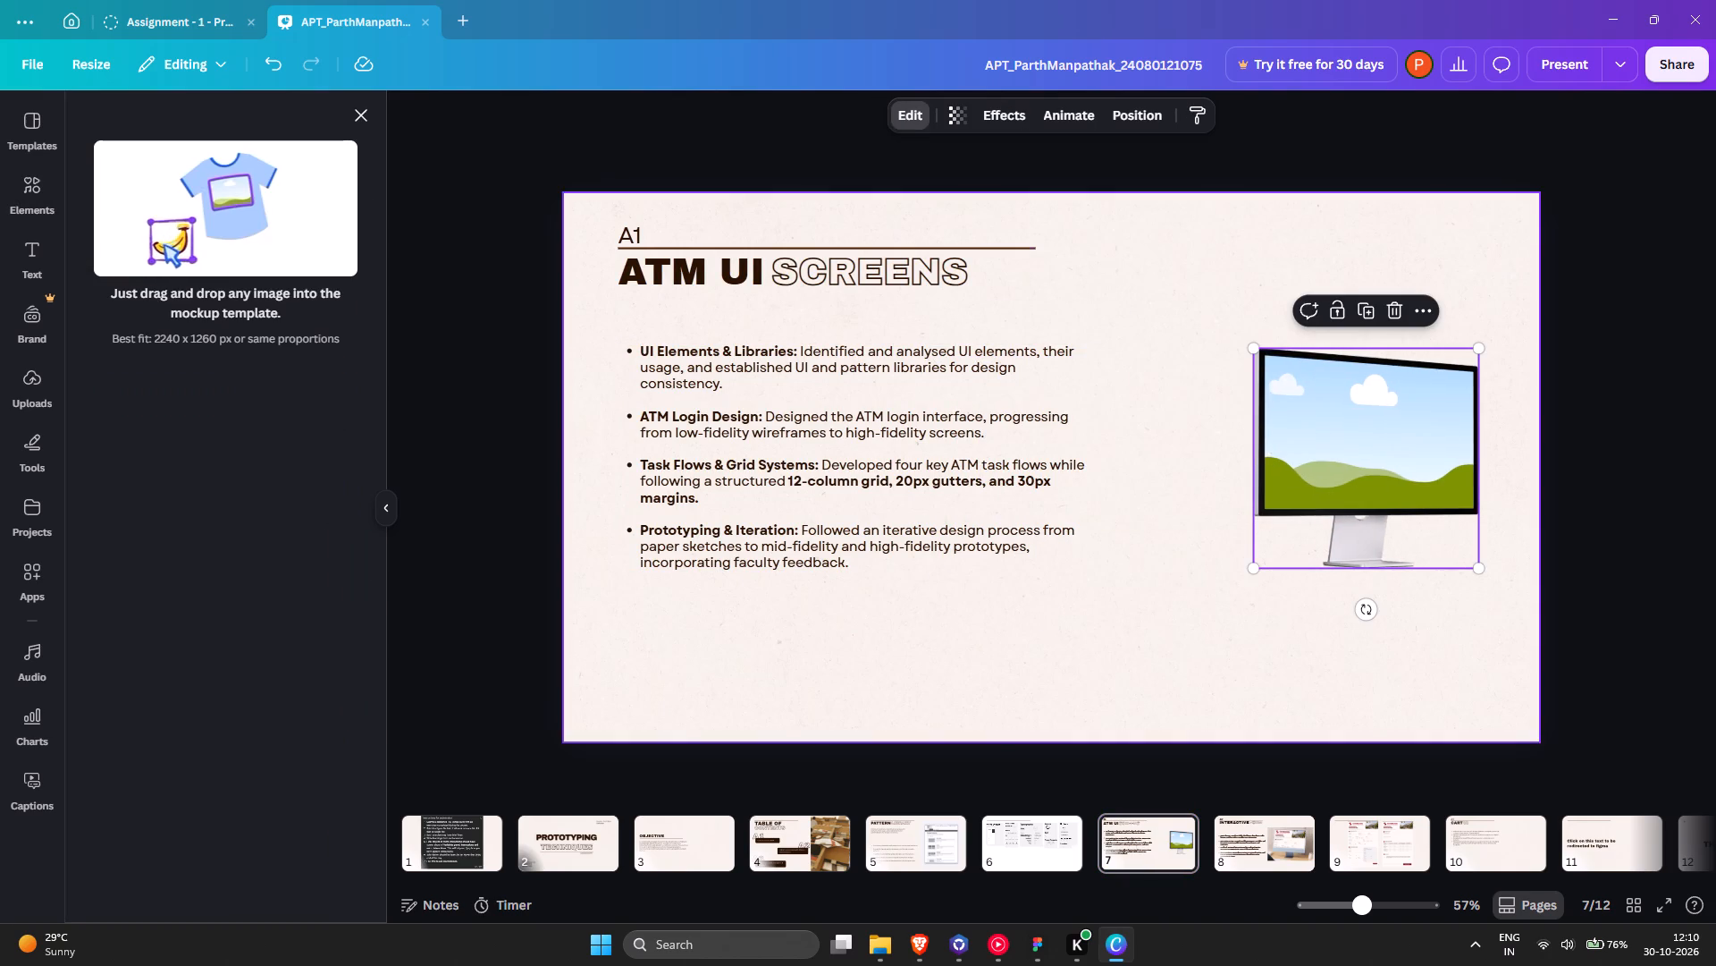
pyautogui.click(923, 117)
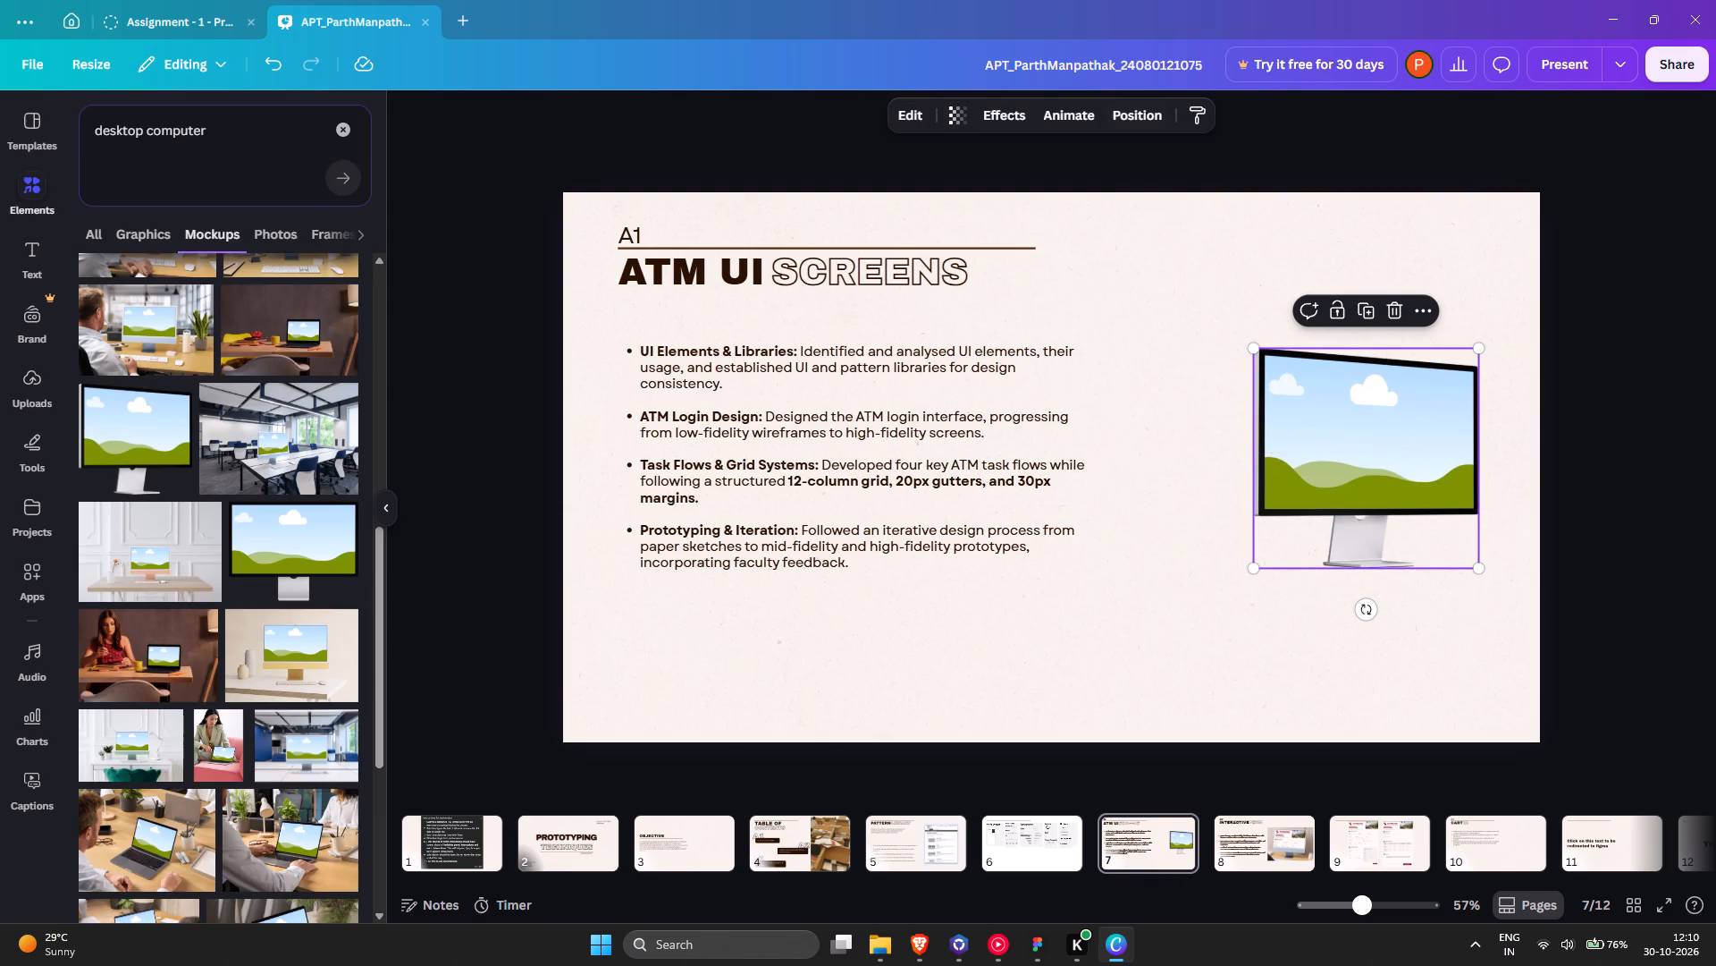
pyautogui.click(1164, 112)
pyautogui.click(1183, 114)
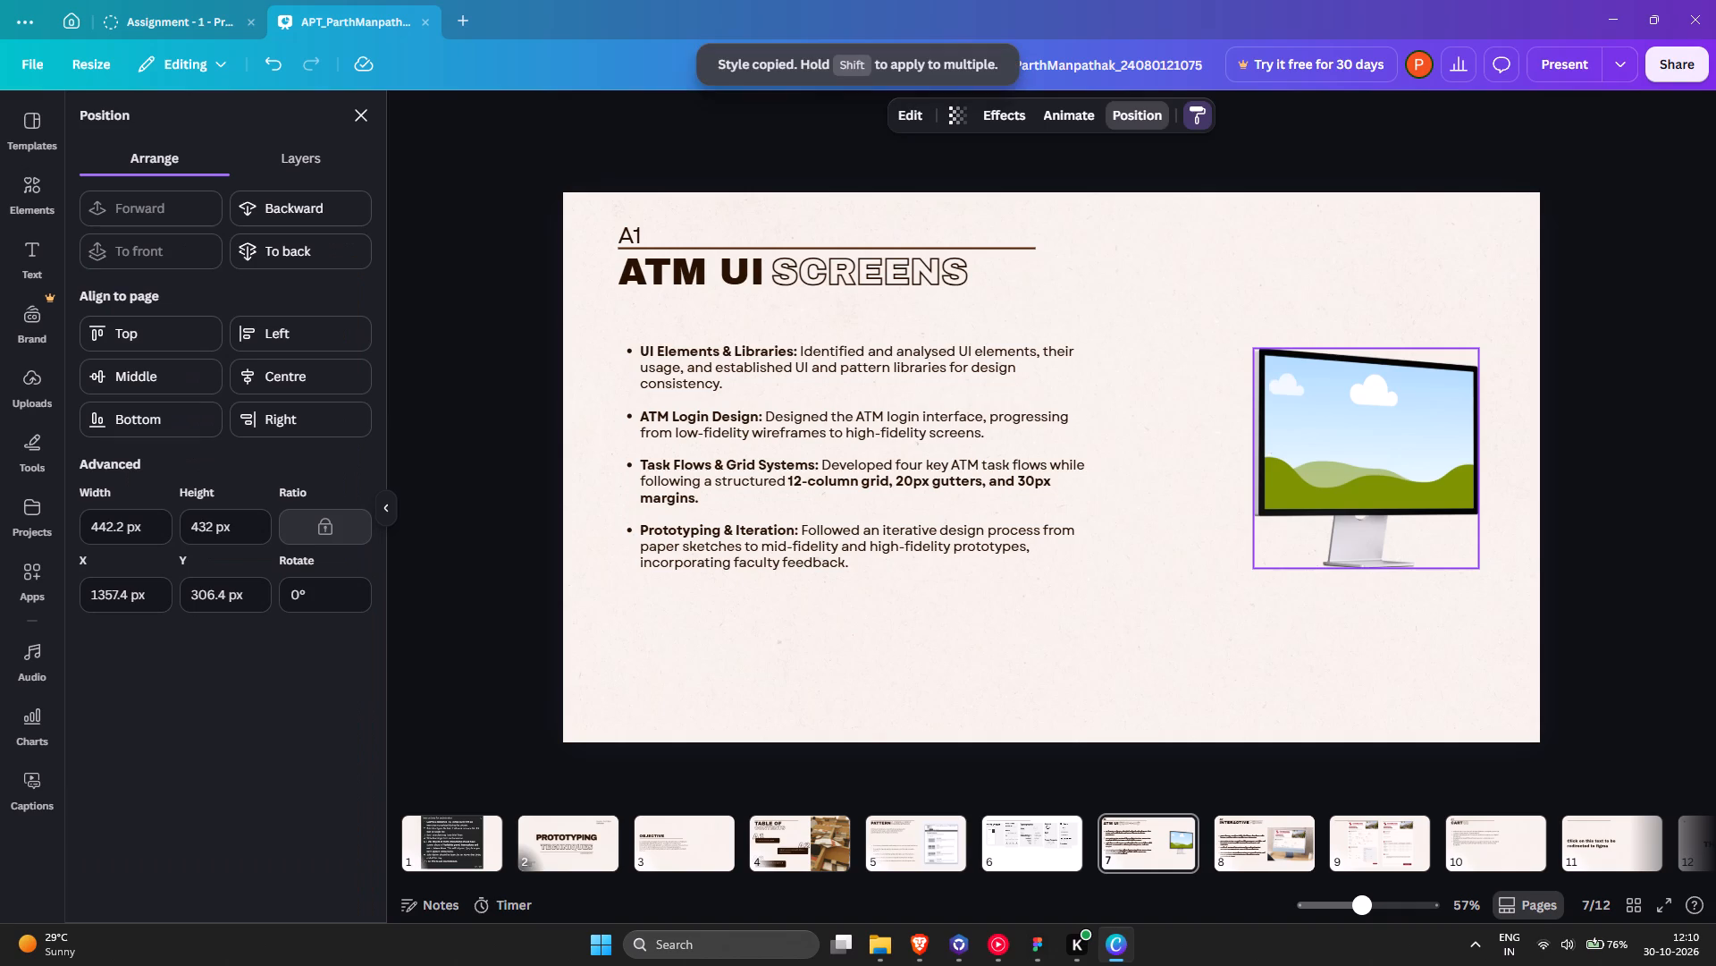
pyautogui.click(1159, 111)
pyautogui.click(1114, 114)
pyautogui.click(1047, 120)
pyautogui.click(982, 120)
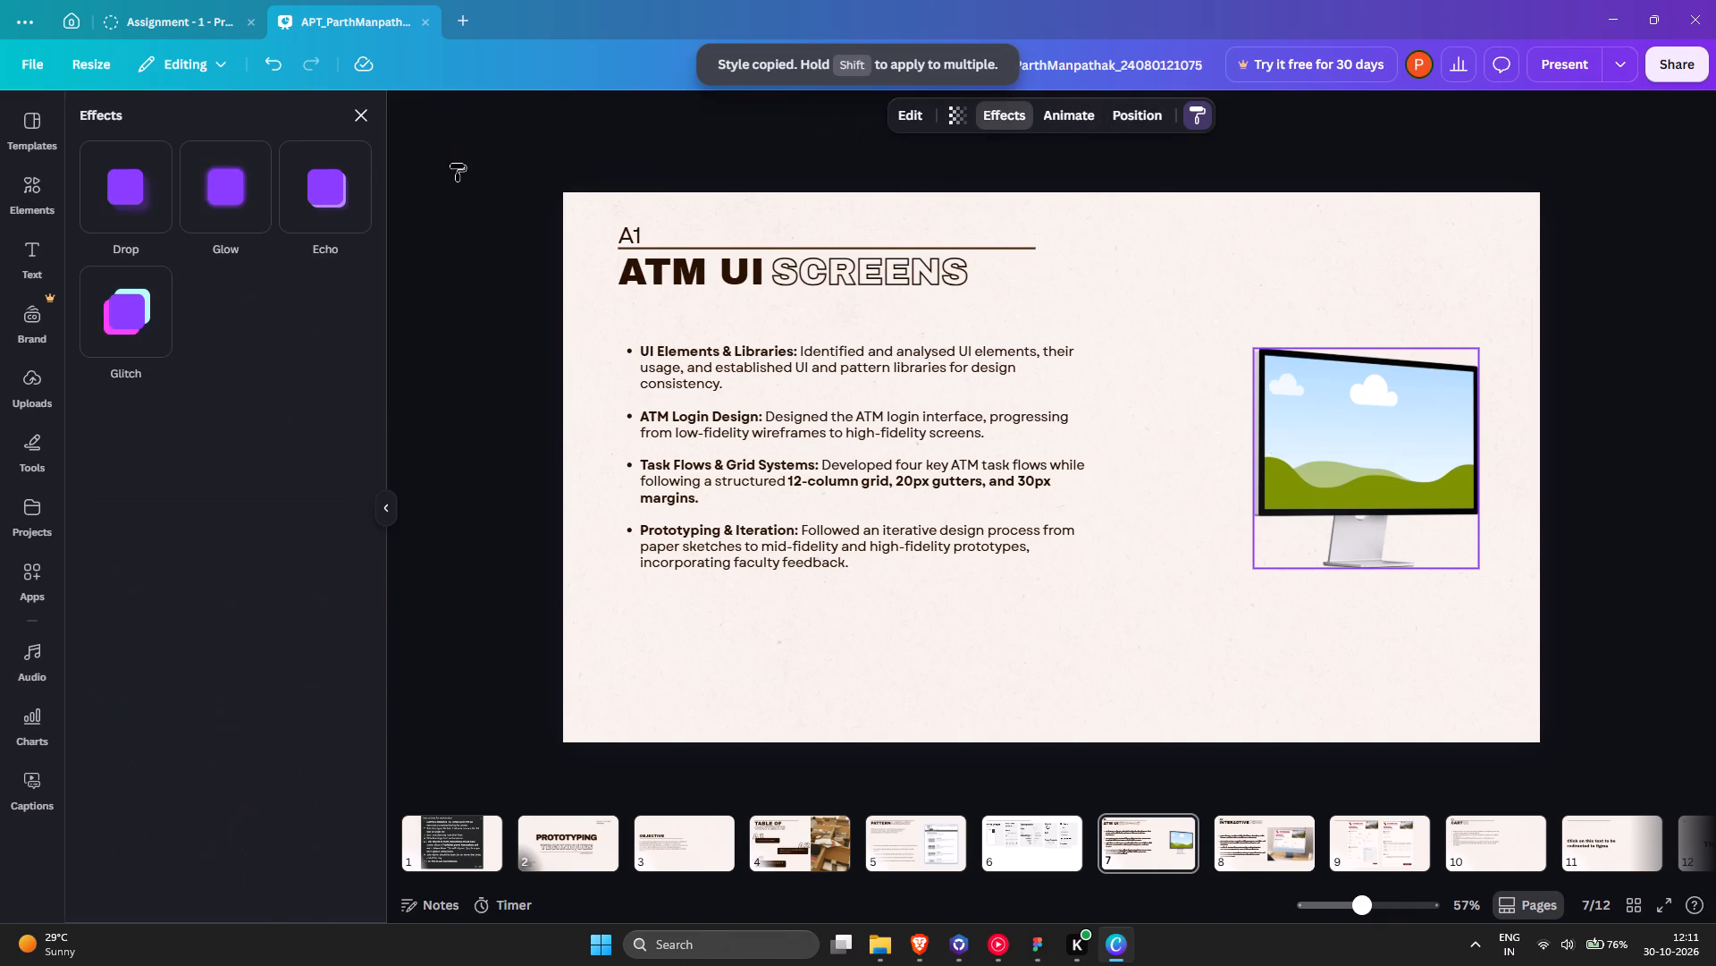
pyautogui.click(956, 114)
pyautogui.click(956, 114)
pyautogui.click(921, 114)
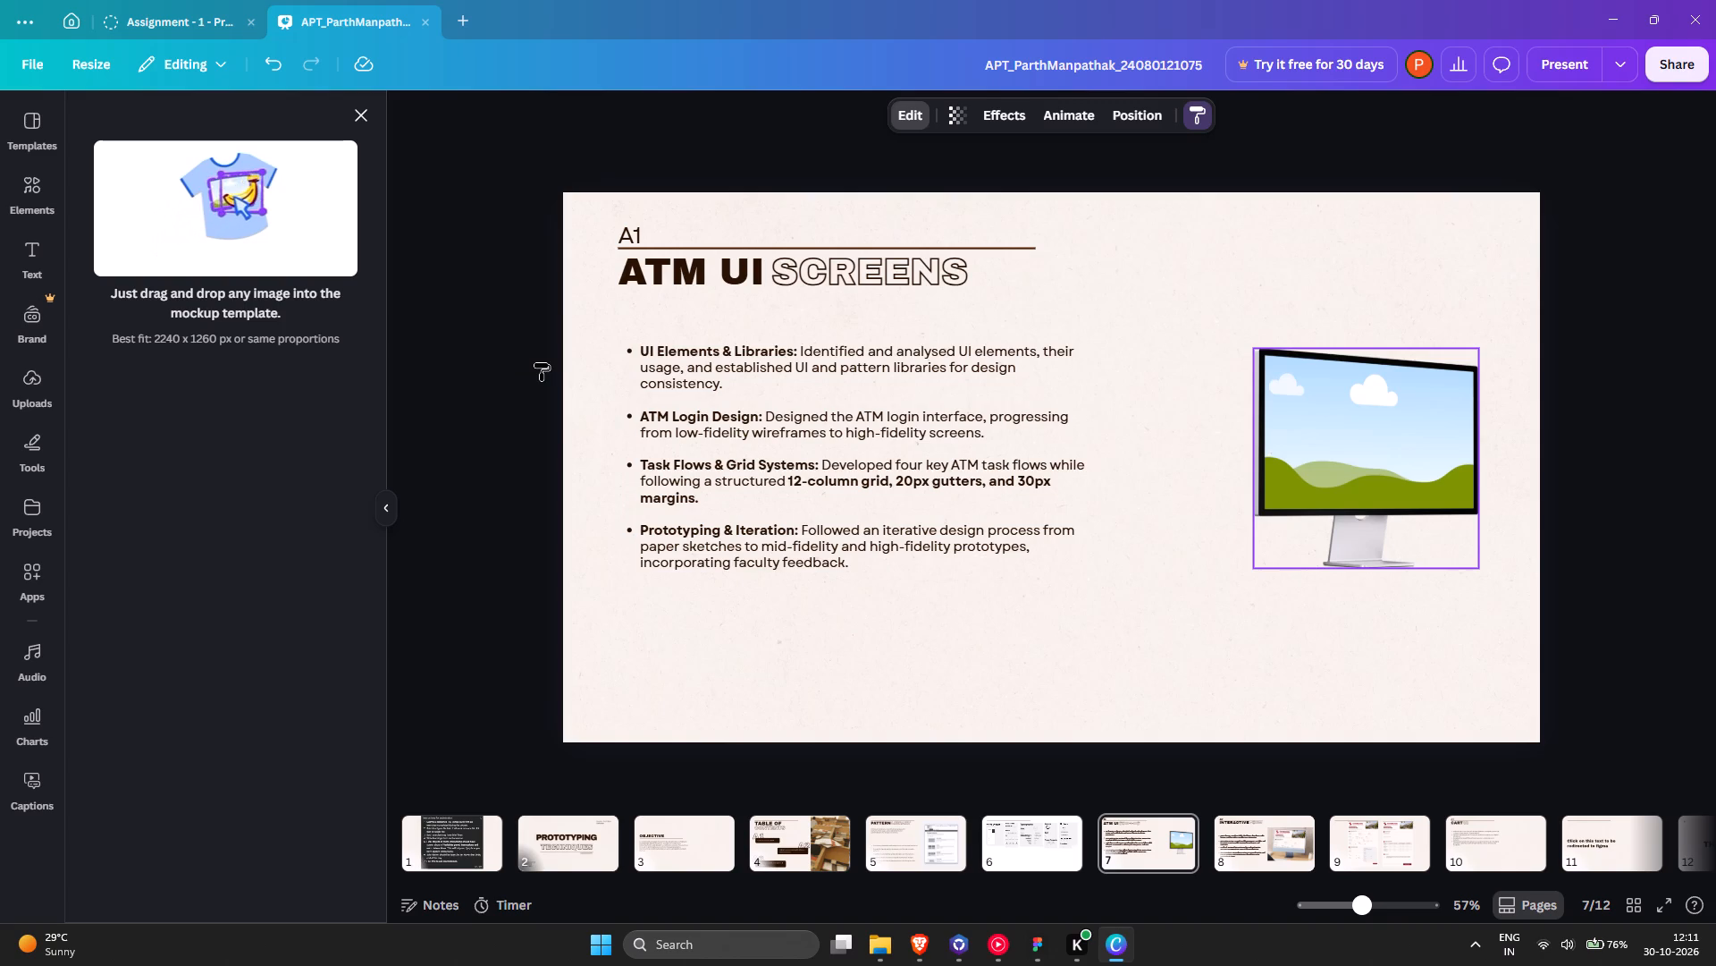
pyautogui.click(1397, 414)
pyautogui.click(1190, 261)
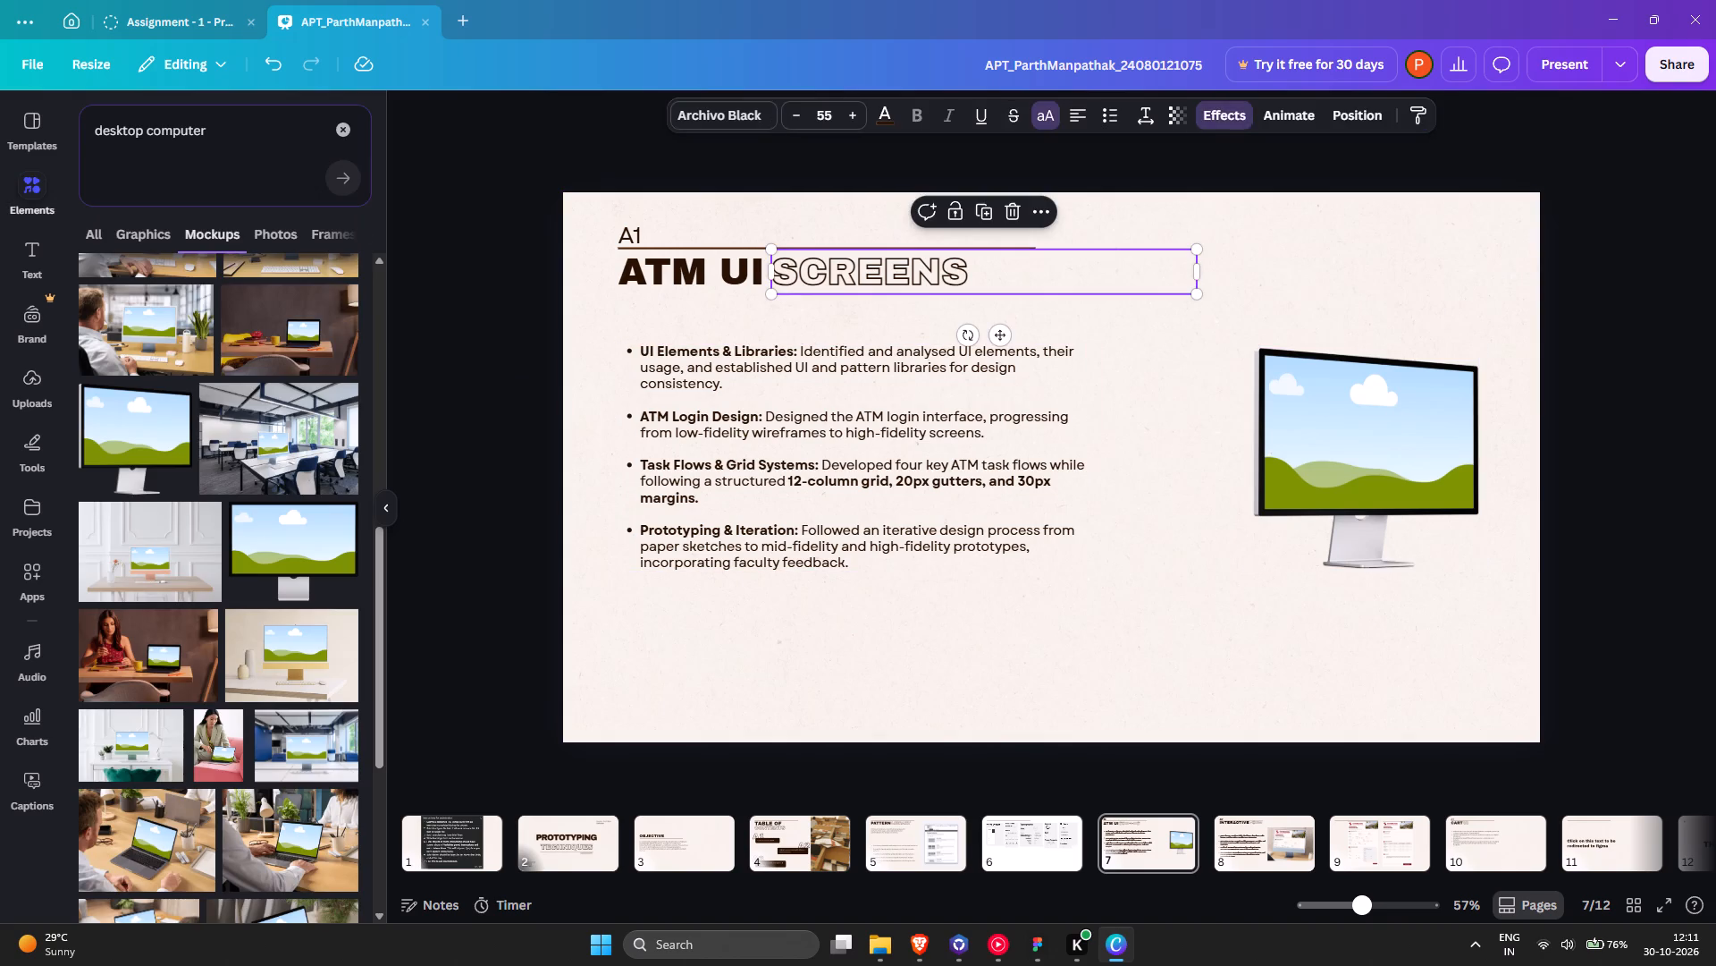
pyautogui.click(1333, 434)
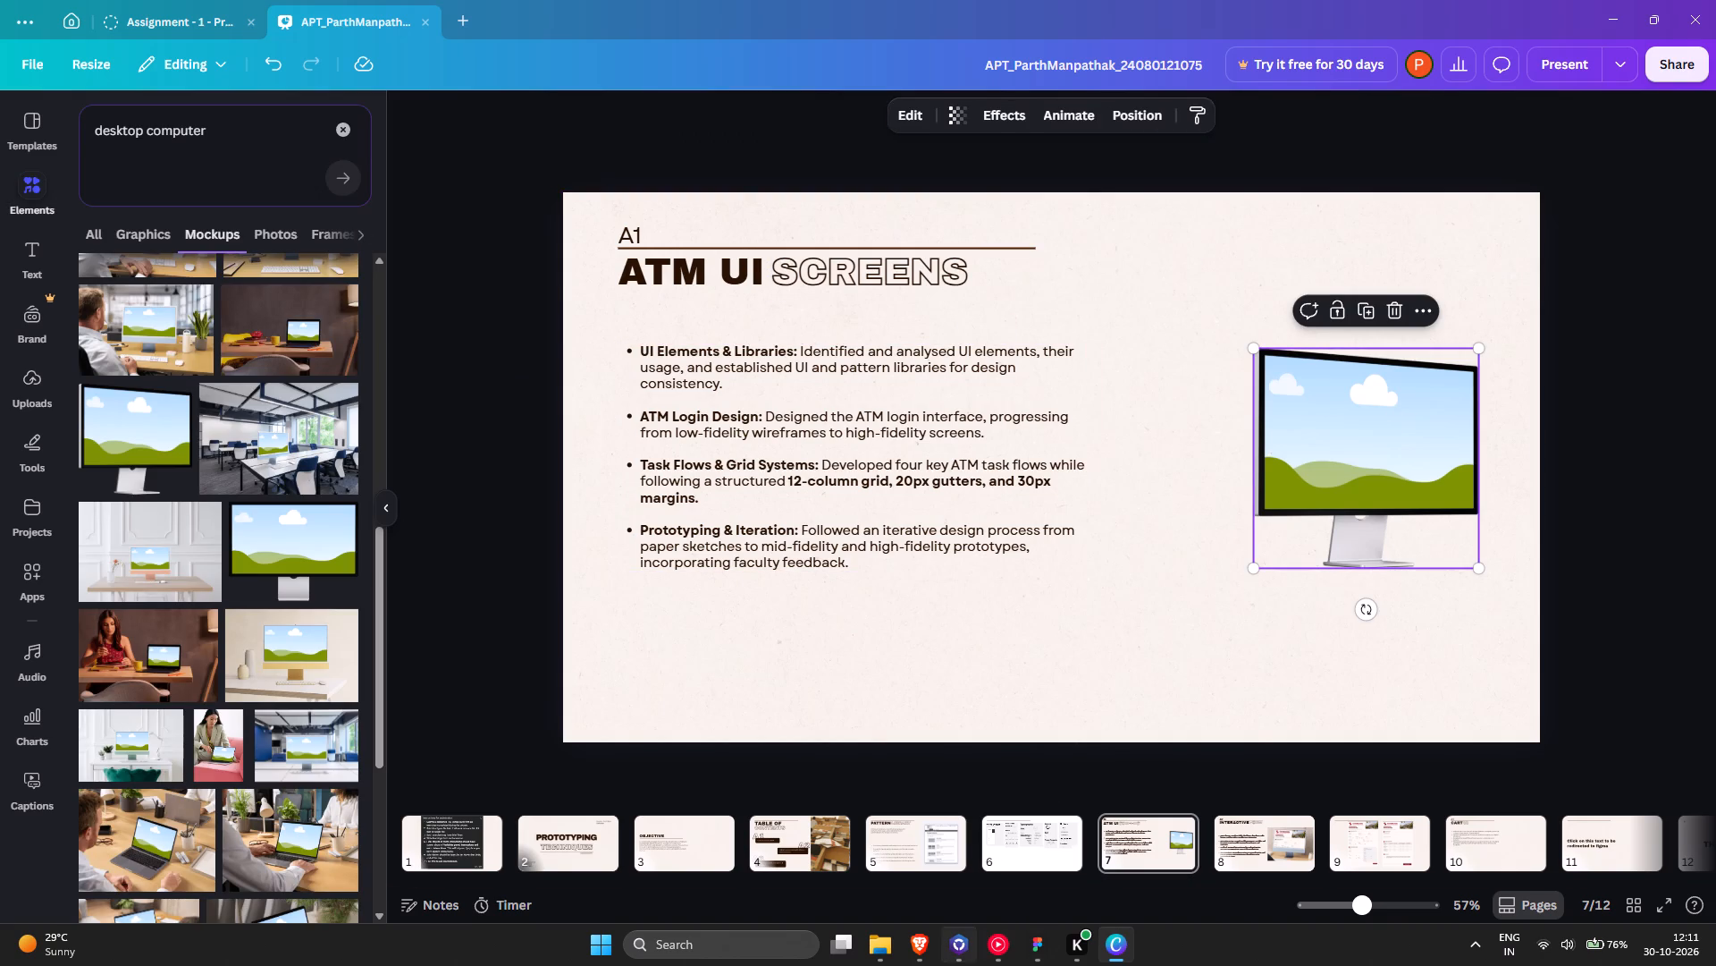
# Switch to Figma and export the Check Balance row's Language screen from the UI screens page as a 1x PNG.
pyautogui.click(1030, 953)
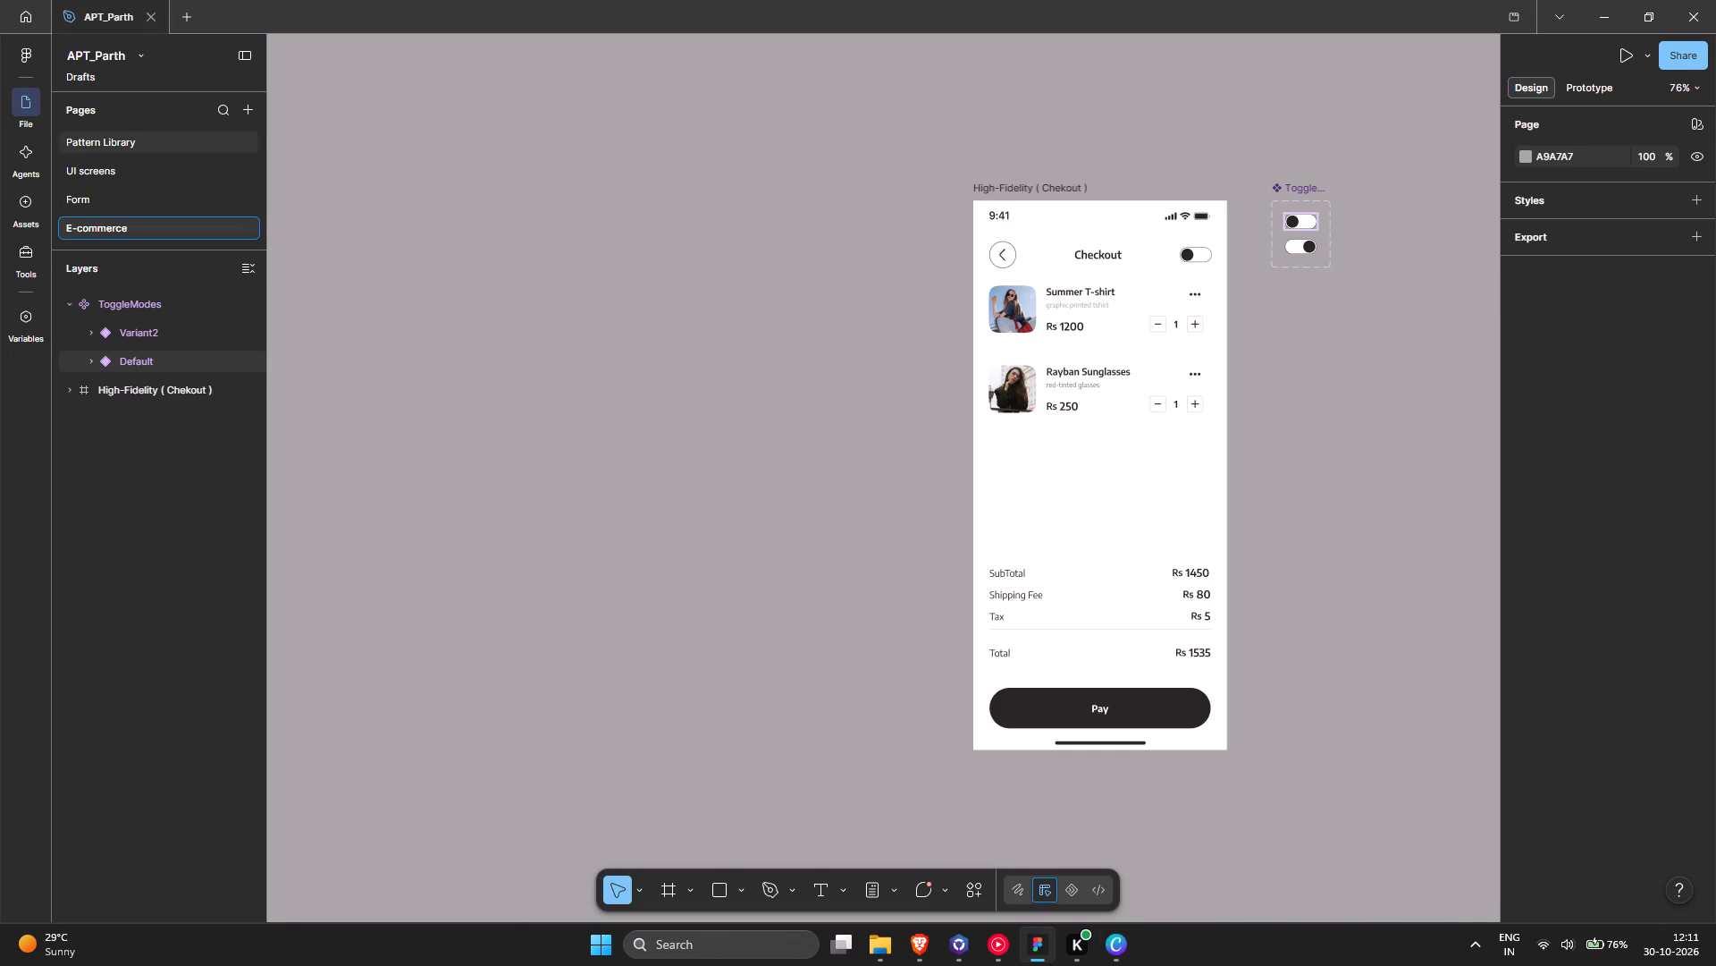
pyautogui.click(125, 165)
pyautogui.moveTo(571, 367); pyautogui.dragTo(596, 398, button='middle')
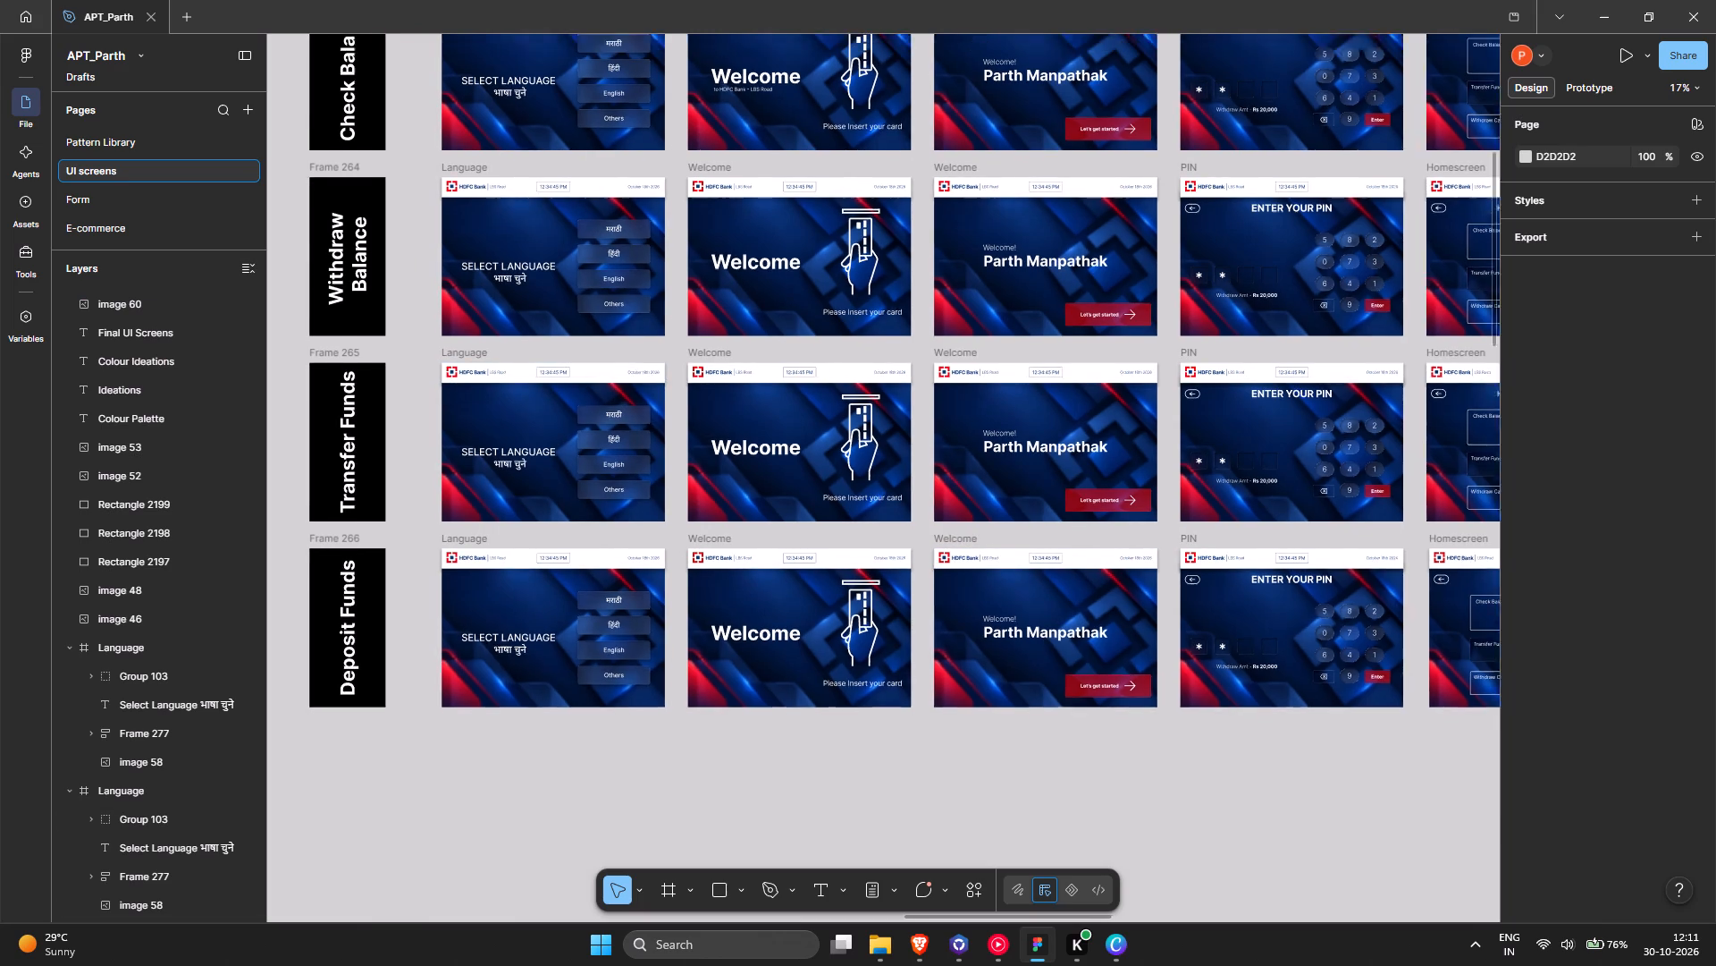
pyautogui.moveTo(596, 398); pyautogui.dragTo(776, 518, button='middle')
pyautogui.keyDown('ctrl'); pyautogui.scroll(4, 766, 251); pyautogui.keyUp('ctrl')
pyautogui.scroll(2, 729, 332)
pyautogui.scroll(1, 714, 419)
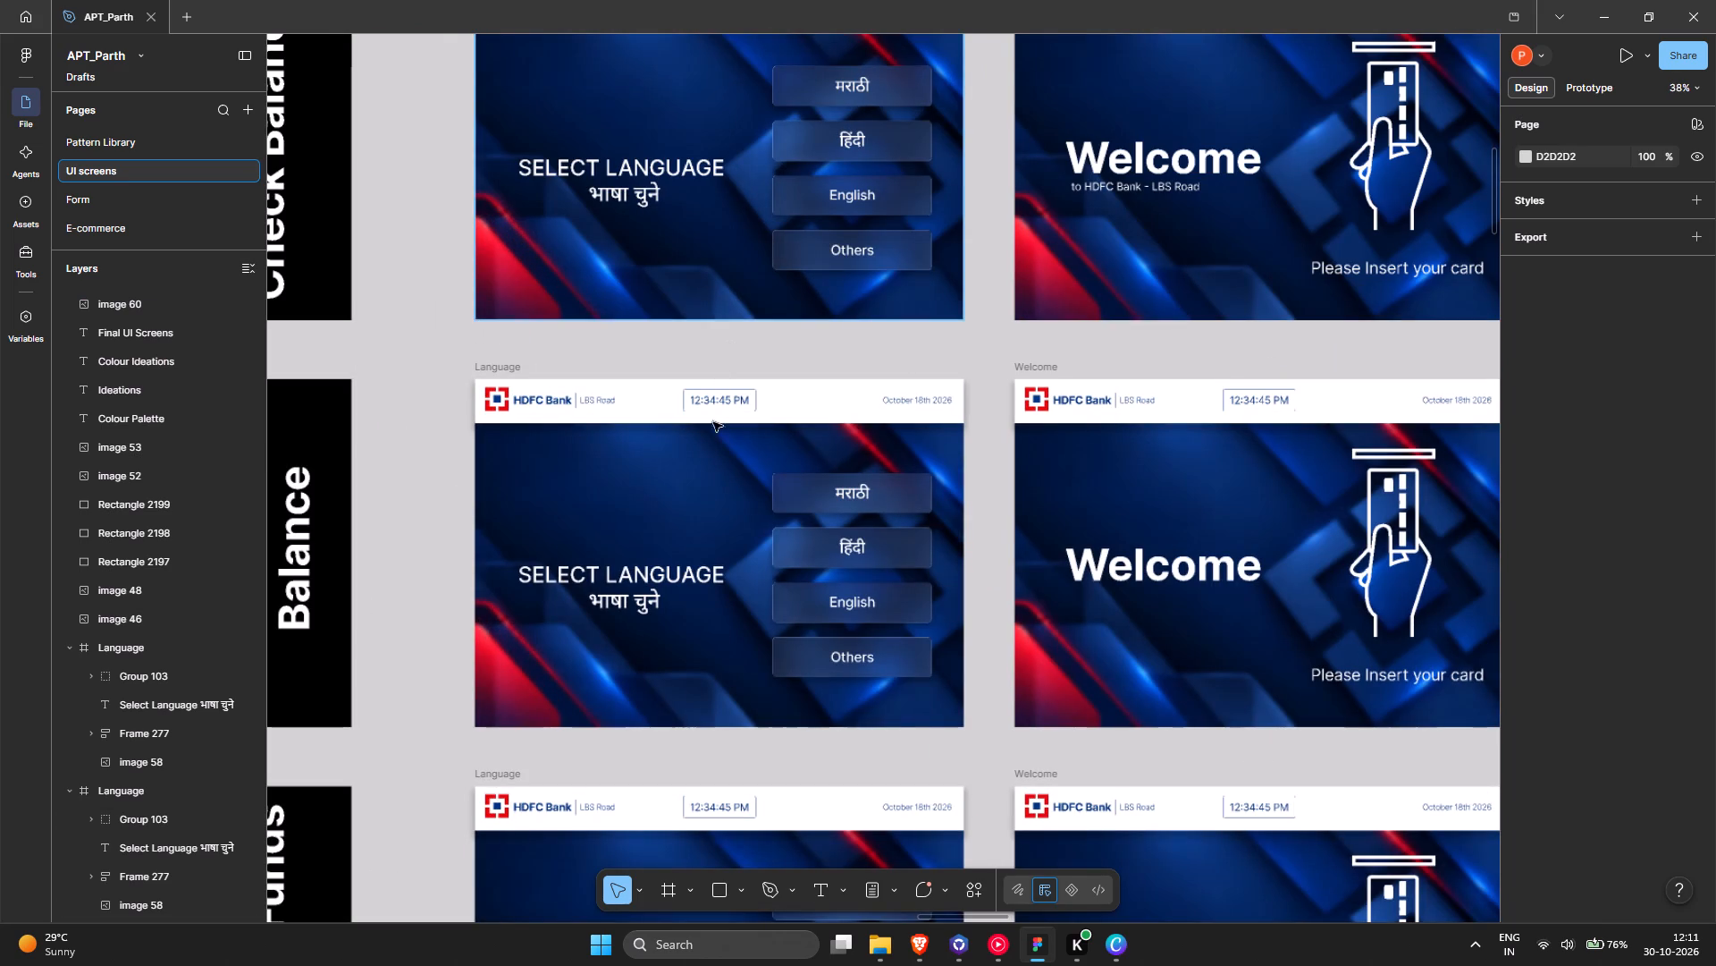
pyautogui.click(673, 366)
pyautogui.click(511, 136)
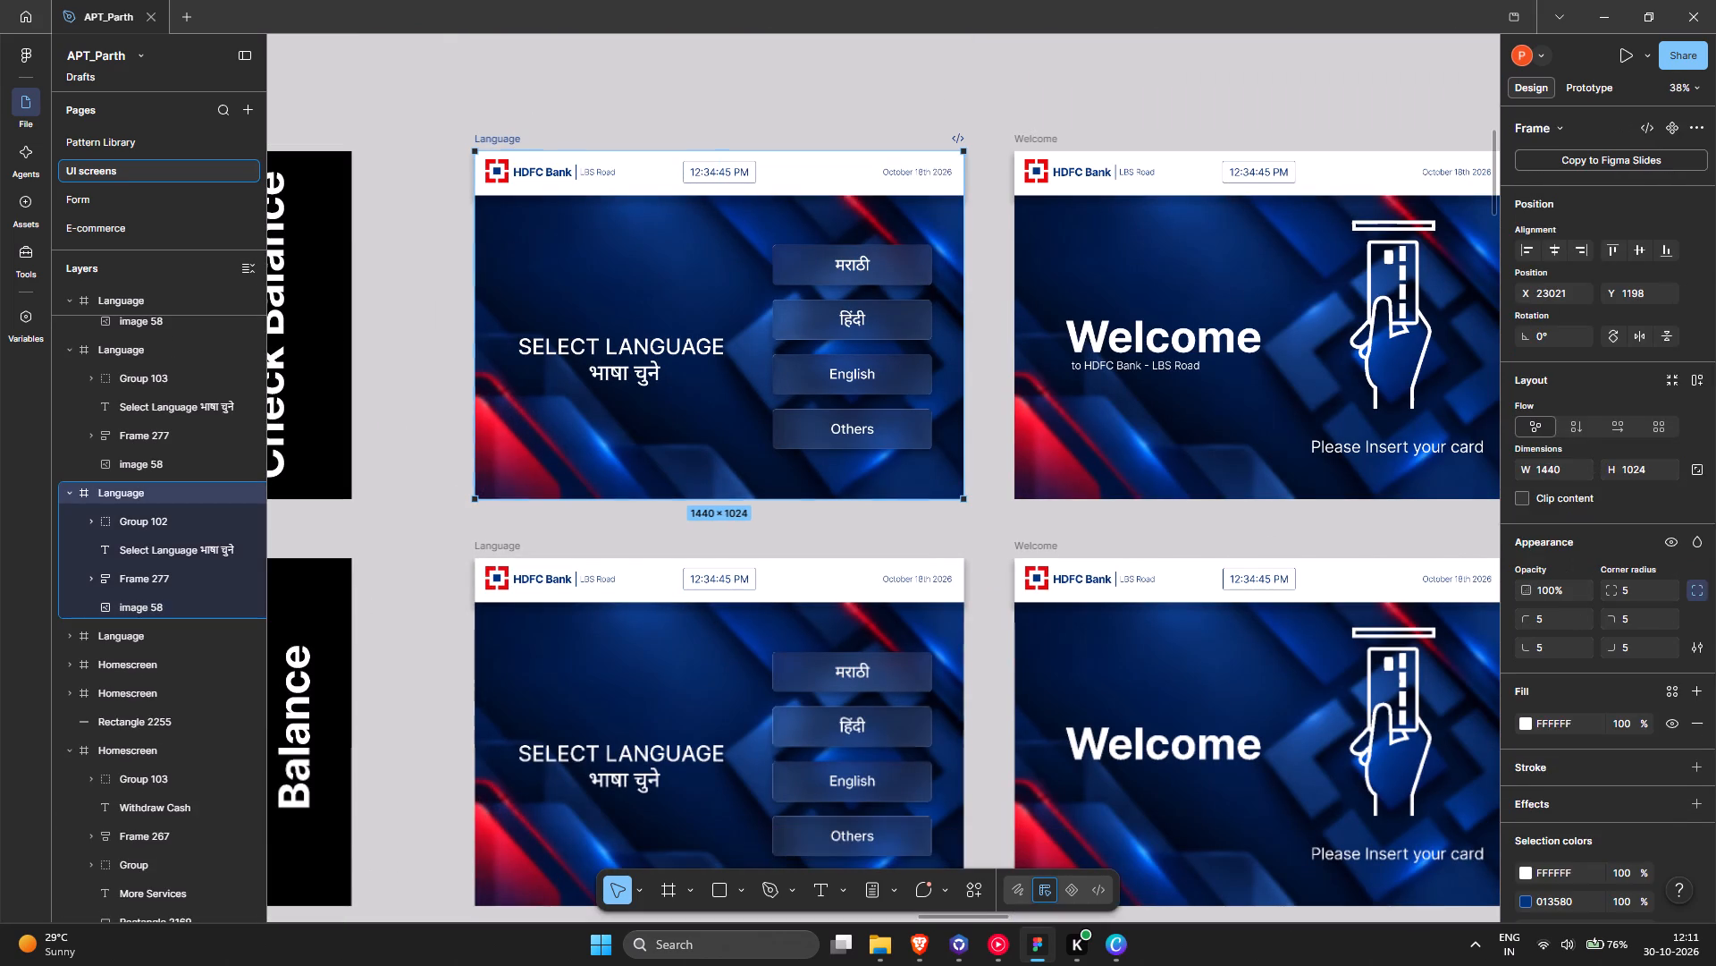
pyautogui.scroll(-8, 1608, 814)
pyautogui.click(1700, 859)
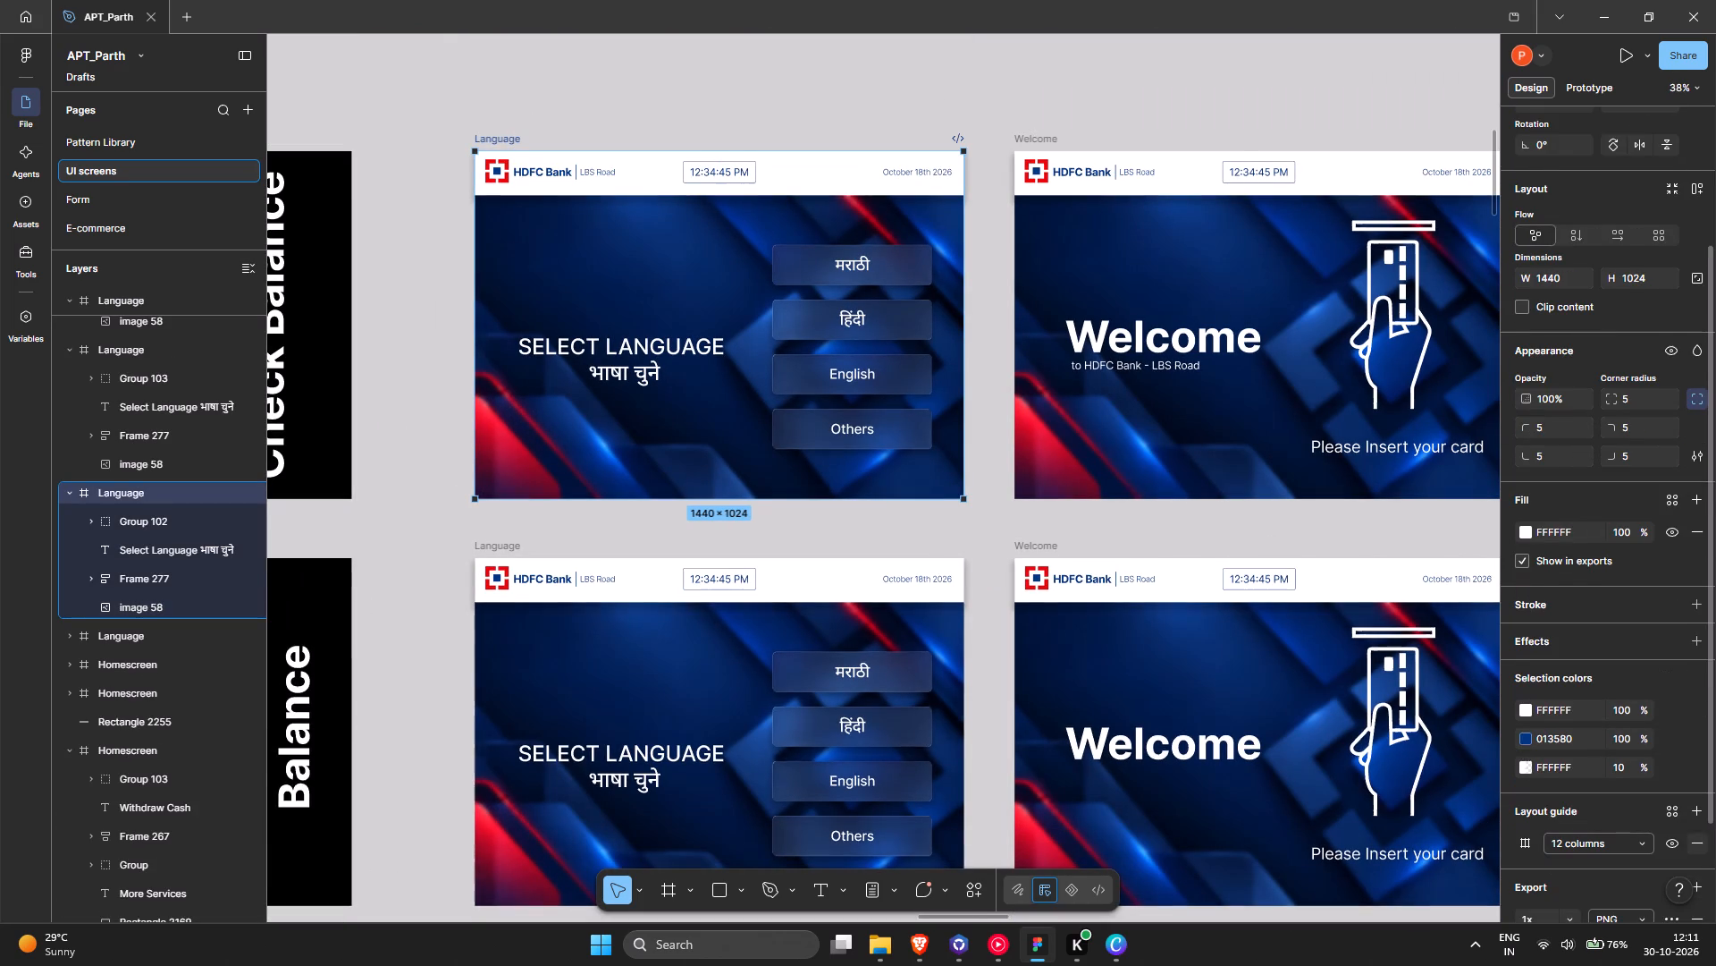
pyautogui.scroll(-6, 1626, 838)
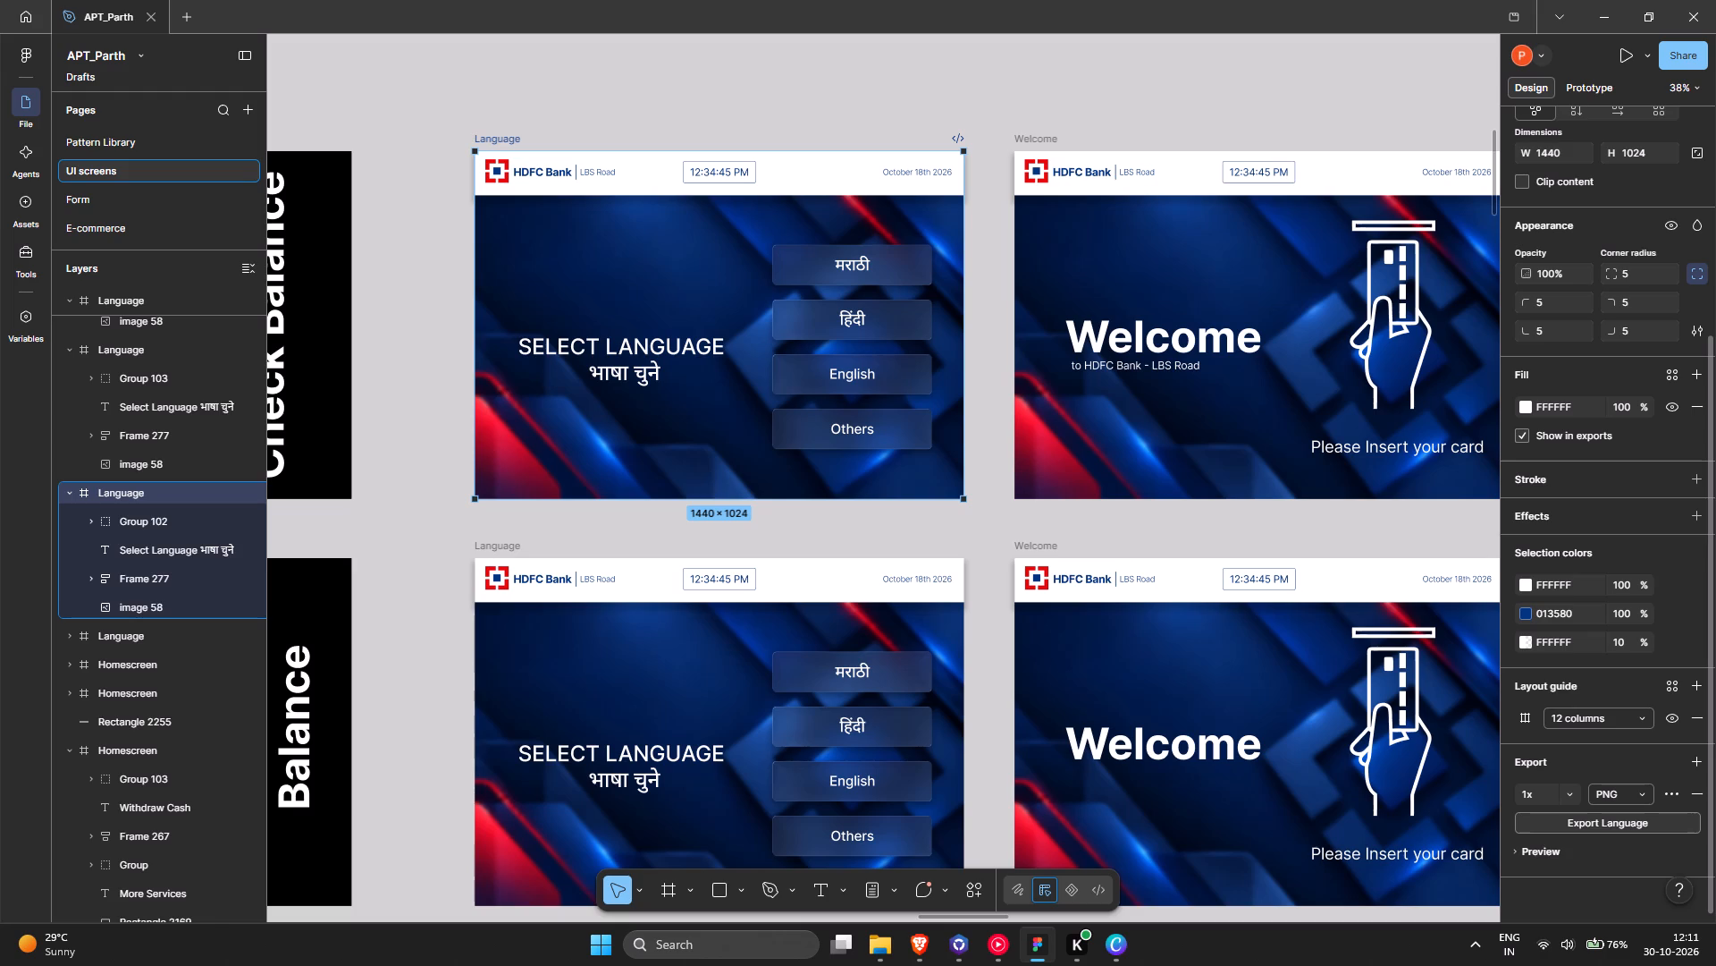
pyautogui.click(1609, 821)
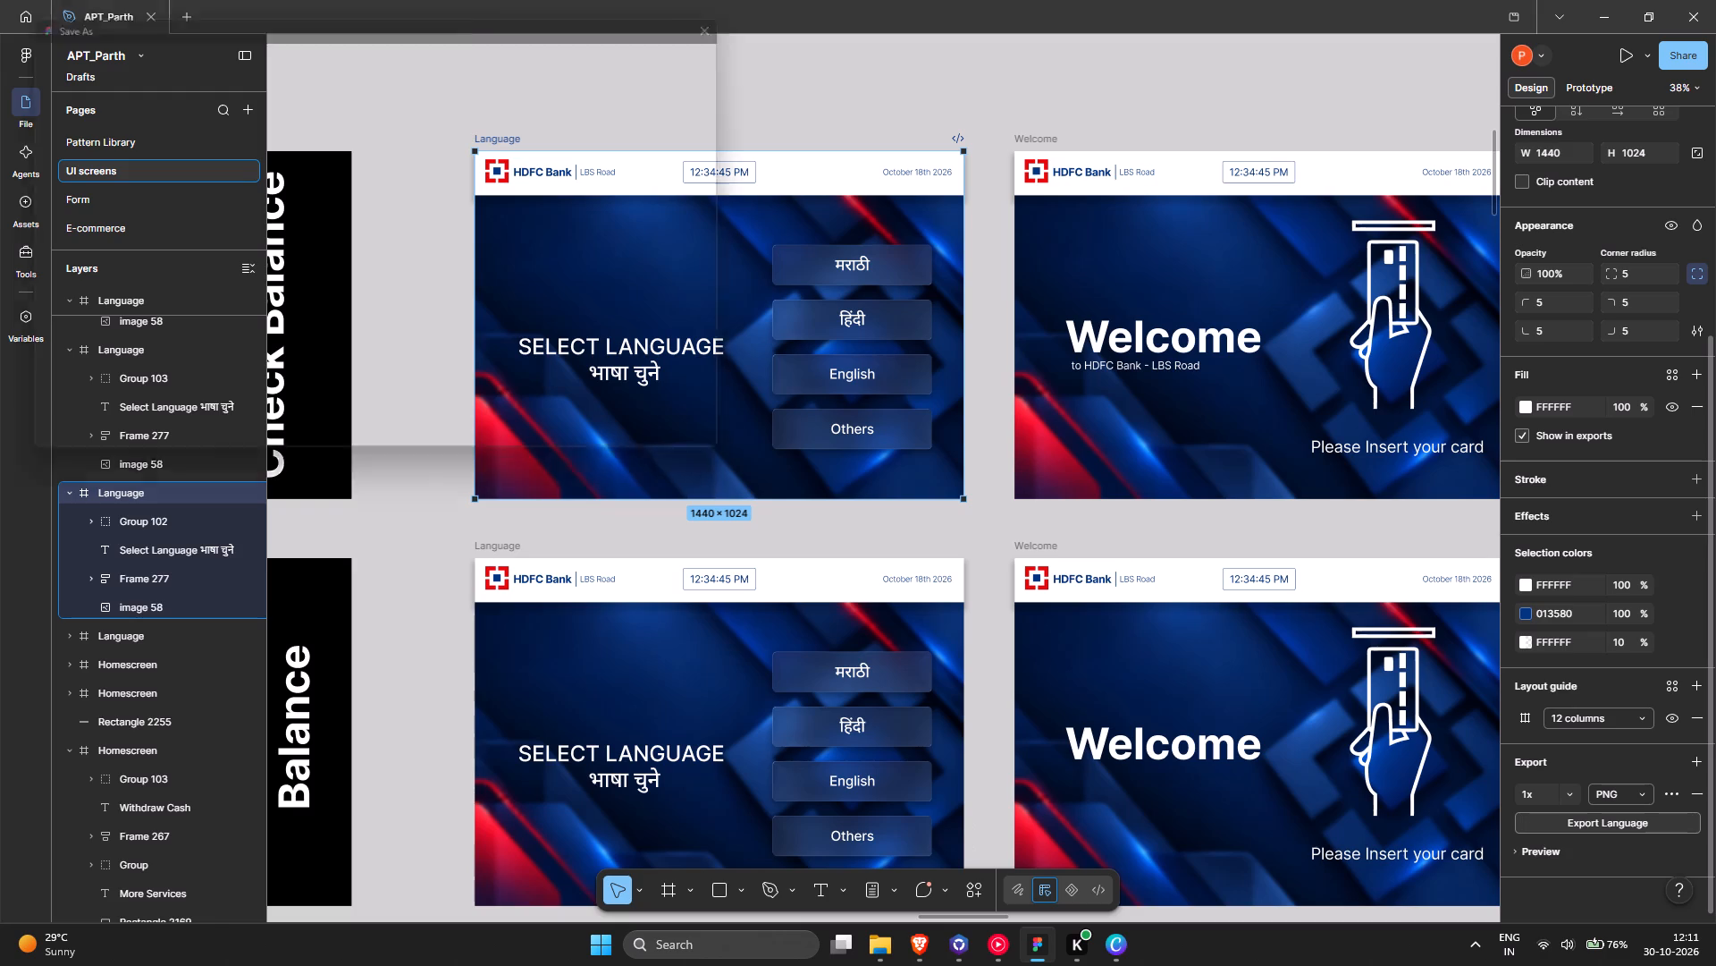
pyautogui.click(612, 442)
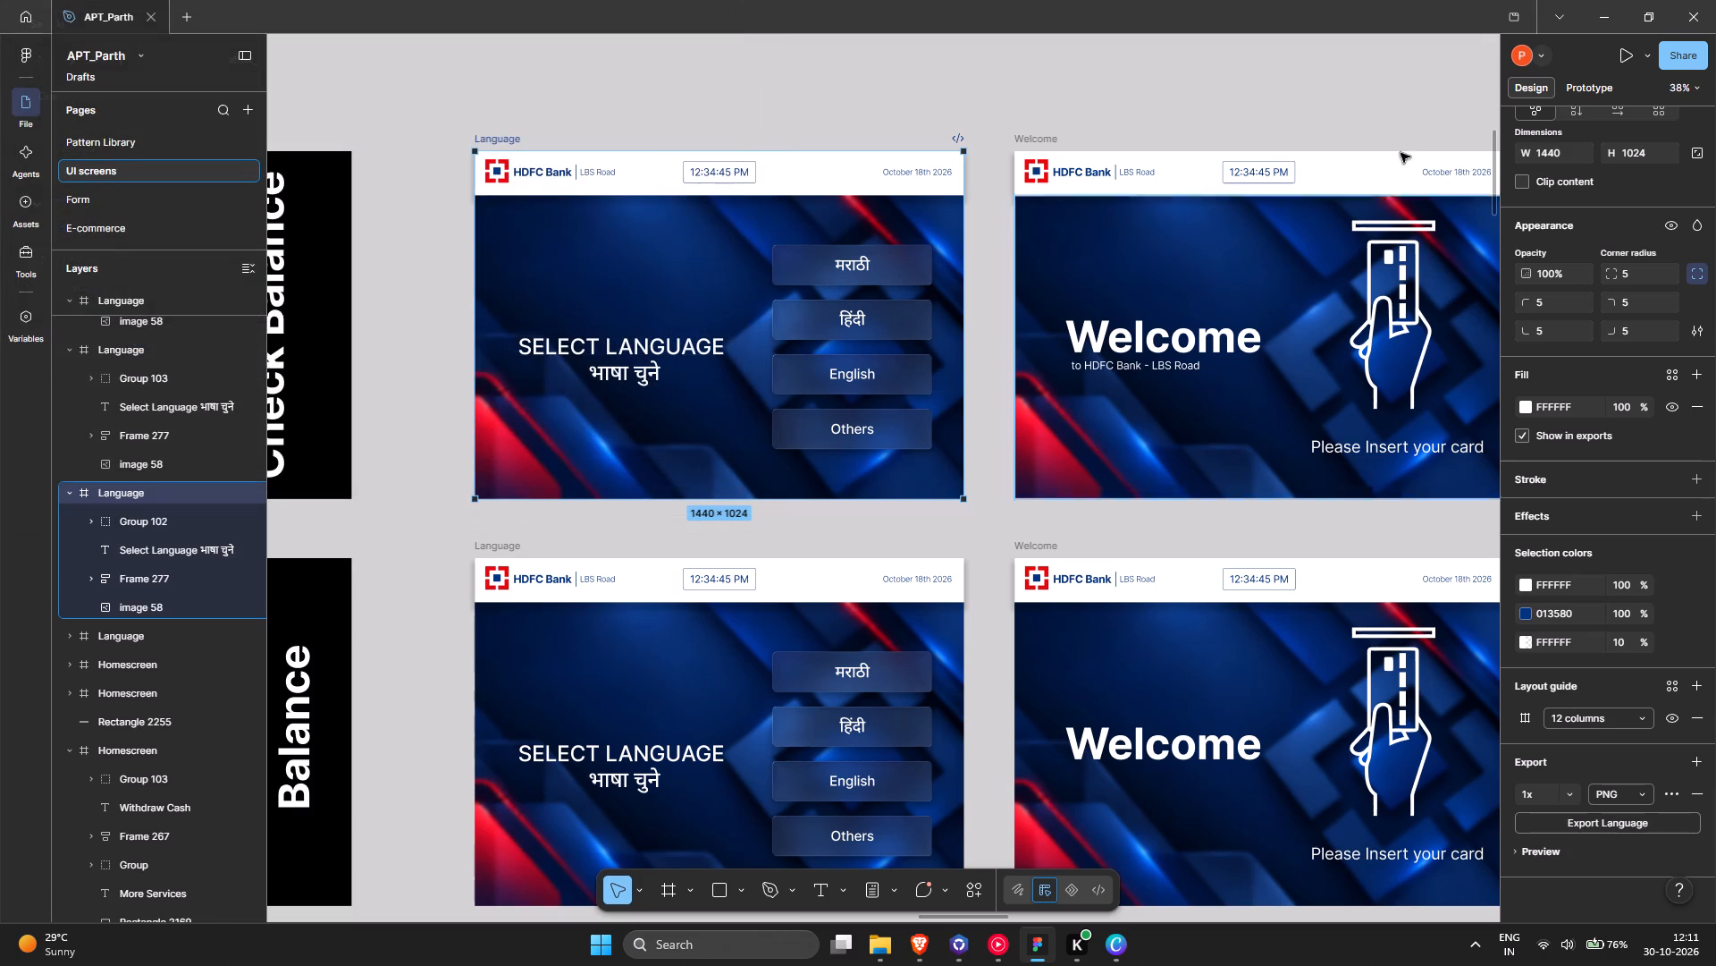
pyautogui.click(1613, 24)
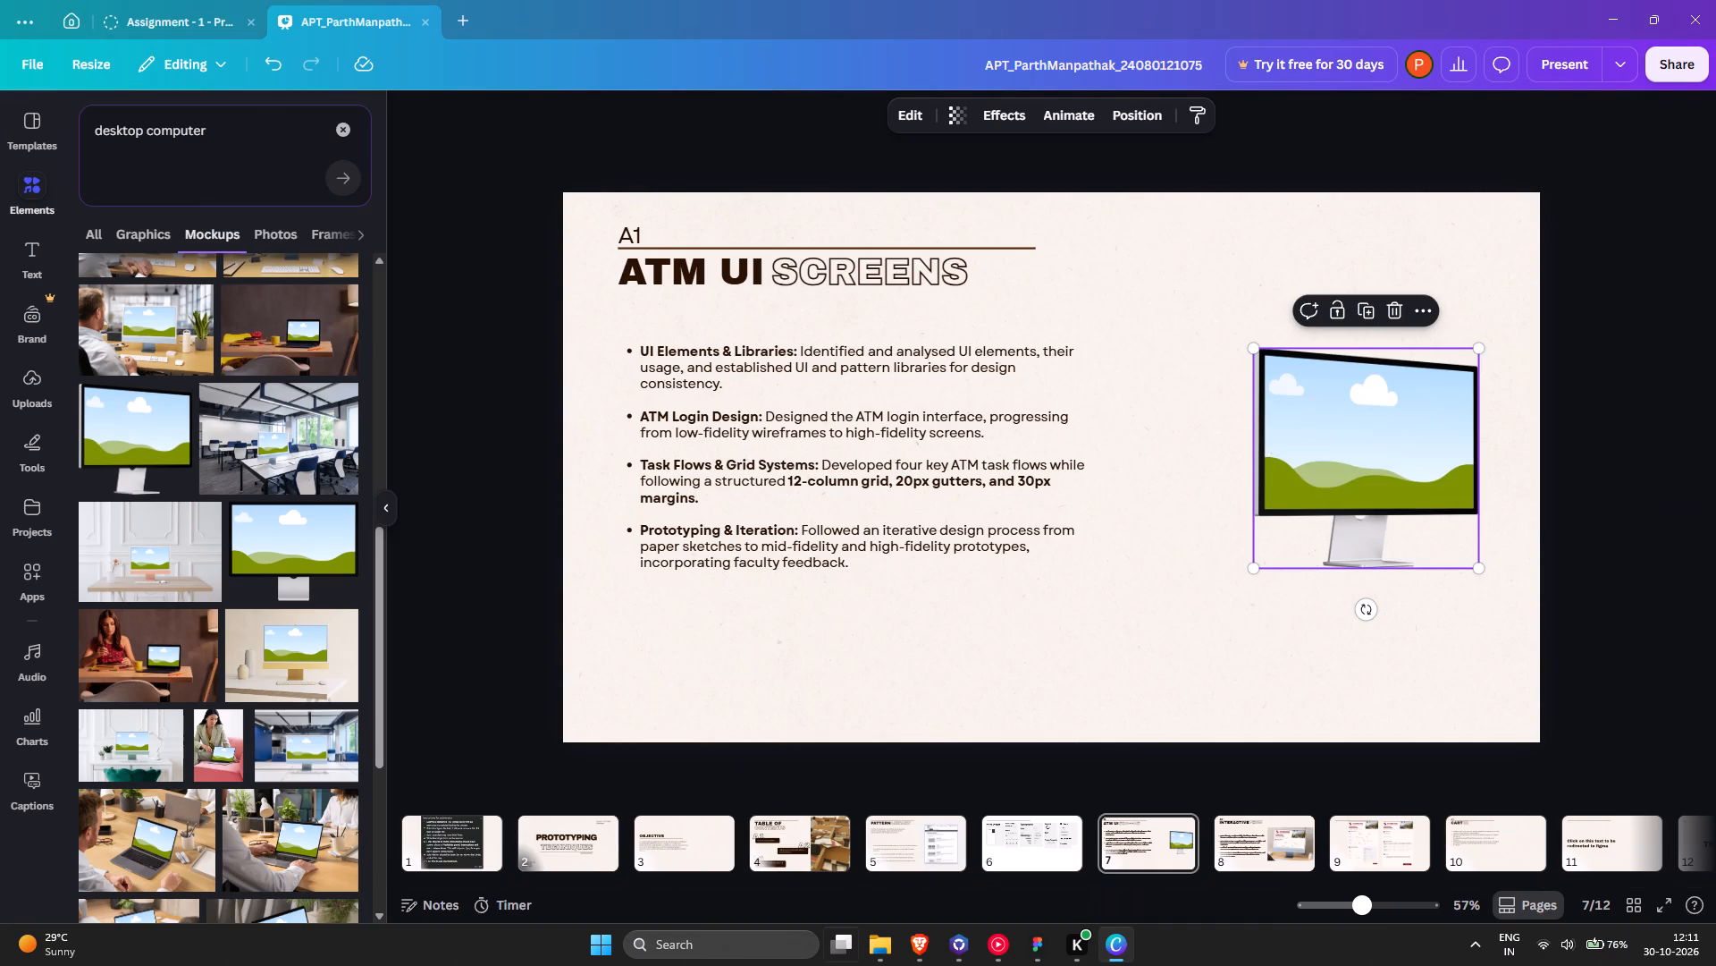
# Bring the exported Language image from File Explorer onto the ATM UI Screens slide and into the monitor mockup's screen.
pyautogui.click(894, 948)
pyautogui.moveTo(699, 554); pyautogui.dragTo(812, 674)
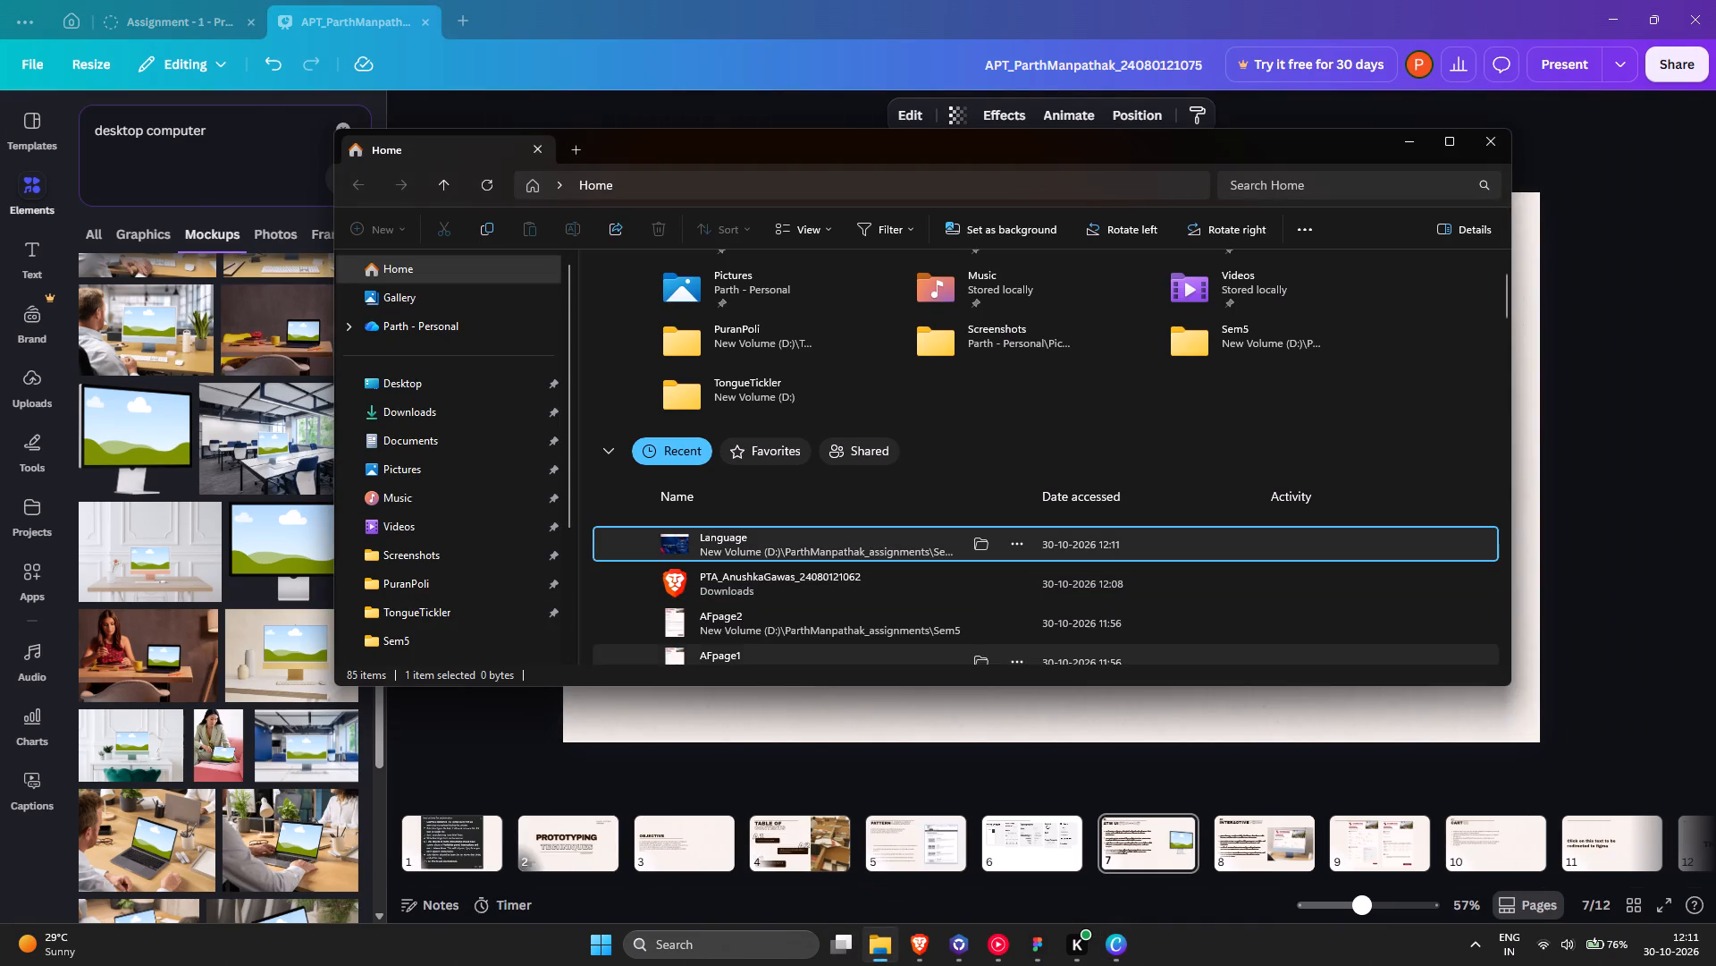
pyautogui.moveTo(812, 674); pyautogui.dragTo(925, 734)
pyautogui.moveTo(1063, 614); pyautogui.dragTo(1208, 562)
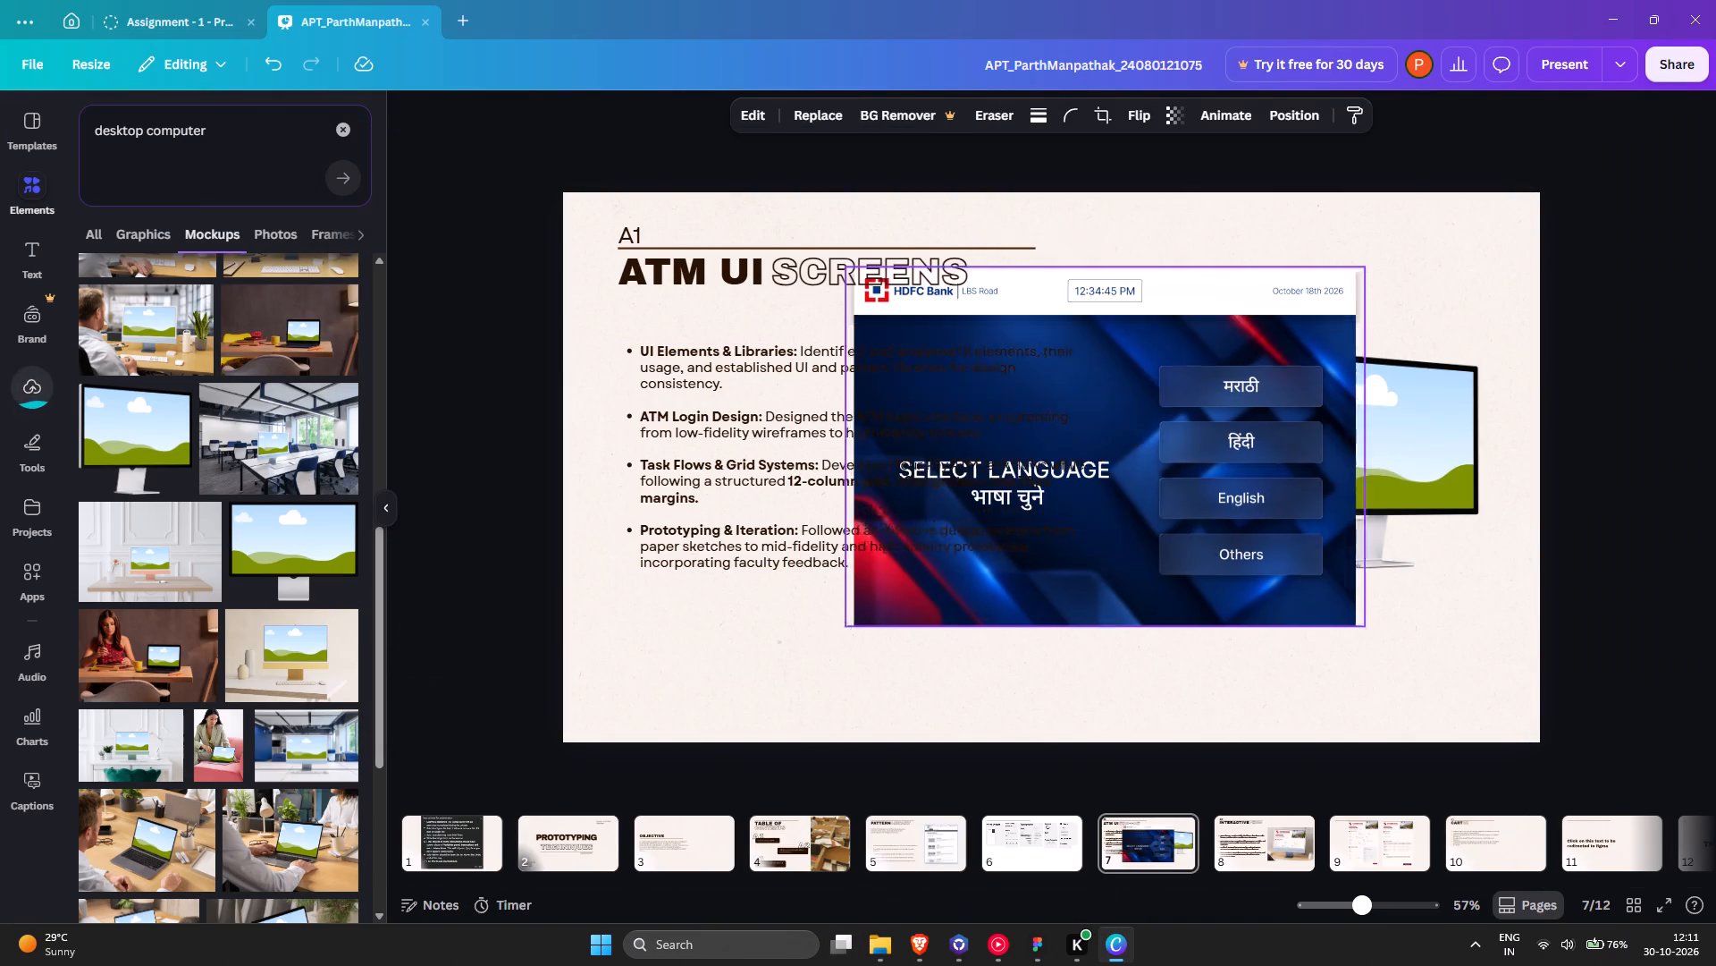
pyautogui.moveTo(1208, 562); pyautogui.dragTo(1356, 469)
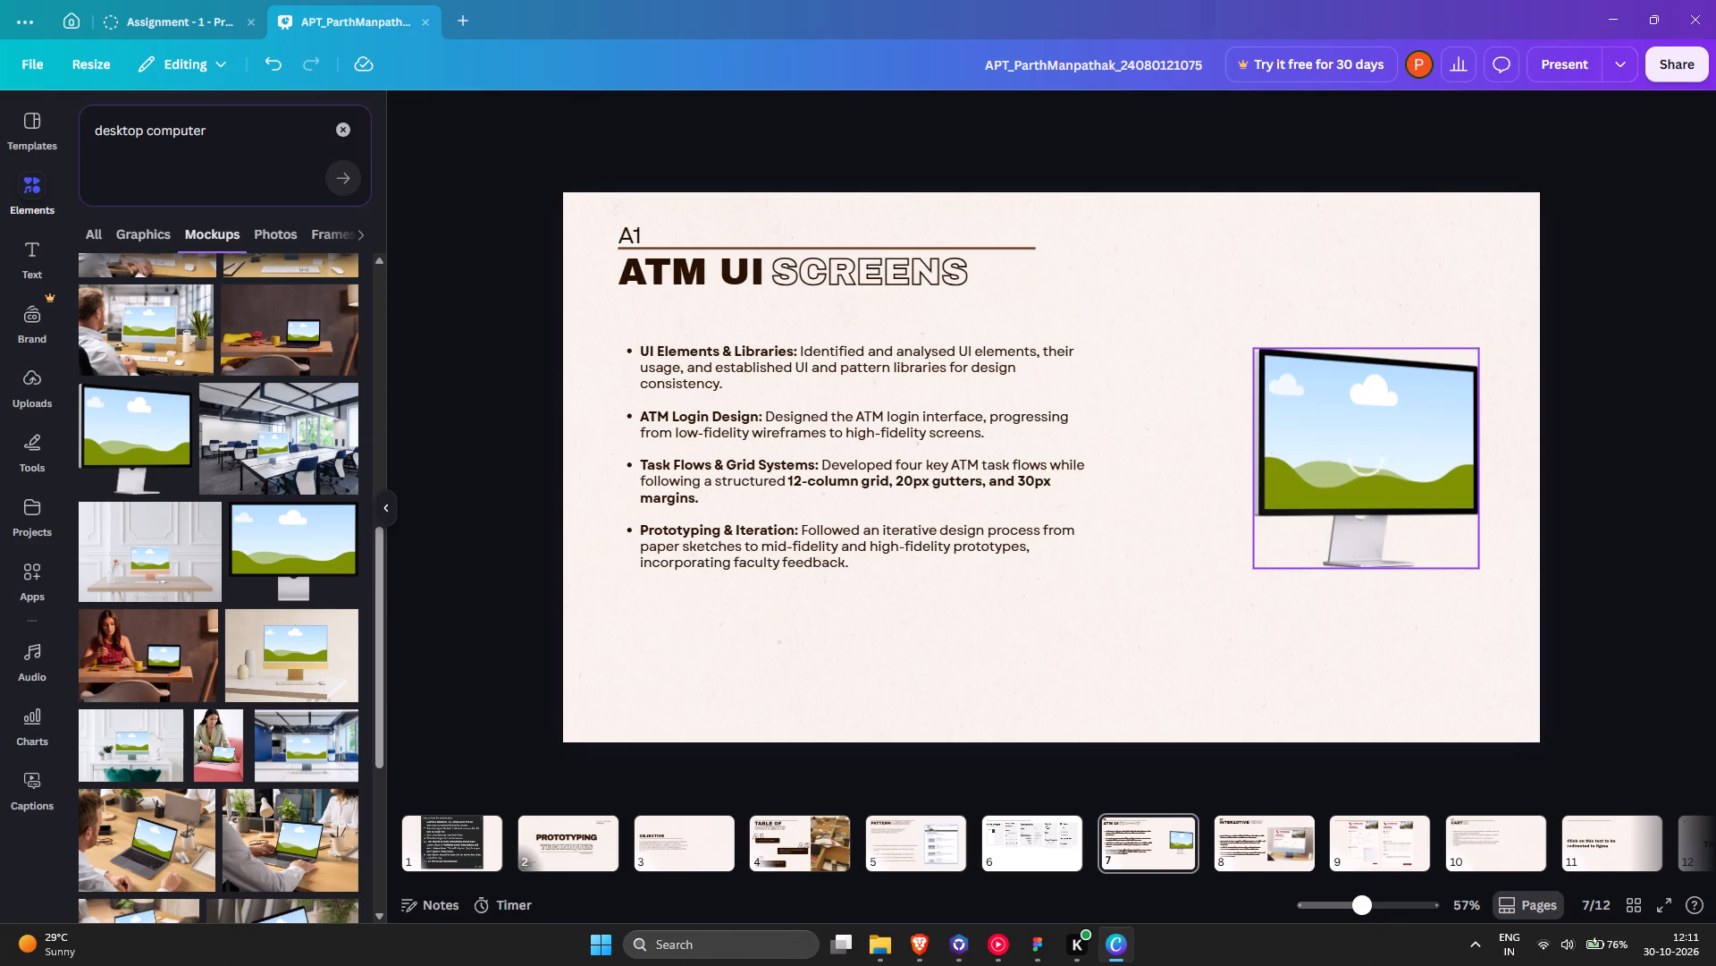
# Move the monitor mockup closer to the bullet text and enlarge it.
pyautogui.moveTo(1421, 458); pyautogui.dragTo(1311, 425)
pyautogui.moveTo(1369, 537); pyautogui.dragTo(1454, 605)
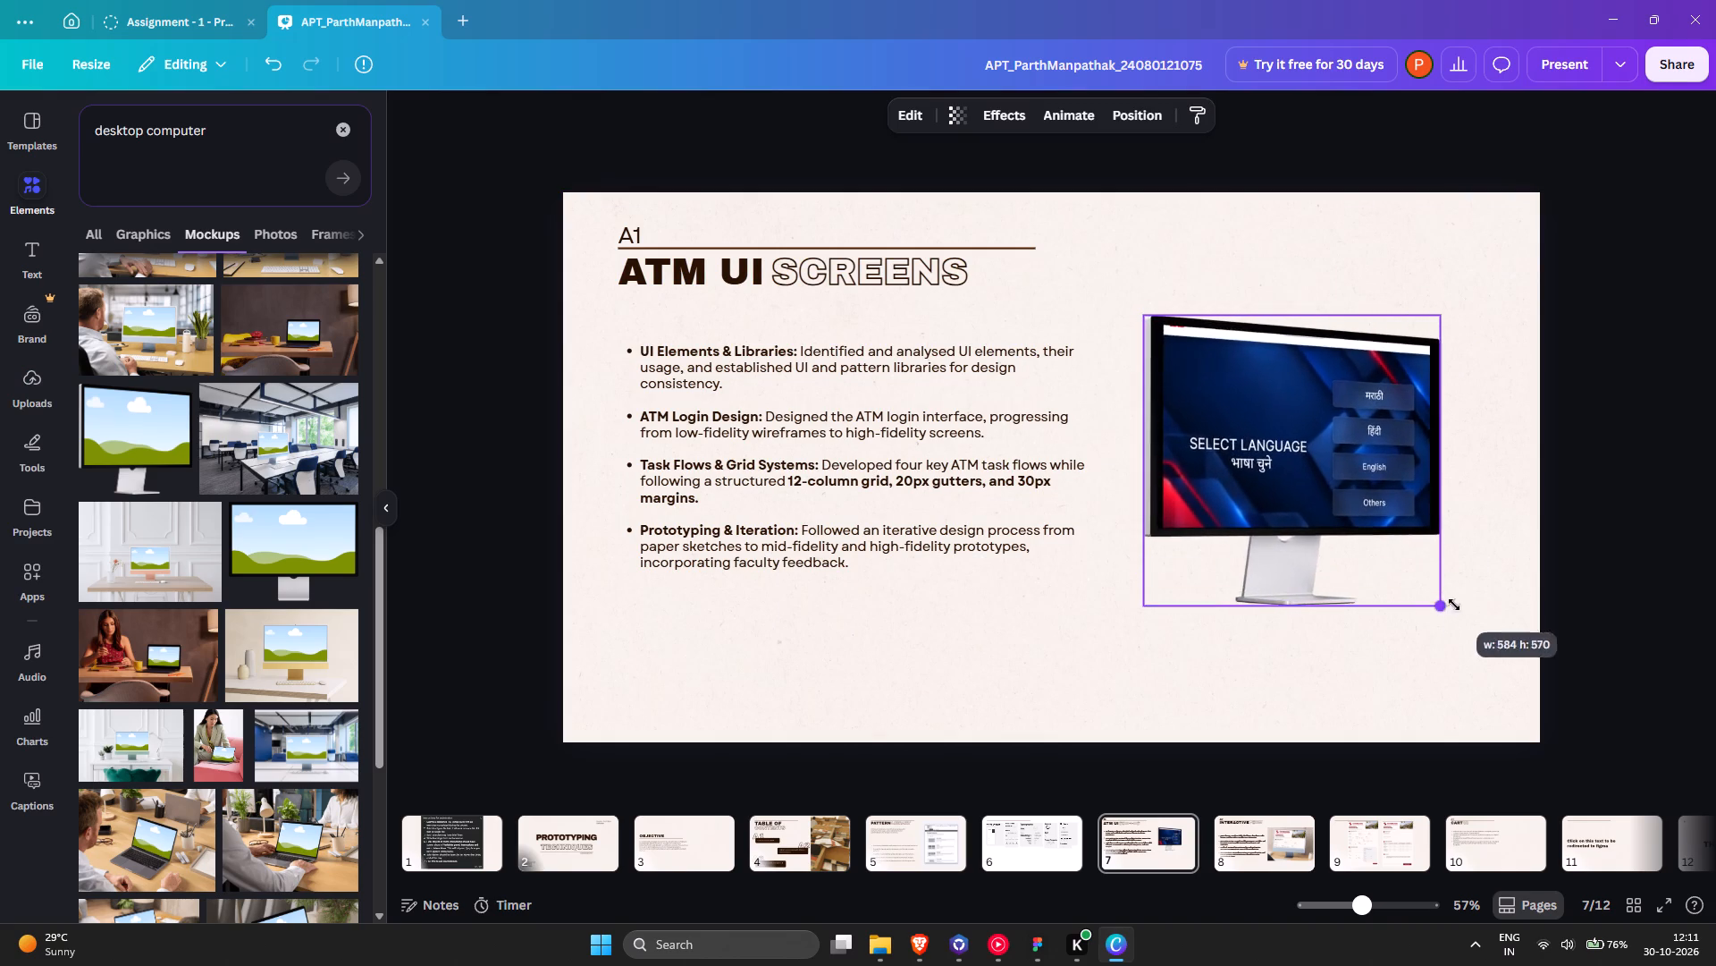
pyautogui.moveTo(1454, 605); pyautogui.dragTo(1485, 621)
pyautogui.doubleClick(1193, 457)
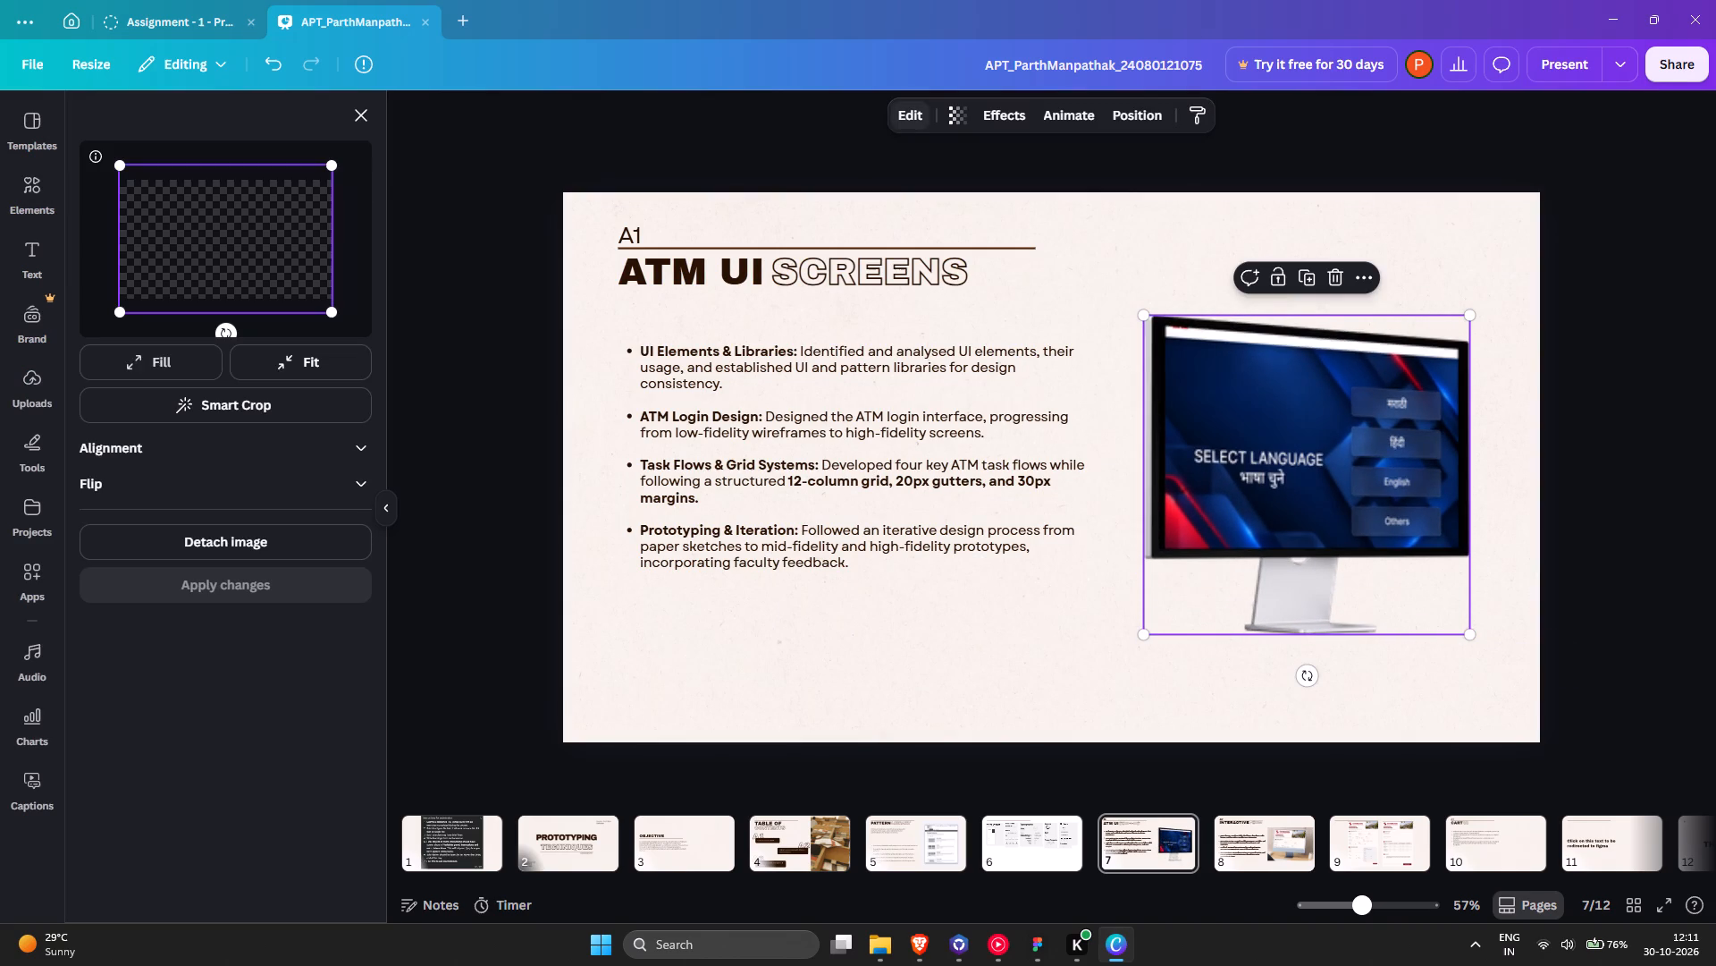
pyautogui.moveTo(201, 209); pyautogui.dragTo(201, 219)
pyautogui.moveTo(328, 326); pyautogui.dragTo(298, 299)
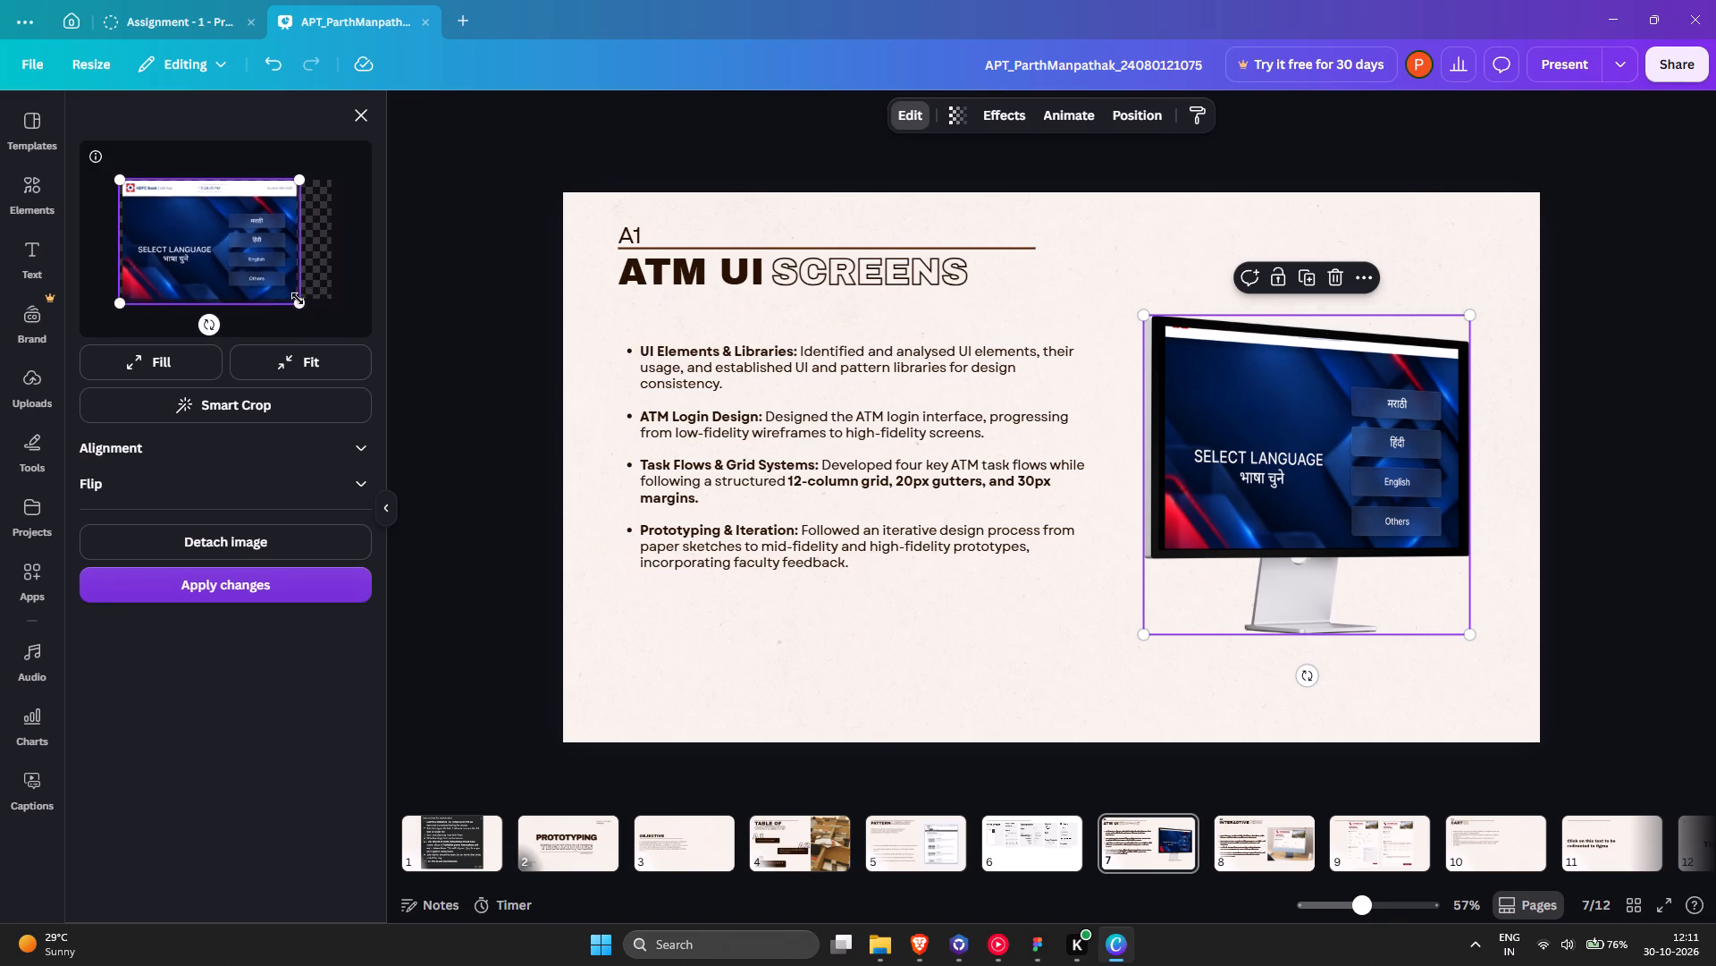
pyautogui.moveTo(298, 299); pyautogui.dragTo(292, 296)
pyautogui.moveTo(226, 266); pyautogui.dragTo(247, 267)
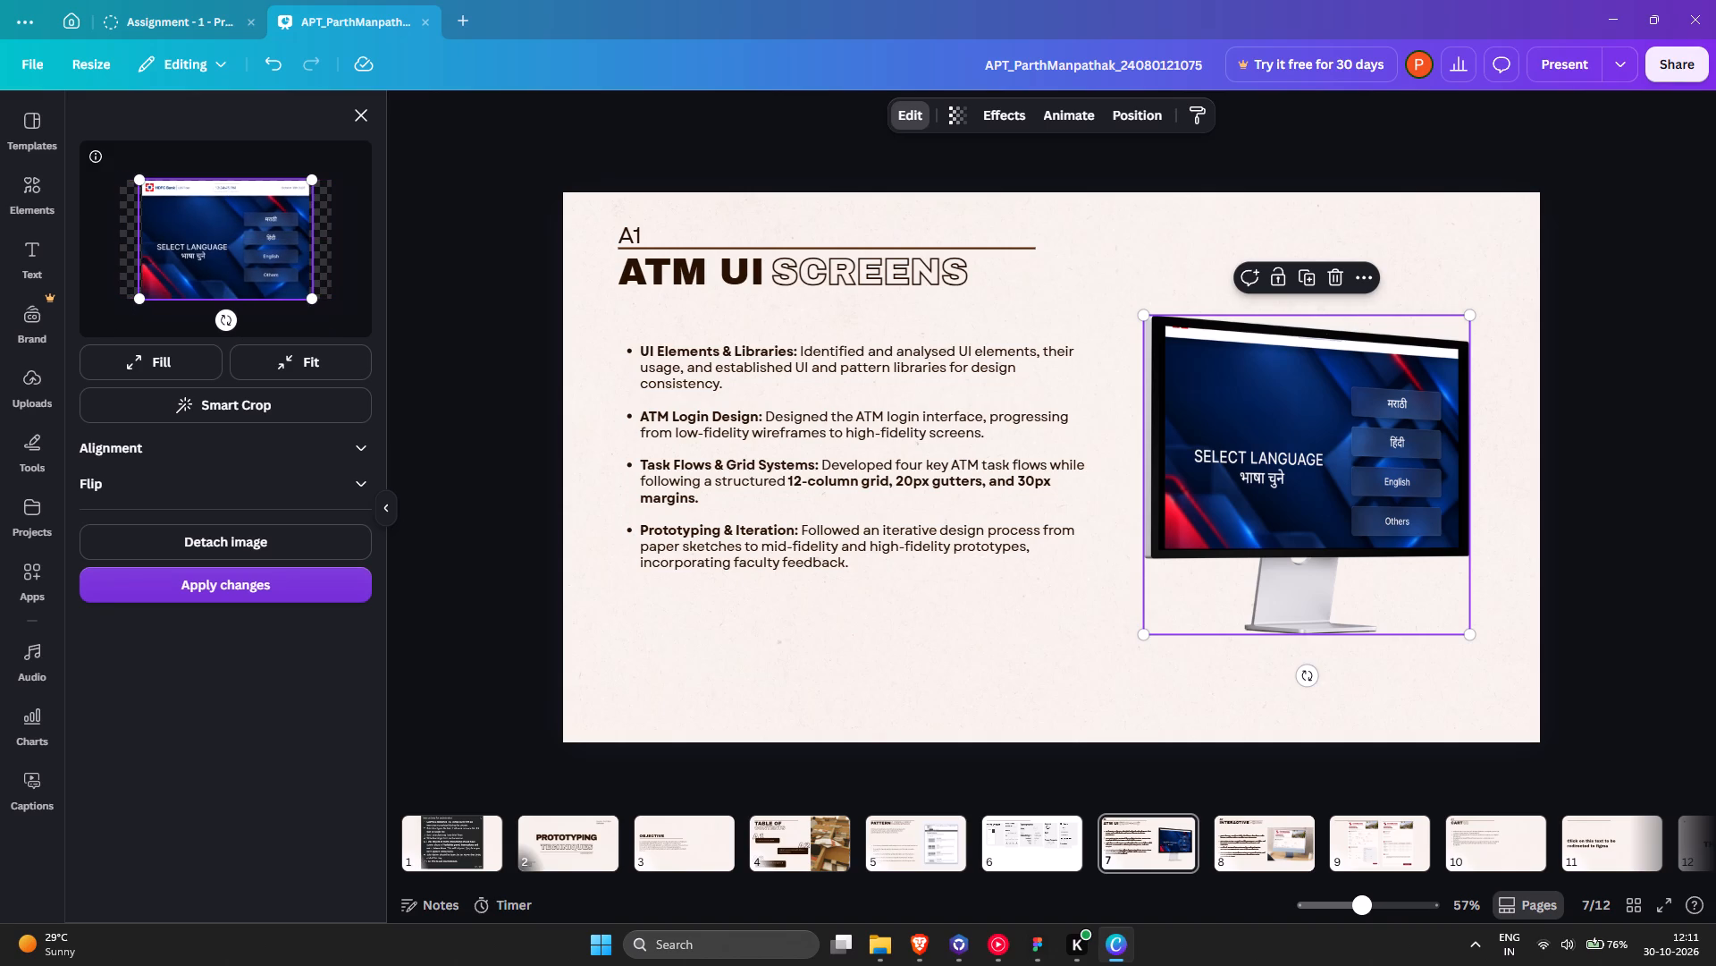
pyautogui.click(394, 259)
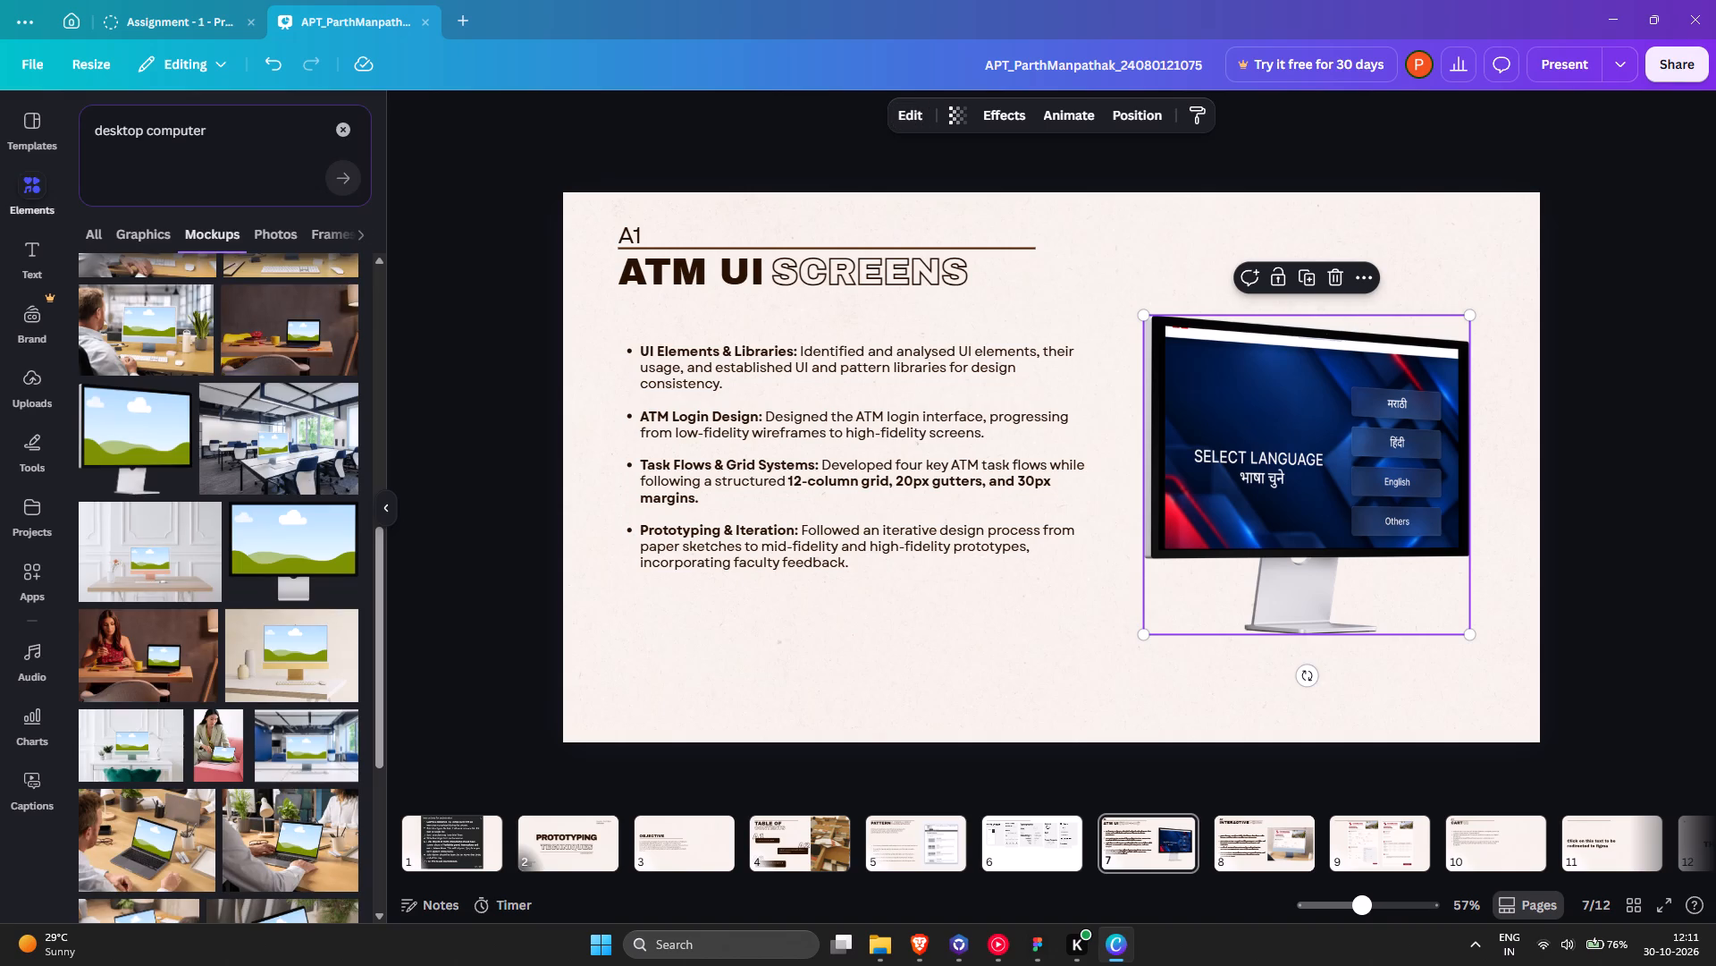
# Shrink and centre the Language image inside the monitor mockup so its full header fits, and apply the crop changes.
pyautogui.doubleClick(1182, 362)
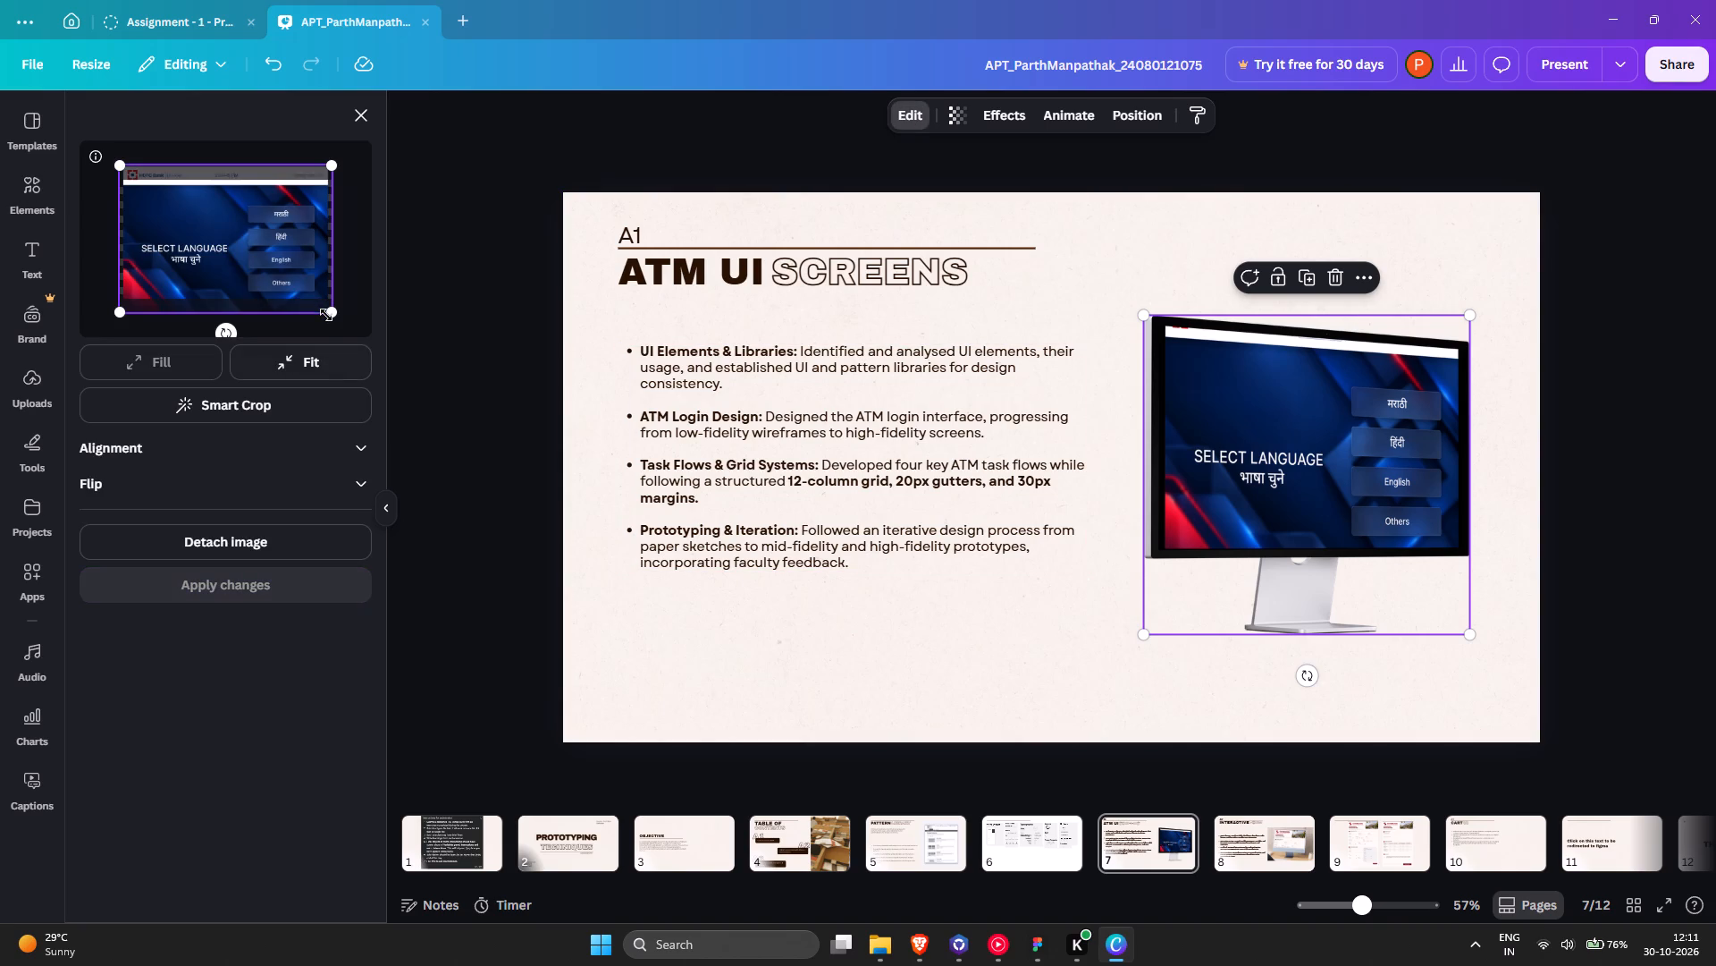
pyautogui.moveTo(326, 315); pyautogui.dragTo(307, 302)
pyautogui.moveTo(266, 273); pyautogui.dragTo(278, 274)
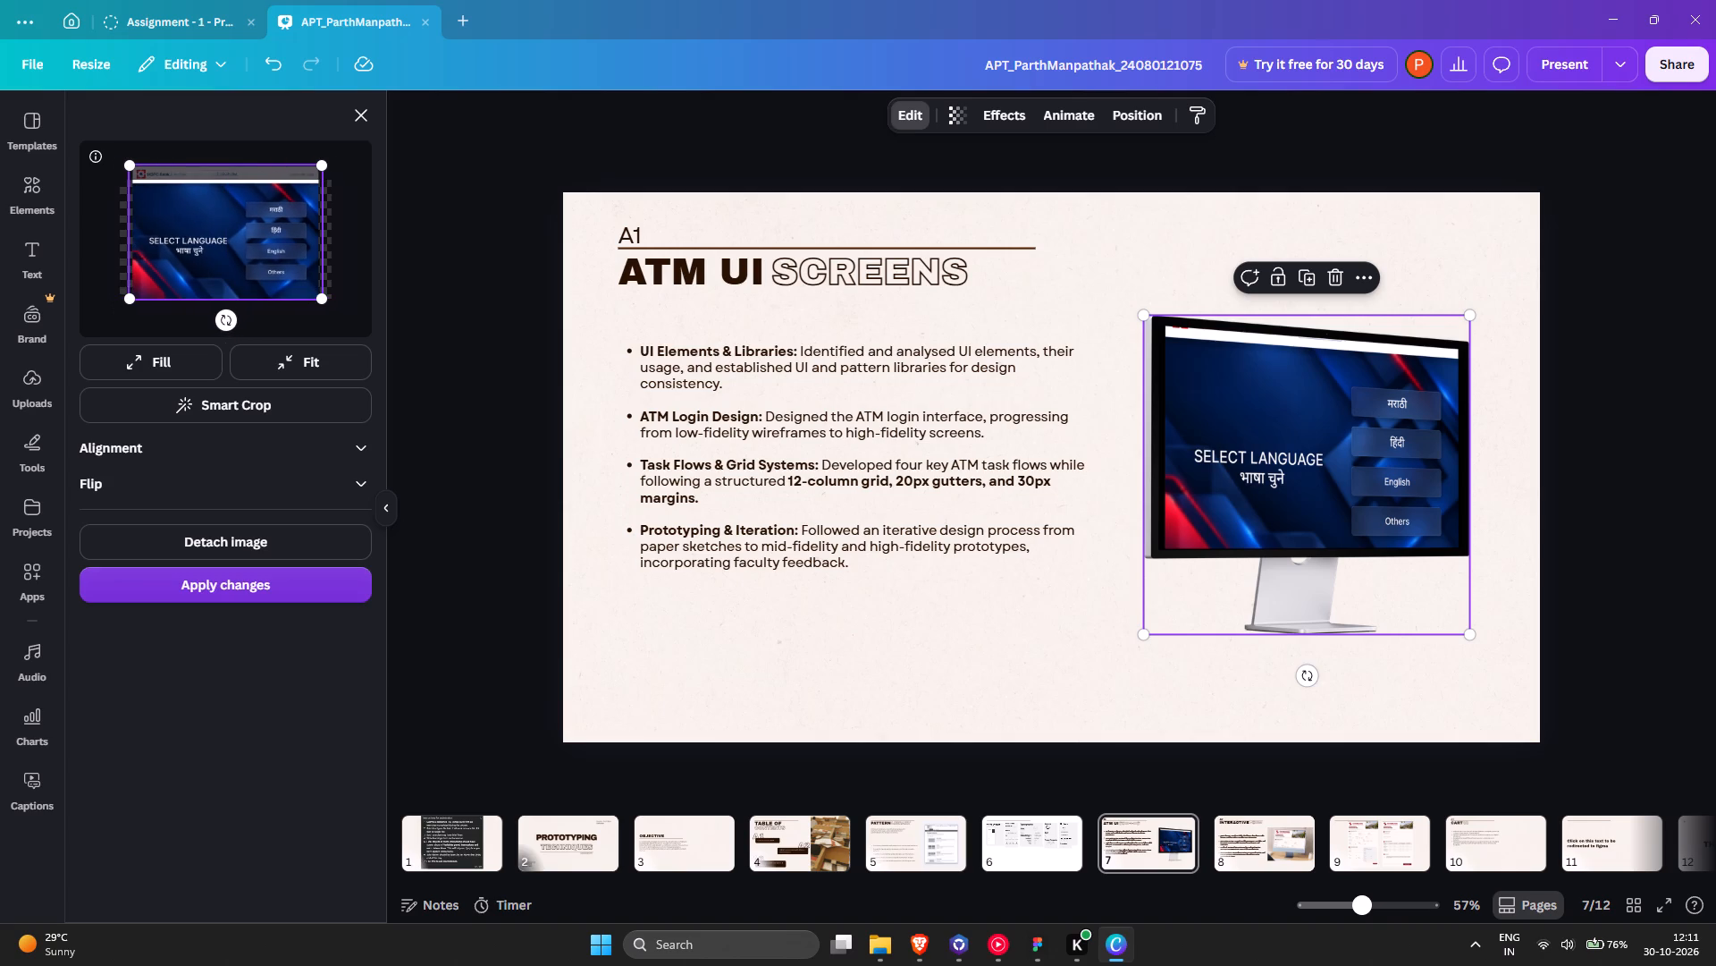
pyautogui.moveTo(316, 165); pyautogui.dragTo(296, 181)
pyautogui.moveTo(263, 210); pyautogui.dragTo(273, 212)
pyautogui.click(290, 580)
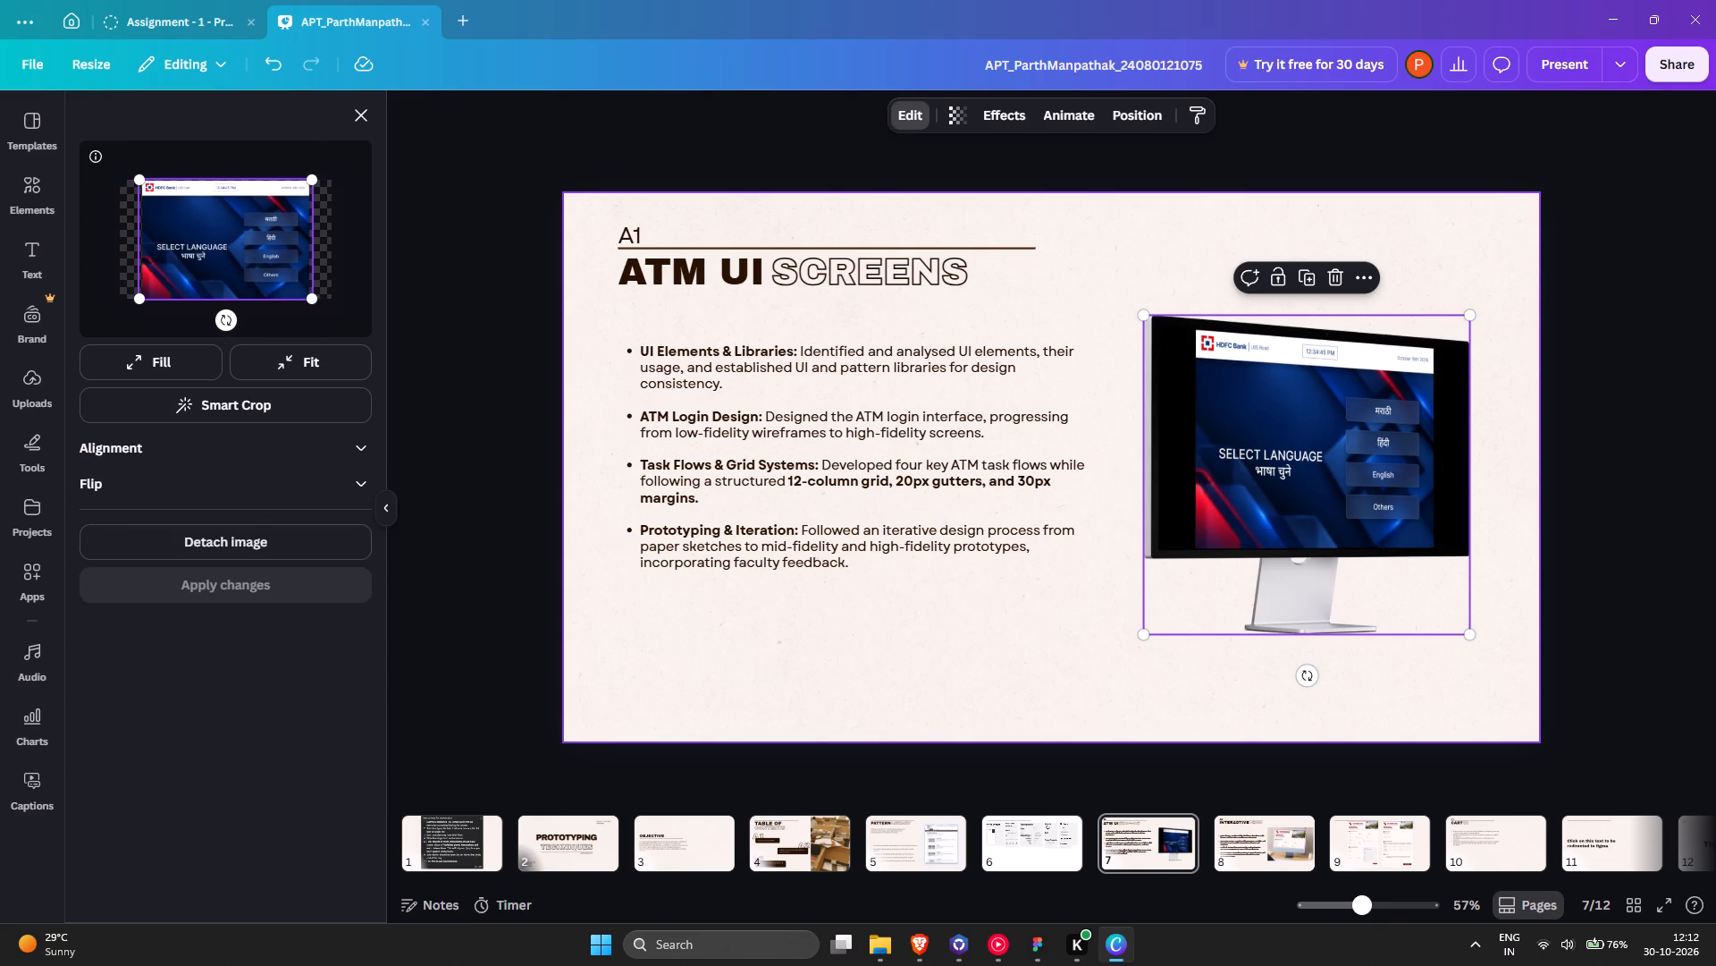
# Browse the "desktop computer" mockups for another device to present the ATM screen.
pyautogui.click(1055, 640)
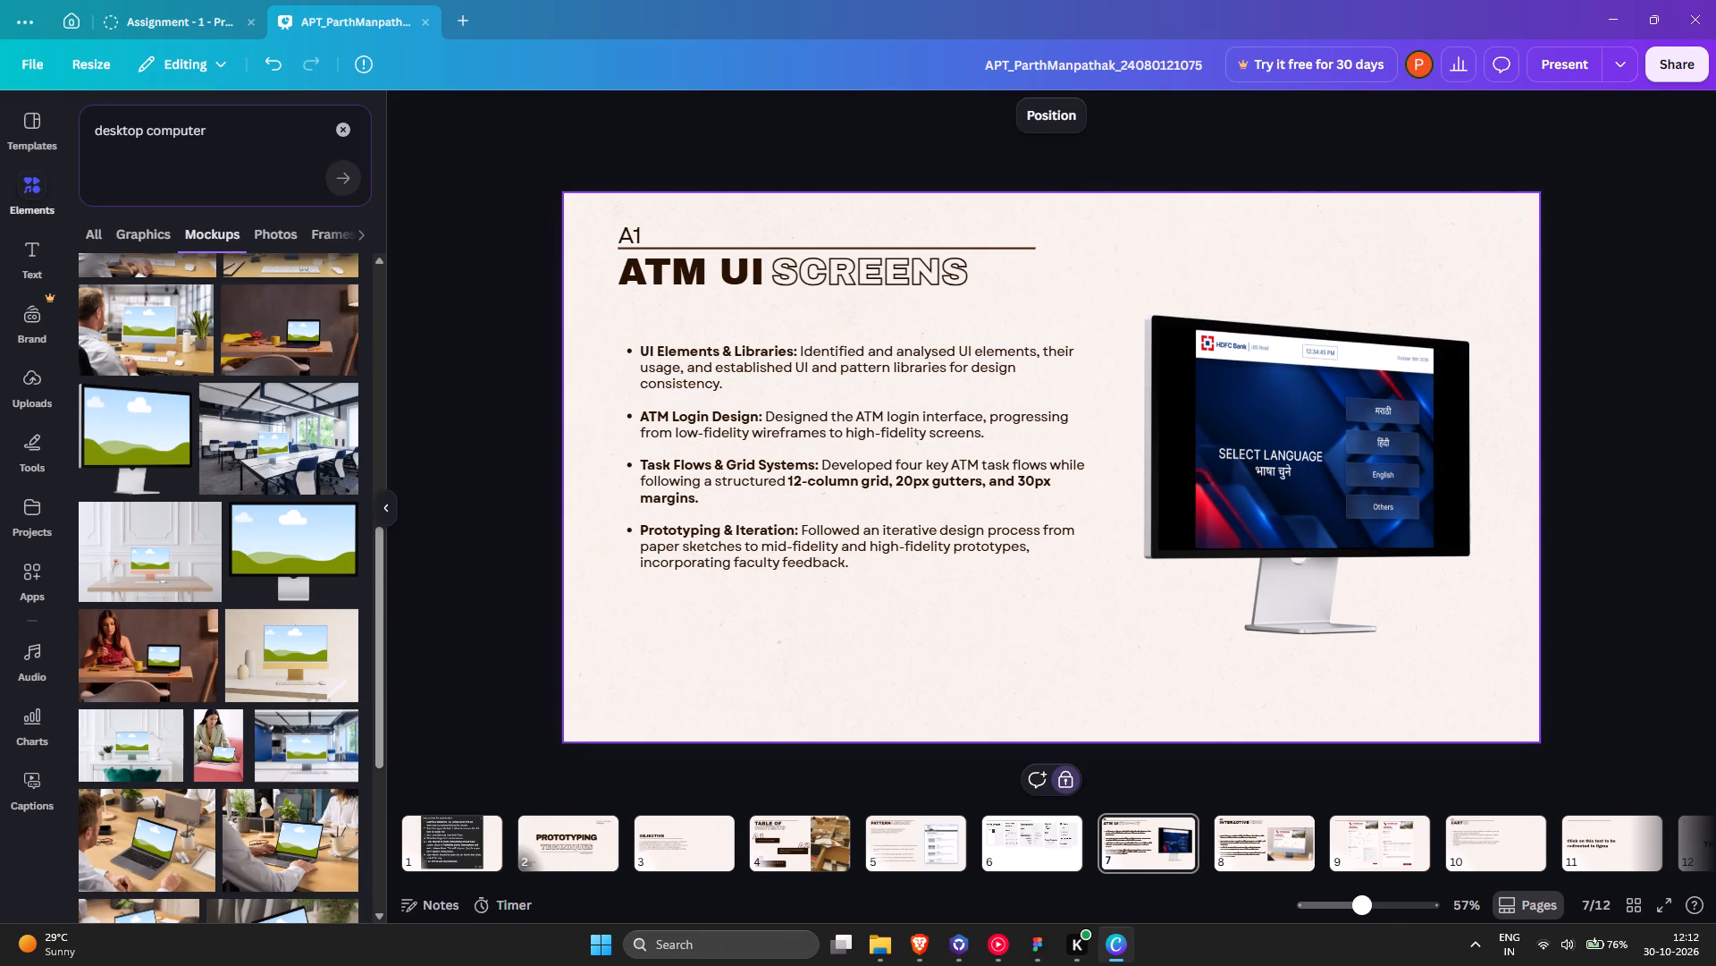
pyautogui.scroll(-9, 238, 536)
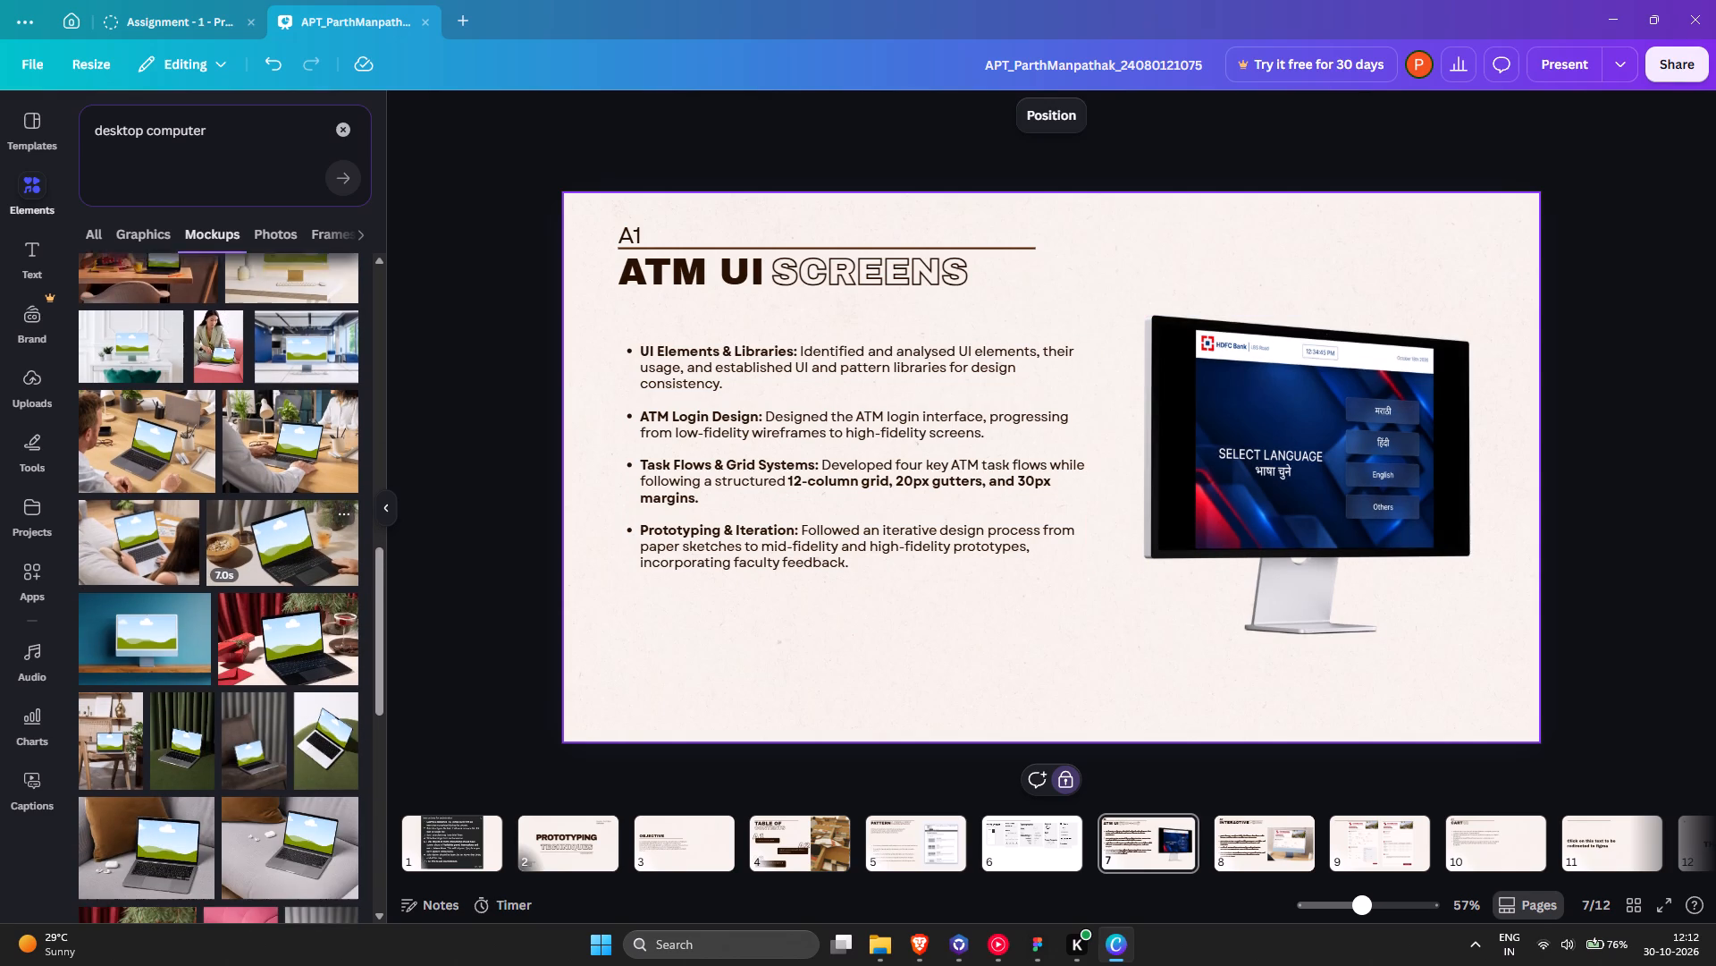
pyautogui.scroll(-7, 228, 543)
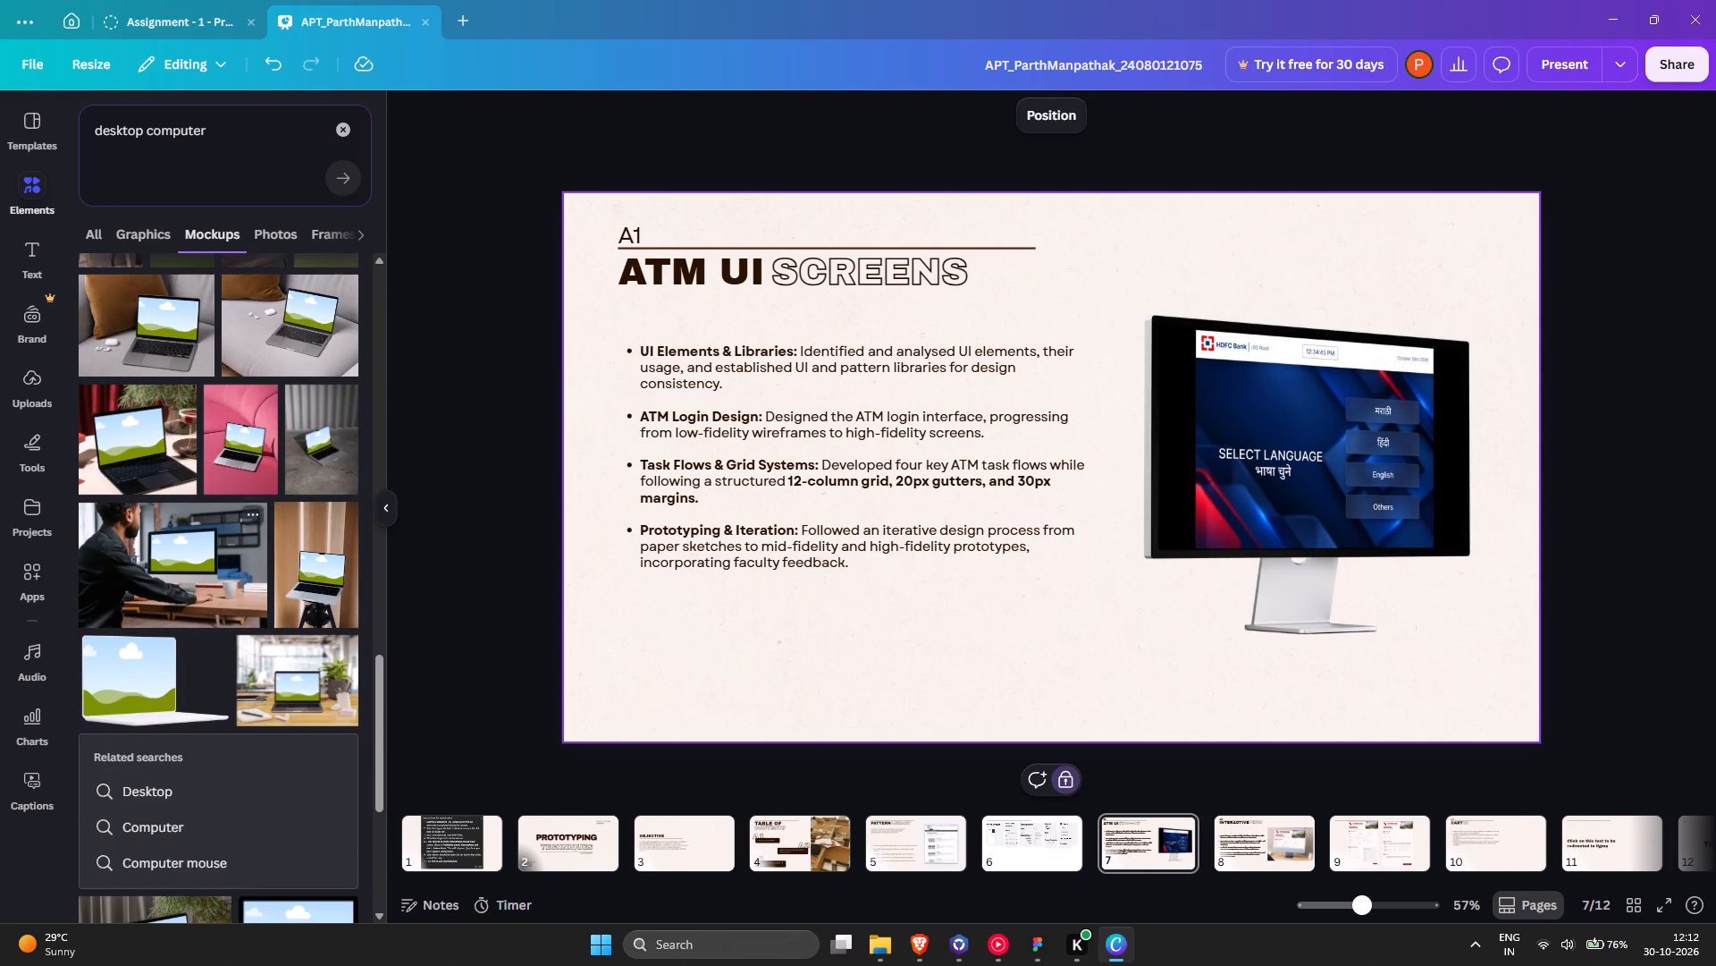
pyautogui.scroll(-3, 266, 542)
pyautogui.scroll(-3, 143, 478)
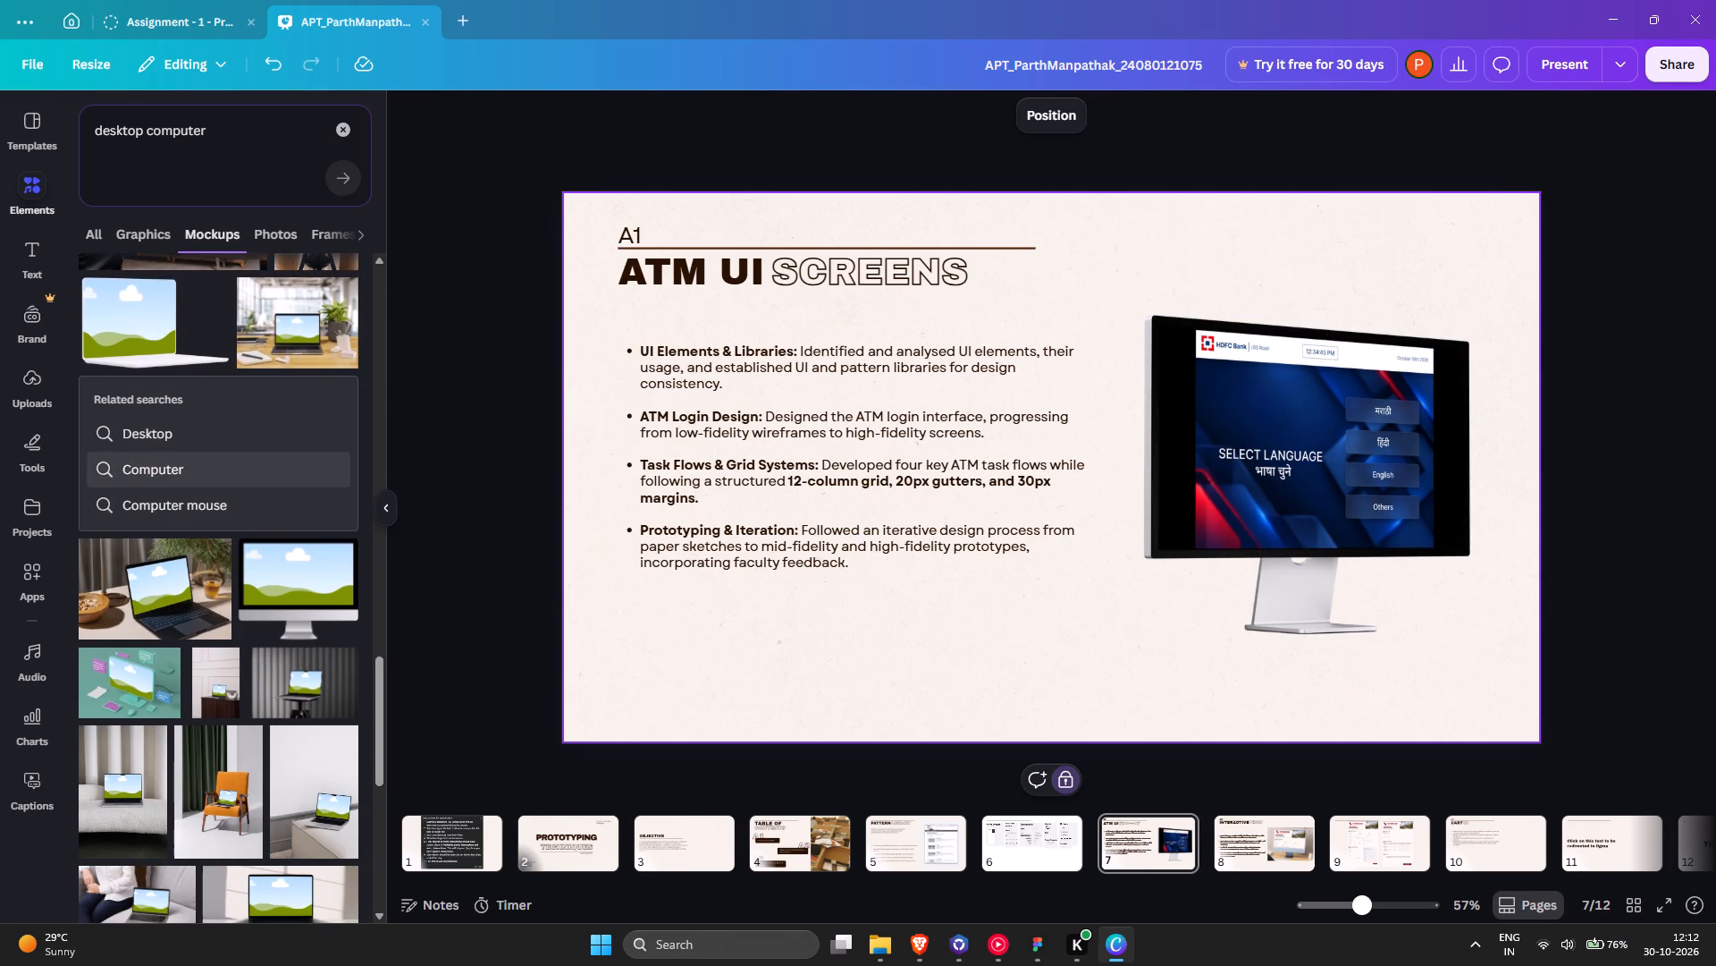
pyautogui.scroll(-4, 231, 489)
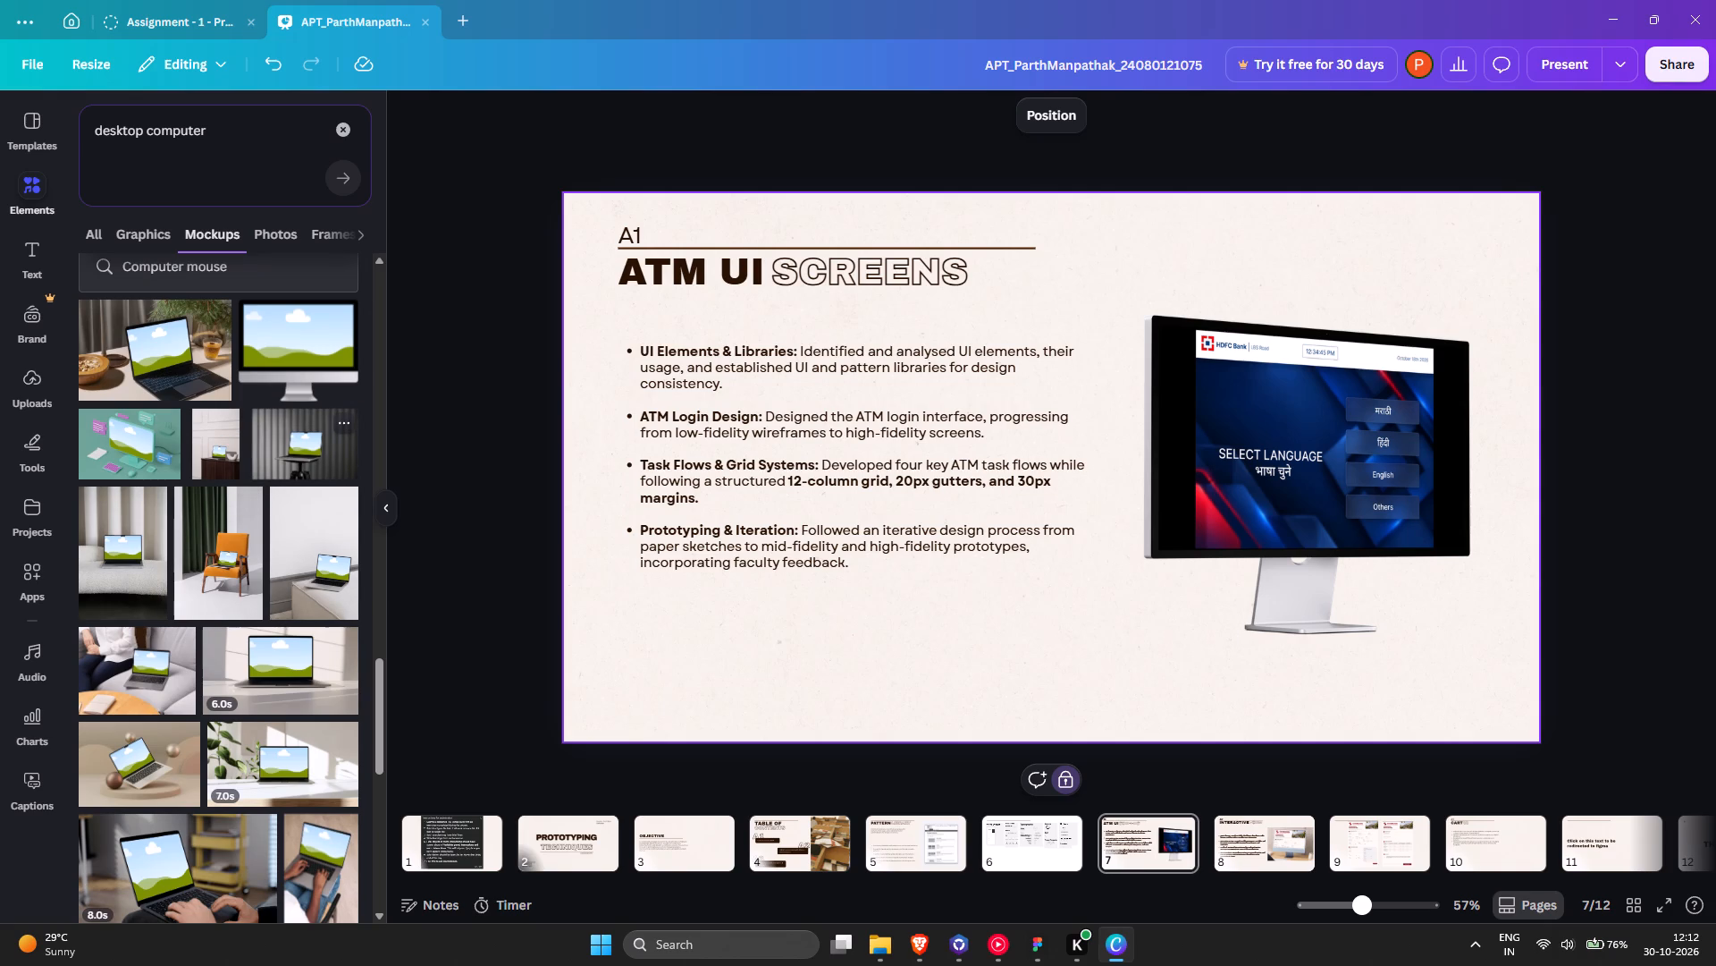
pyautogui.scroll(-5, 317, 476)
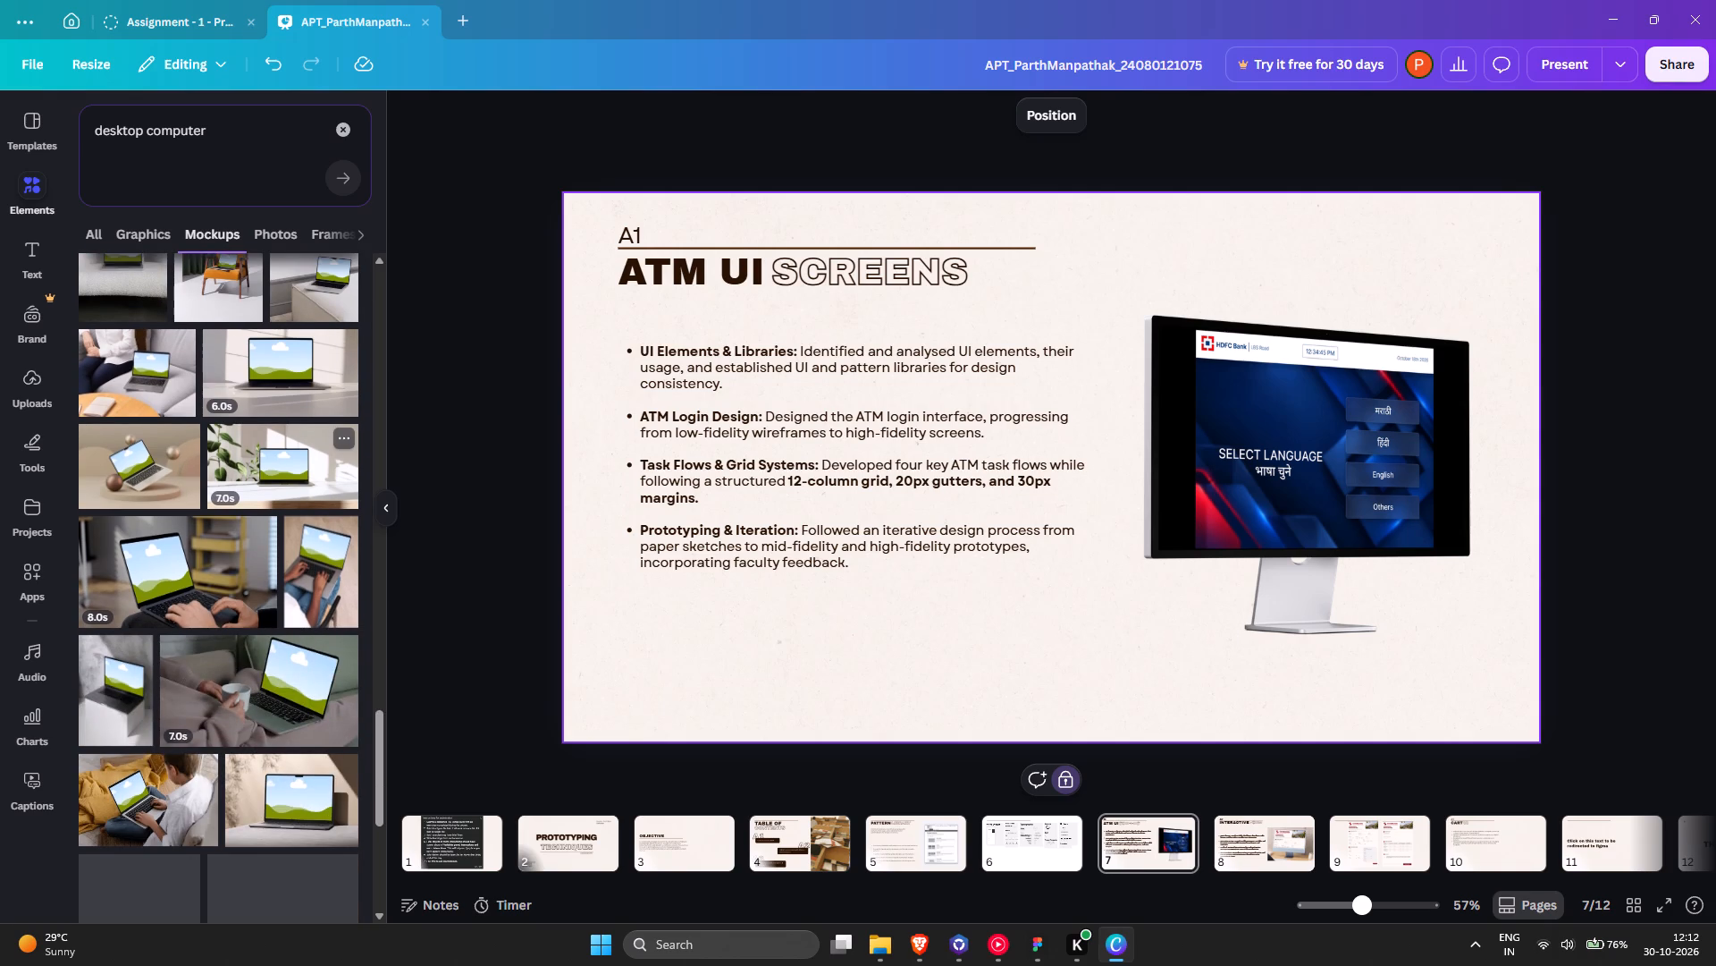
pyautogui.scroll(-3, 317, 476)
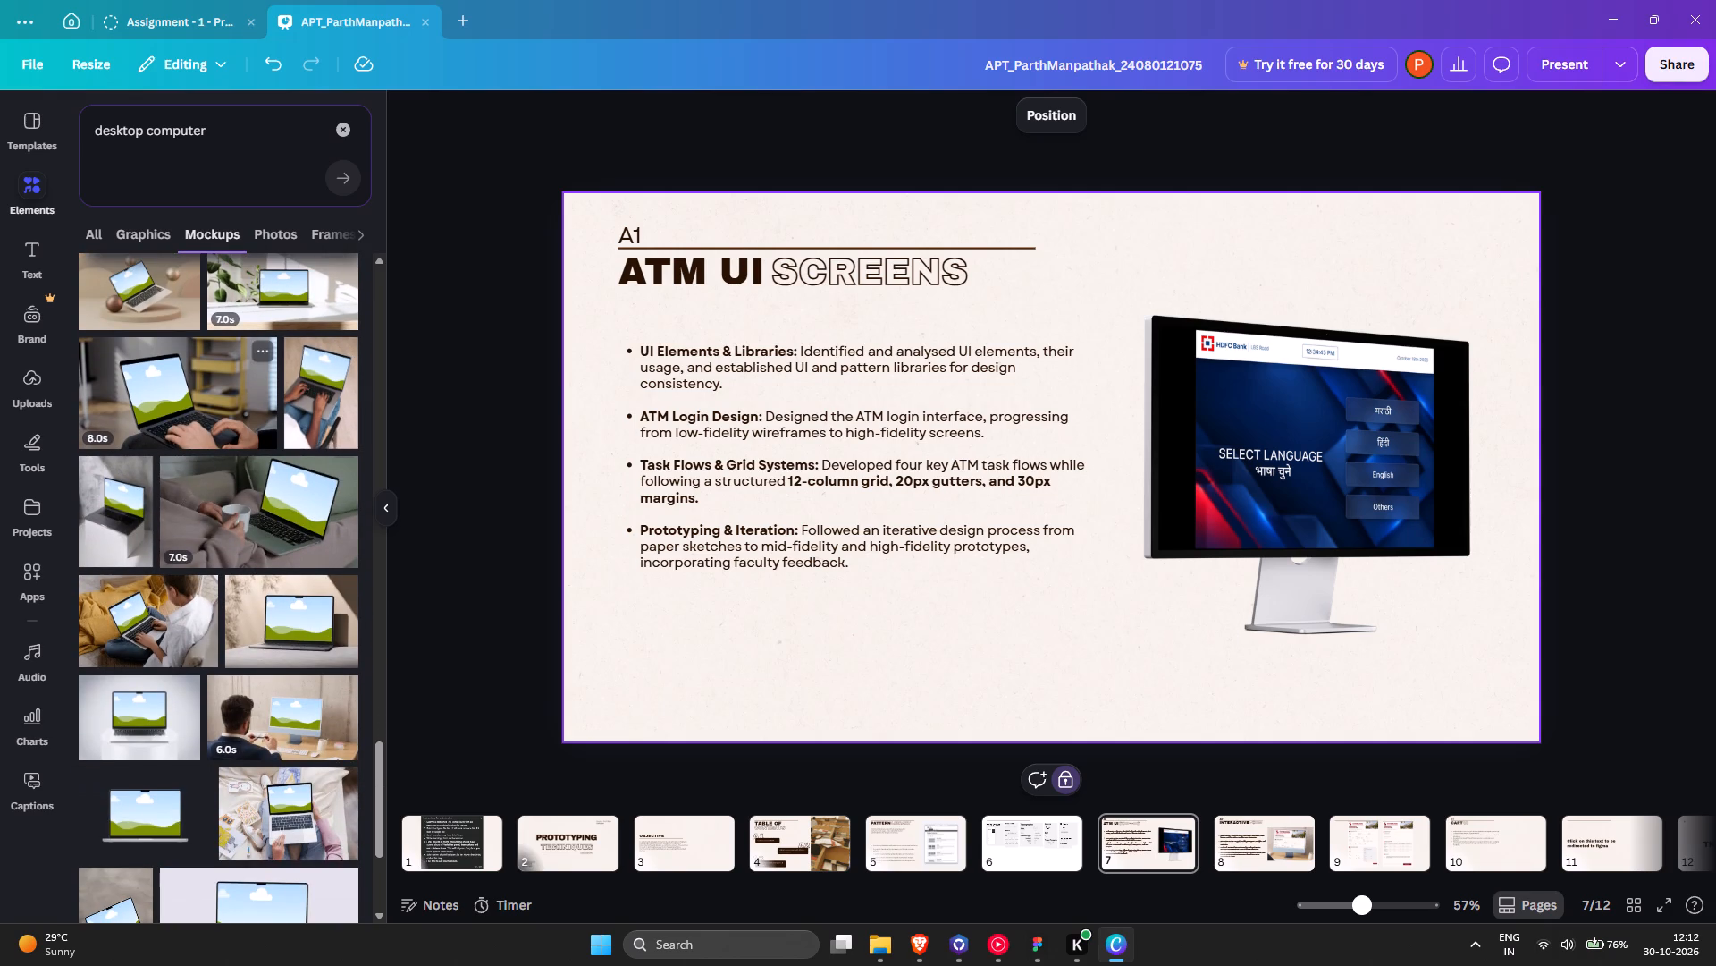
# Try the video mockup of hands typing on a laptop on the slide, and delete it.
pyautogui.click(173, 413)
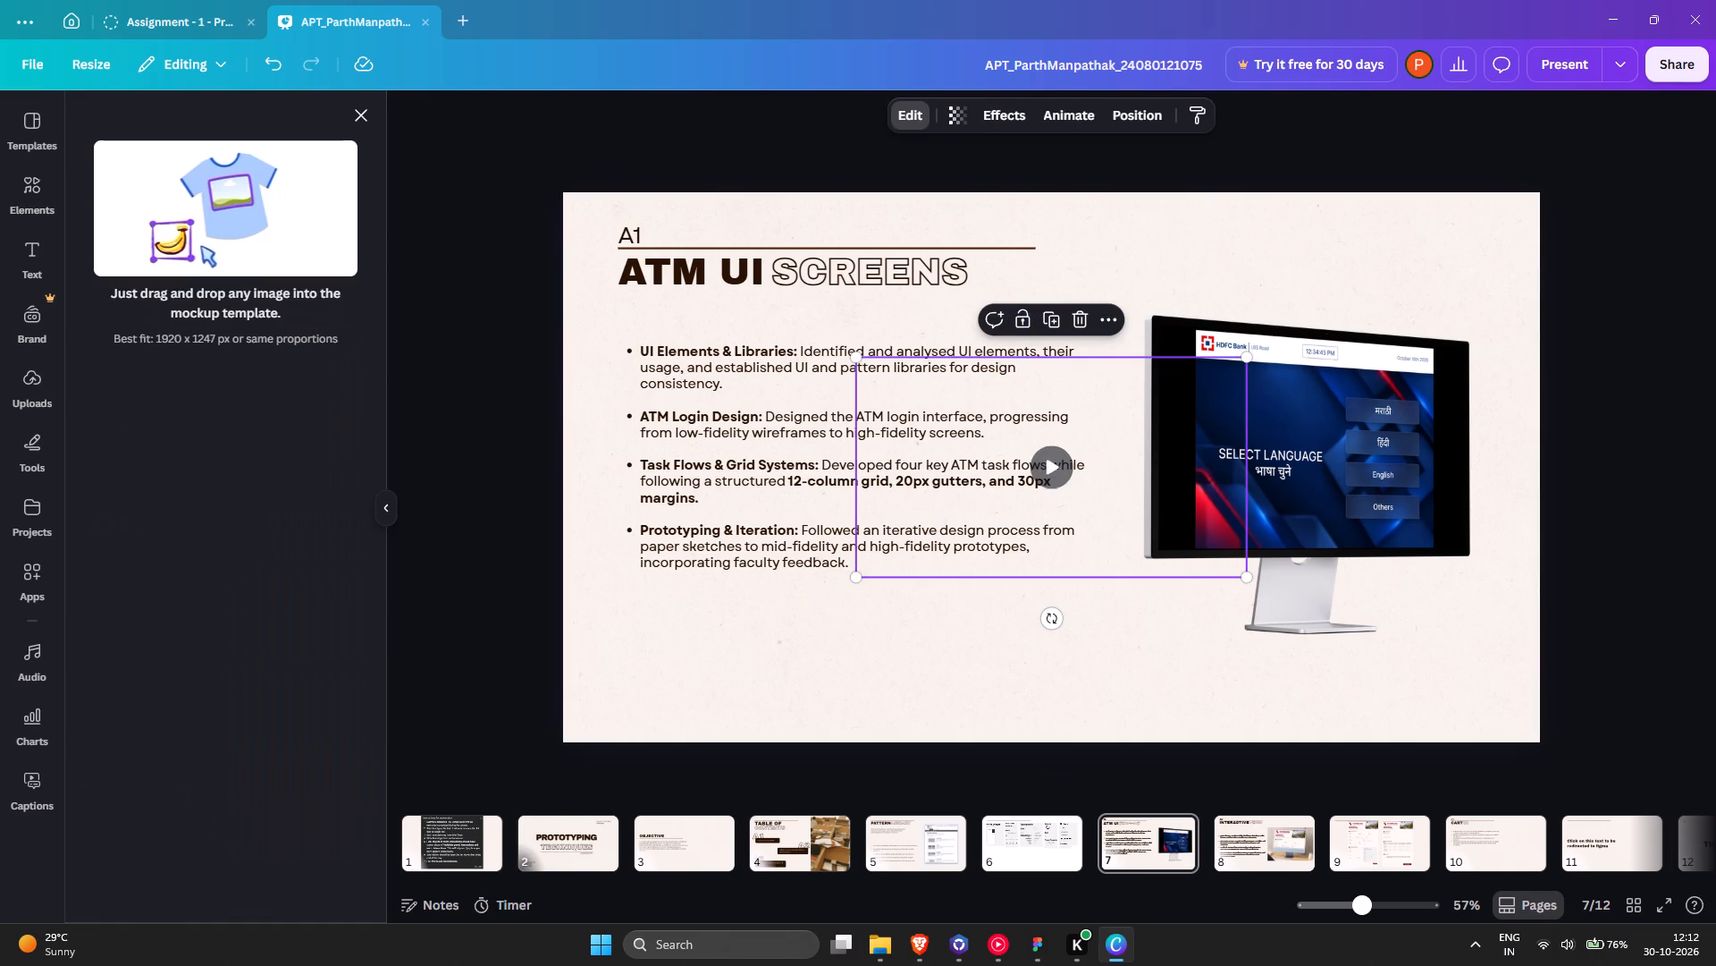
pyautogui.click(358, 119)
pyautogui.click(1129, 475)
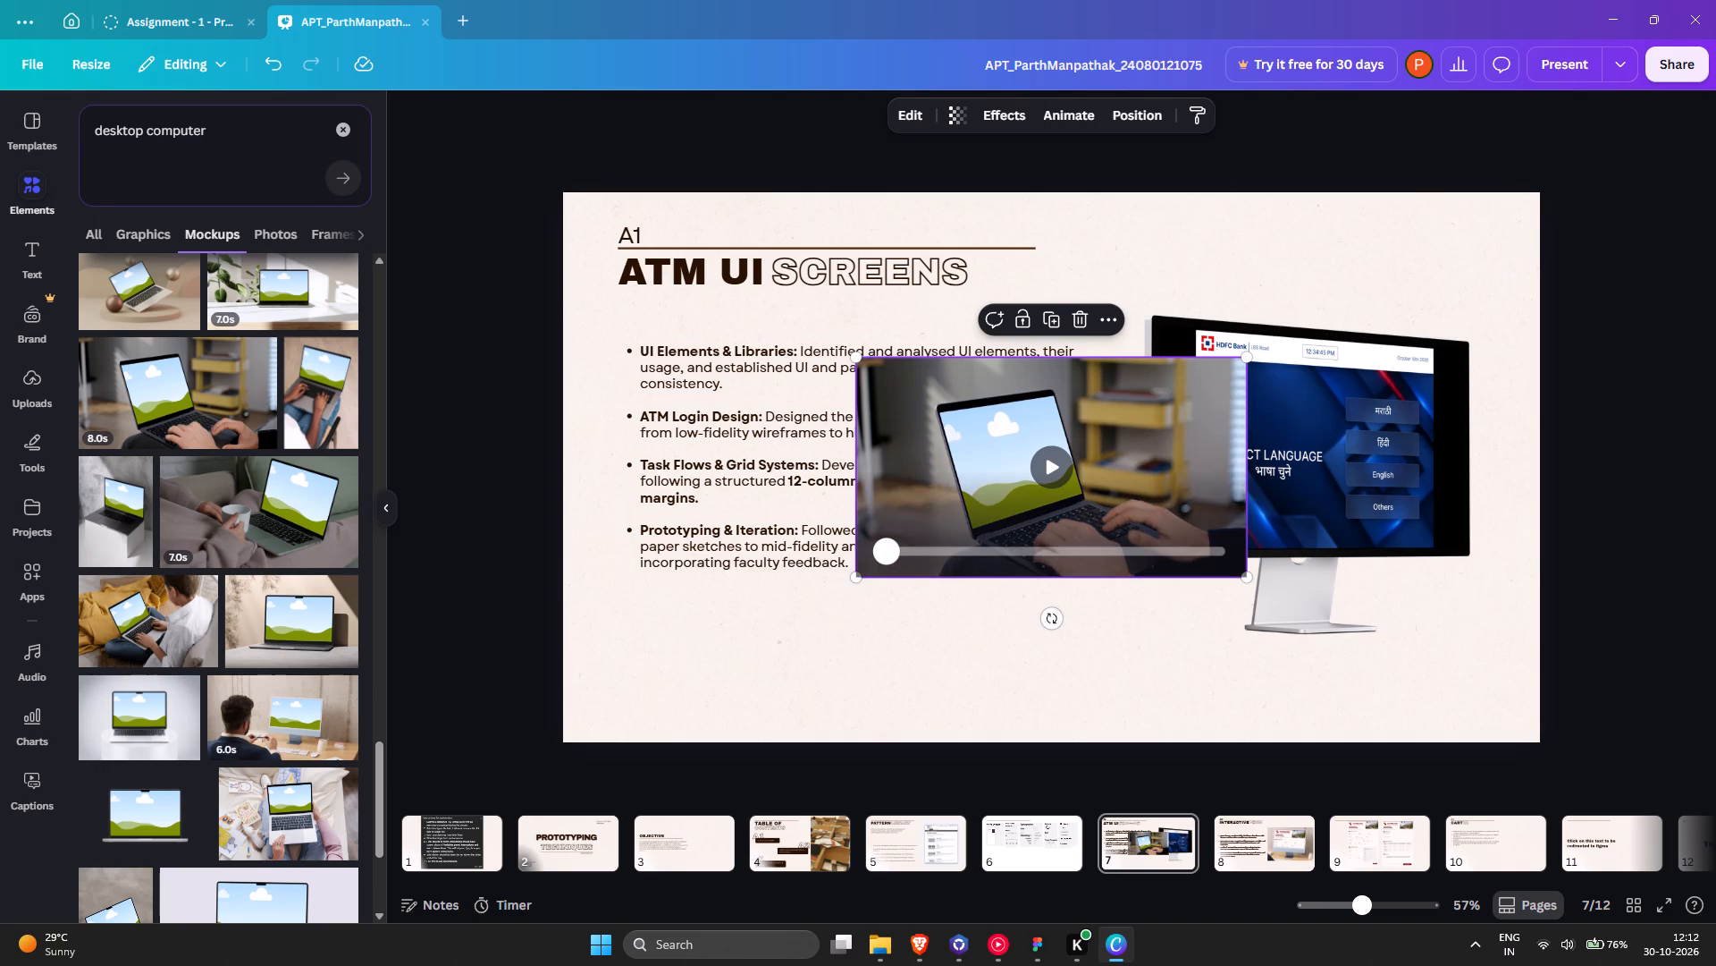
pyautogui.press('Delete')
# Add the still mockup of a laptop on a stone surface against a beige wall to the ATM UI Screens slide.
pyautogui.moveTo(923, 521); pyautogui.dragTo(682, 645, button='right')
pyautogui.click(250, 620)
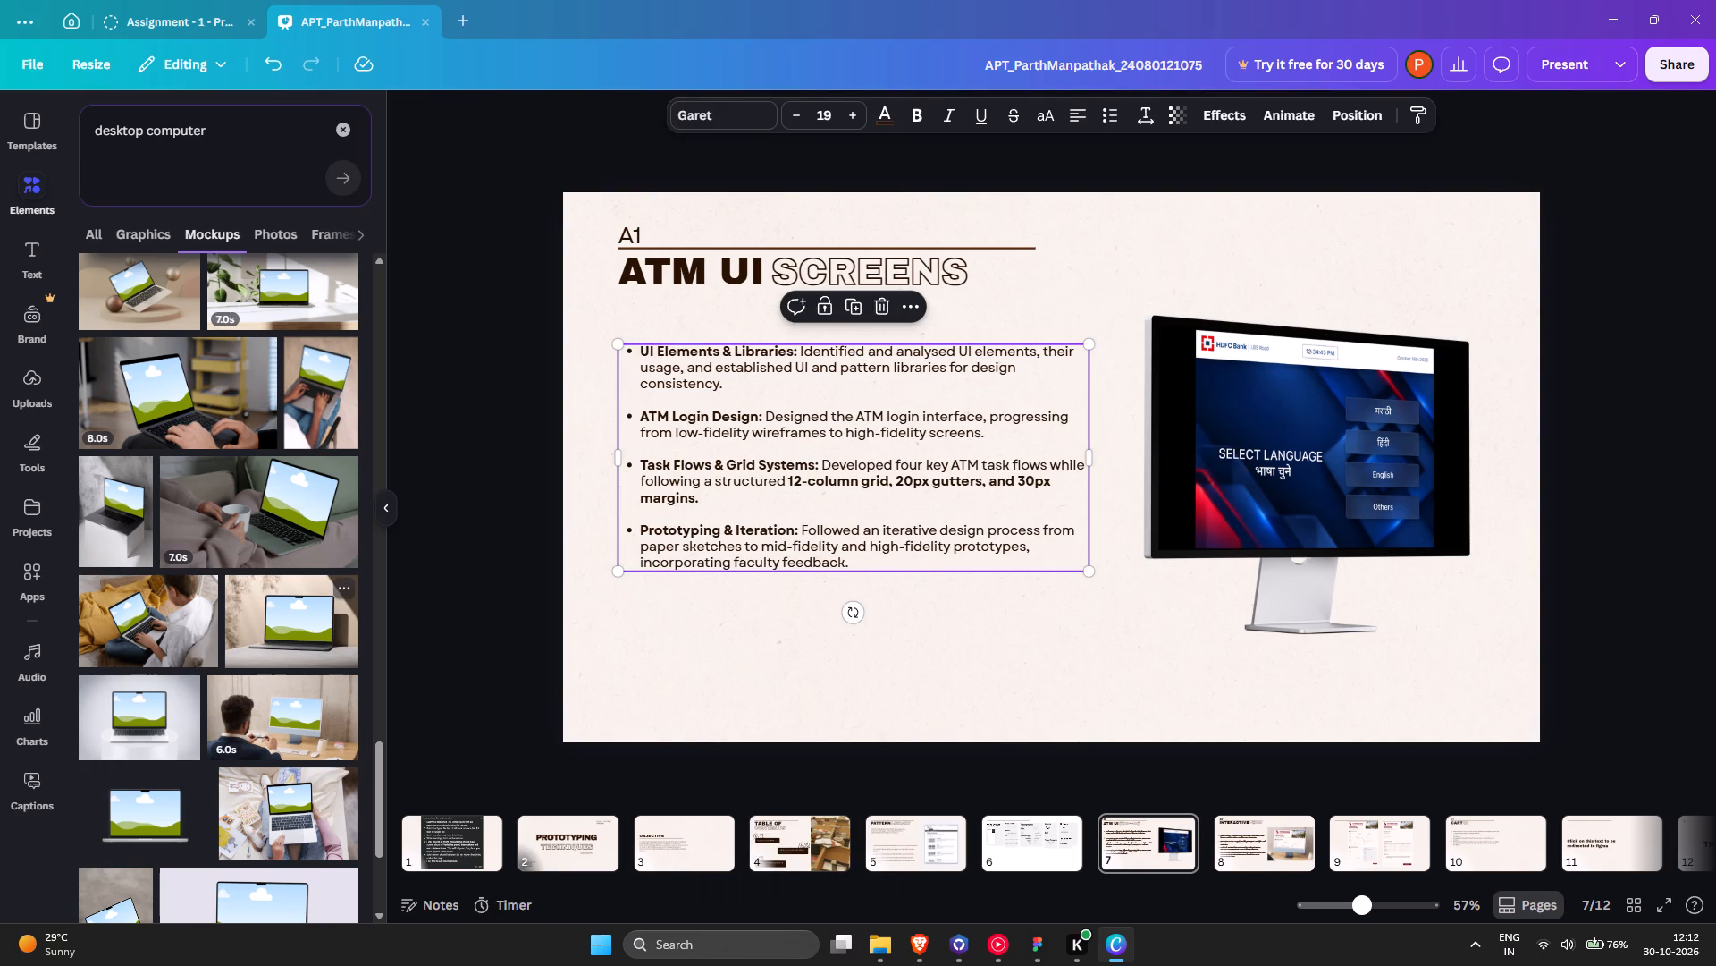
pyautogui.click(286, 622)
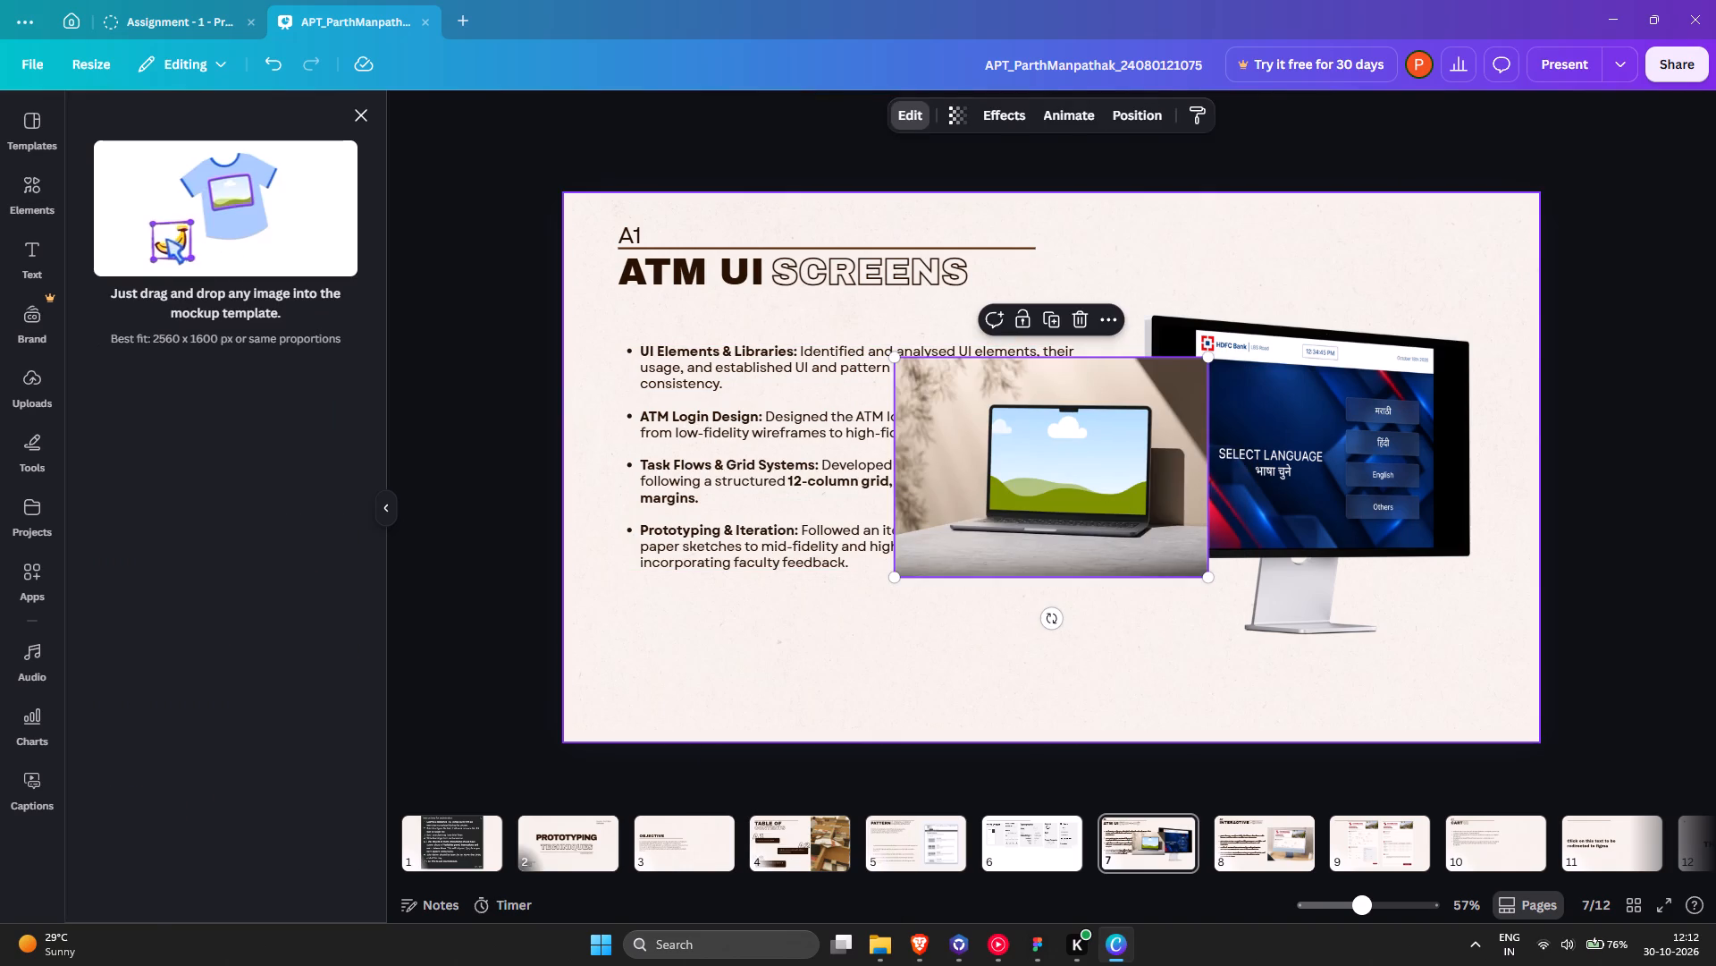
pyautogui.click(1020, 682)
pyautogui.moveTo(1159, 518); pyautogui.dragTo(1143, 542)
# Try to pull the Language image out of the monitor mockup, and delete the monitor from the slide.
pyautogui.doubleClick(1357, 457)
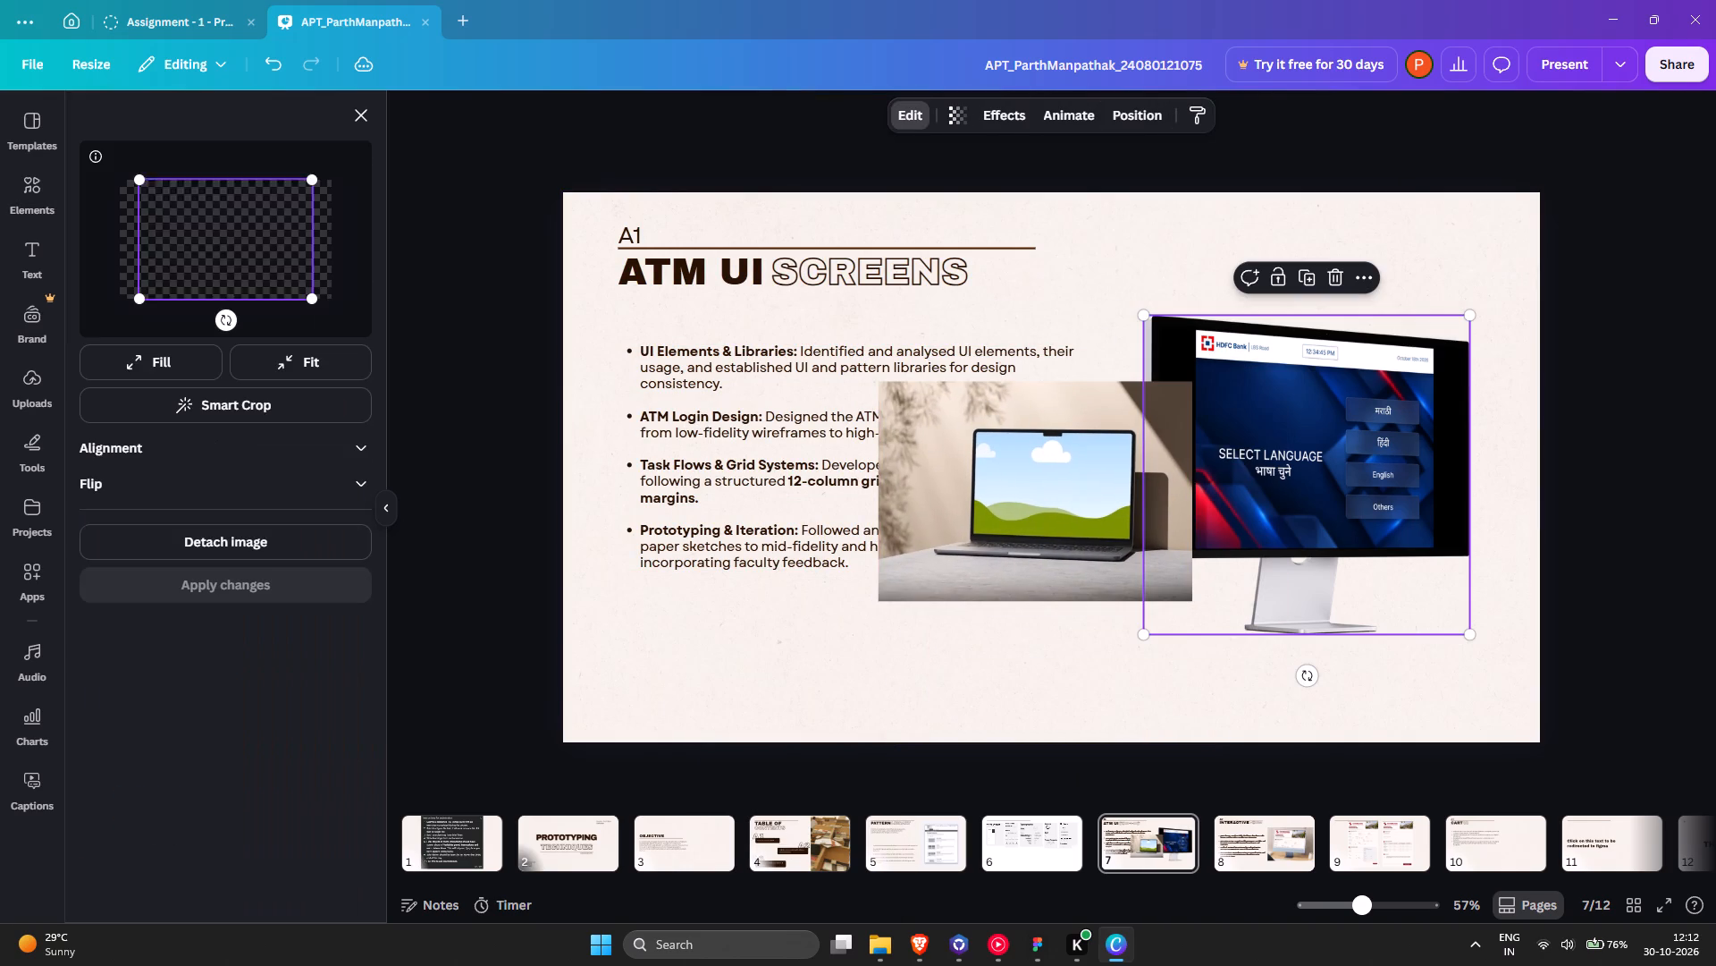
pyautogui.moveTo(198, 242); pyautogui.dragTo(785, 684)
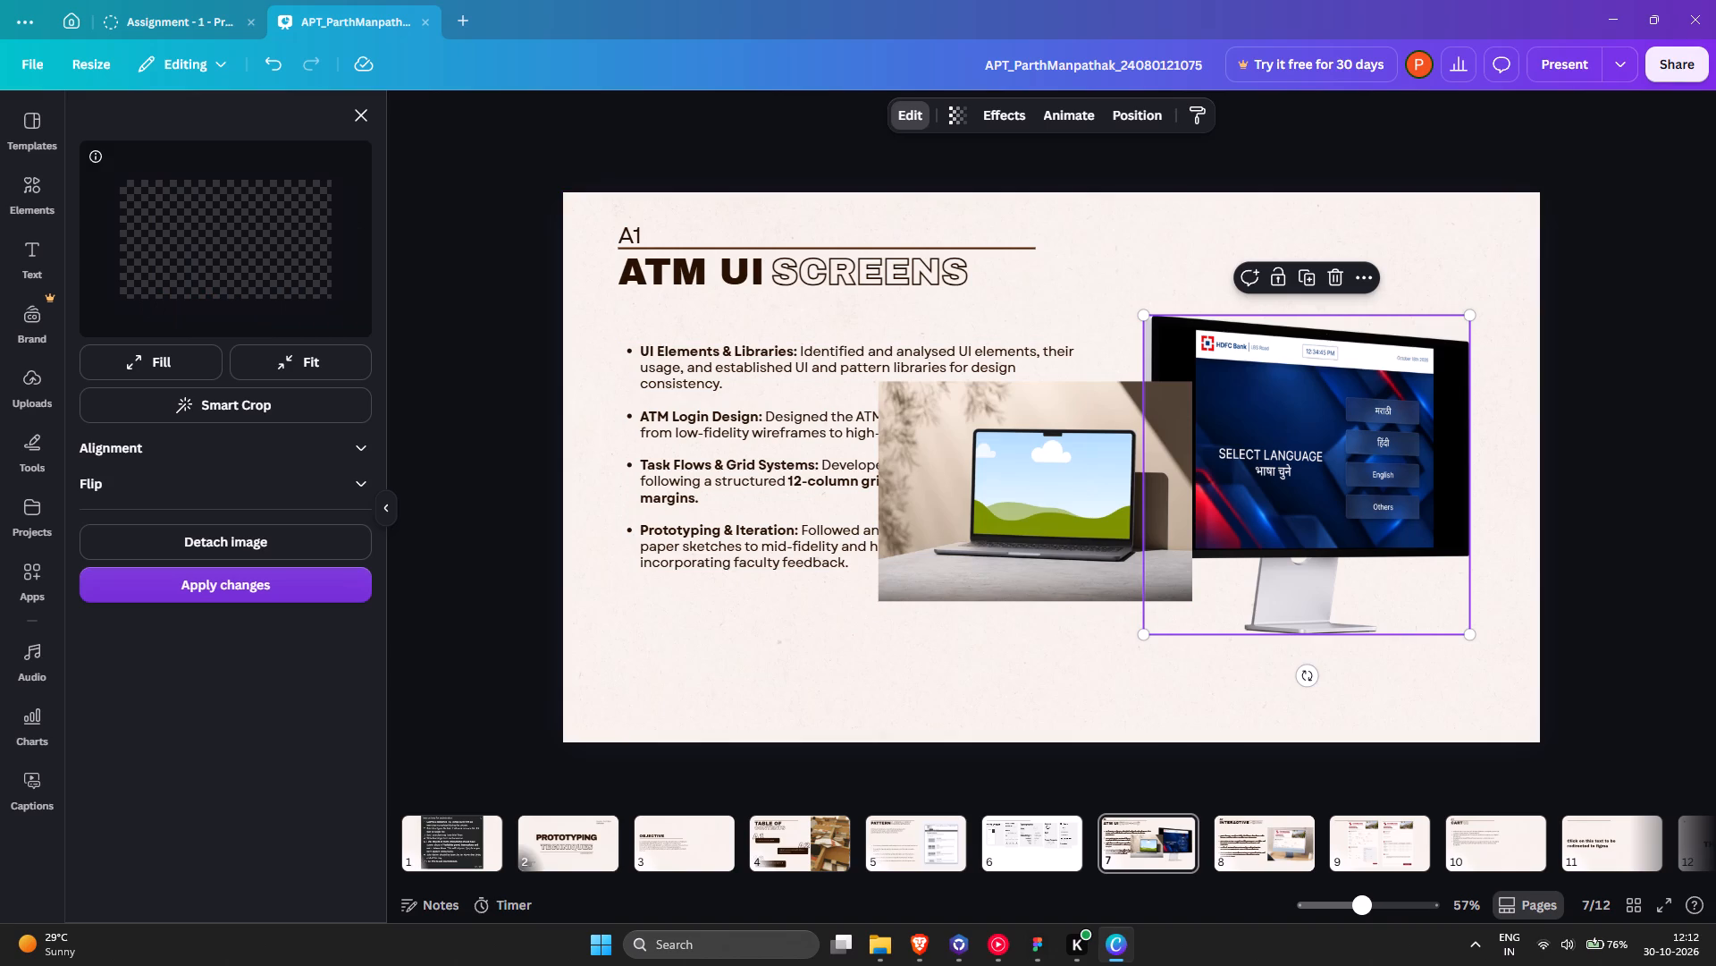
pyautogui.click(1353, 408)
pyautogui.press('Delete')
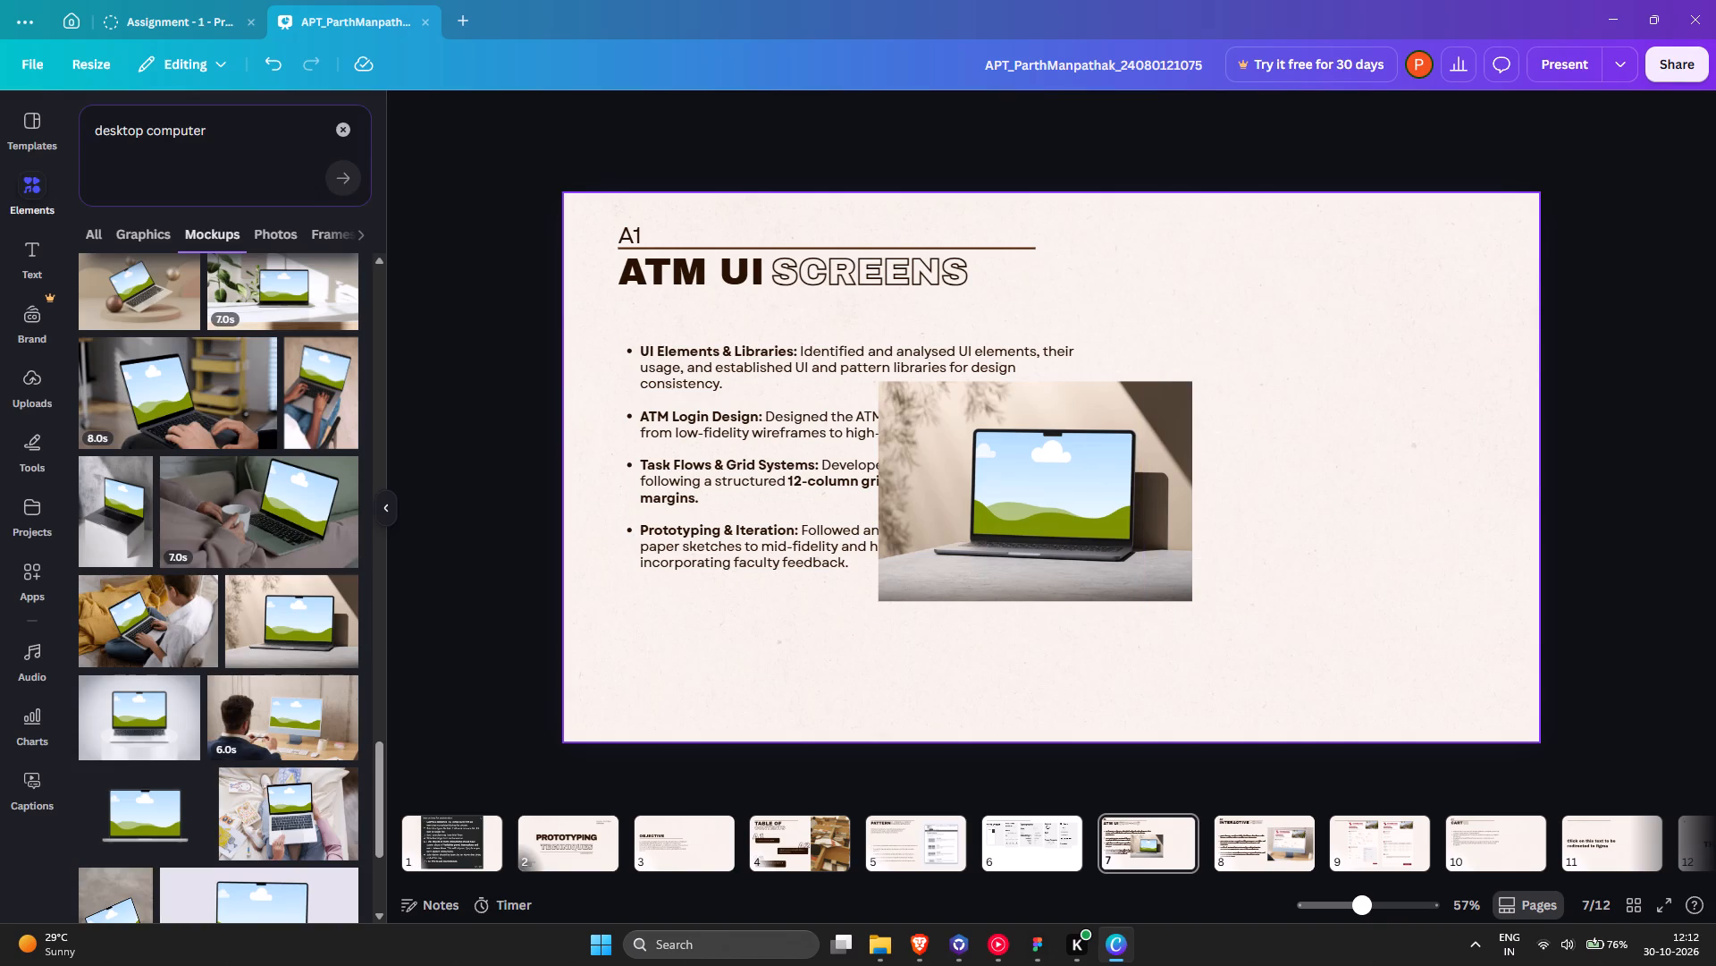
# Move the laptop mockup beside the bullet text, and delete the stray pasted element from the slide.
pyautogui.hotkey('ctrl', 'v')
pyautogui.moveTo(1093, 496); pyautogui.dragTo(1375, 450)
pyautogui.click(854, 363)
pyautogui.press('Delete')
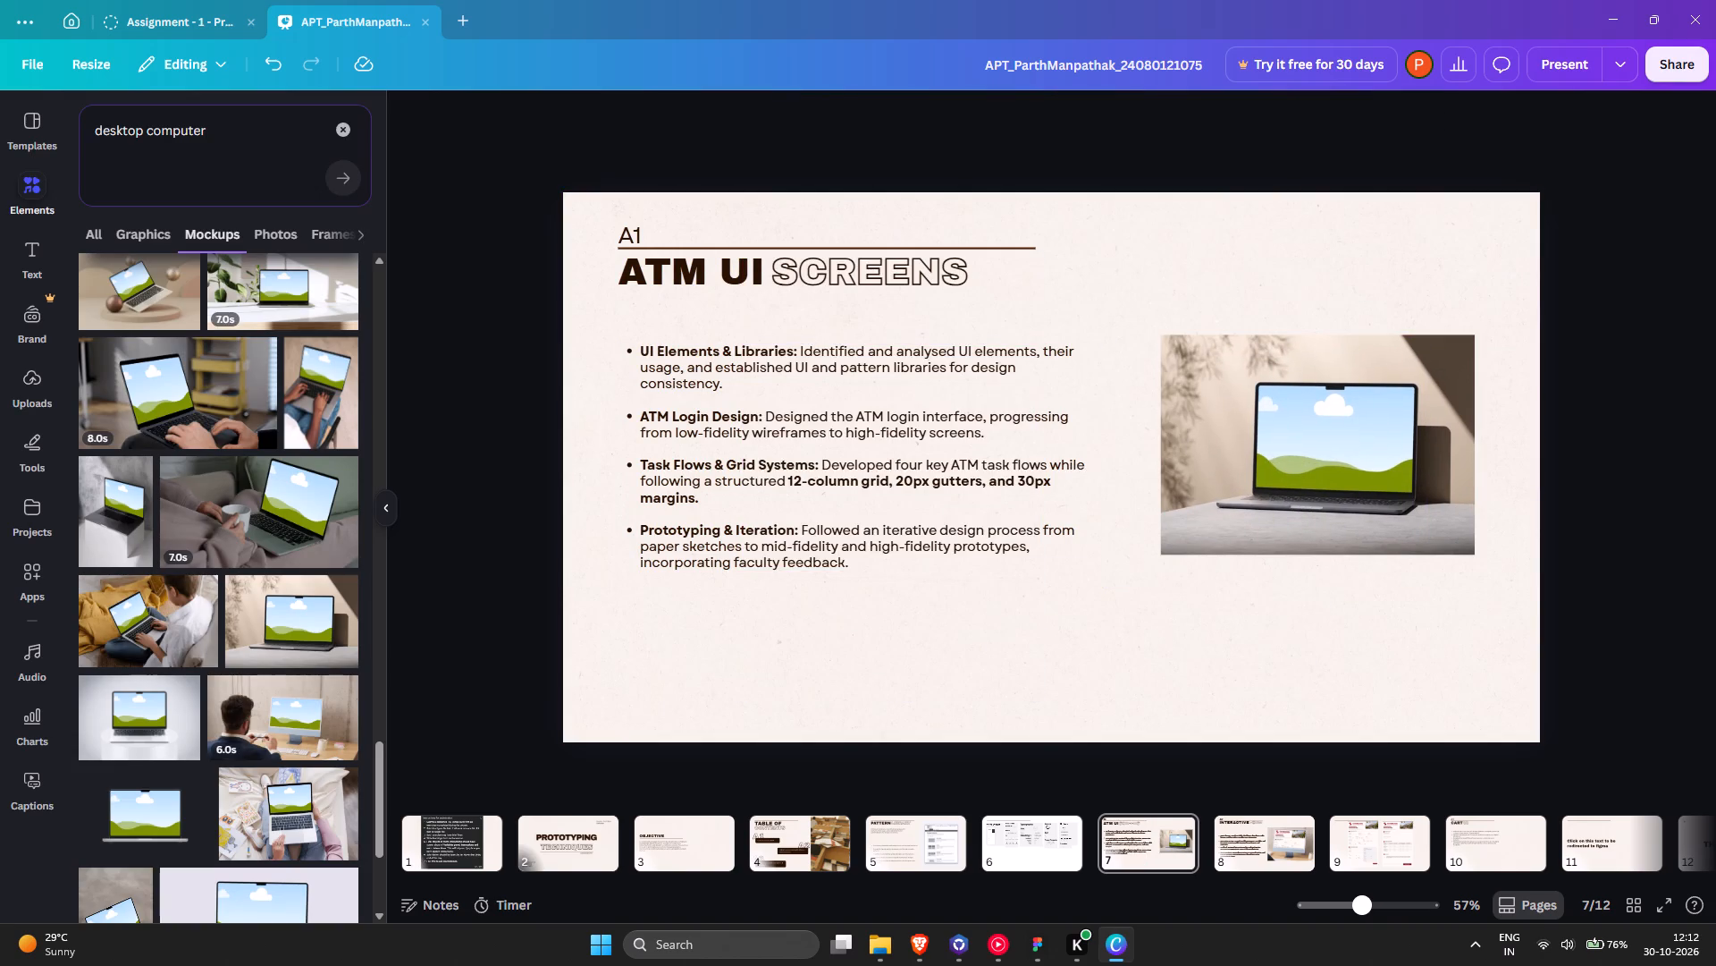
# Copy the recent Language image from File Explorer and place it into the laptop mockup's screen on the ATM UI Screens slide.
pyautogui.click(852, 965)
pyautogui.click(875, 964)
pyautogui.rightClick(748, 547)
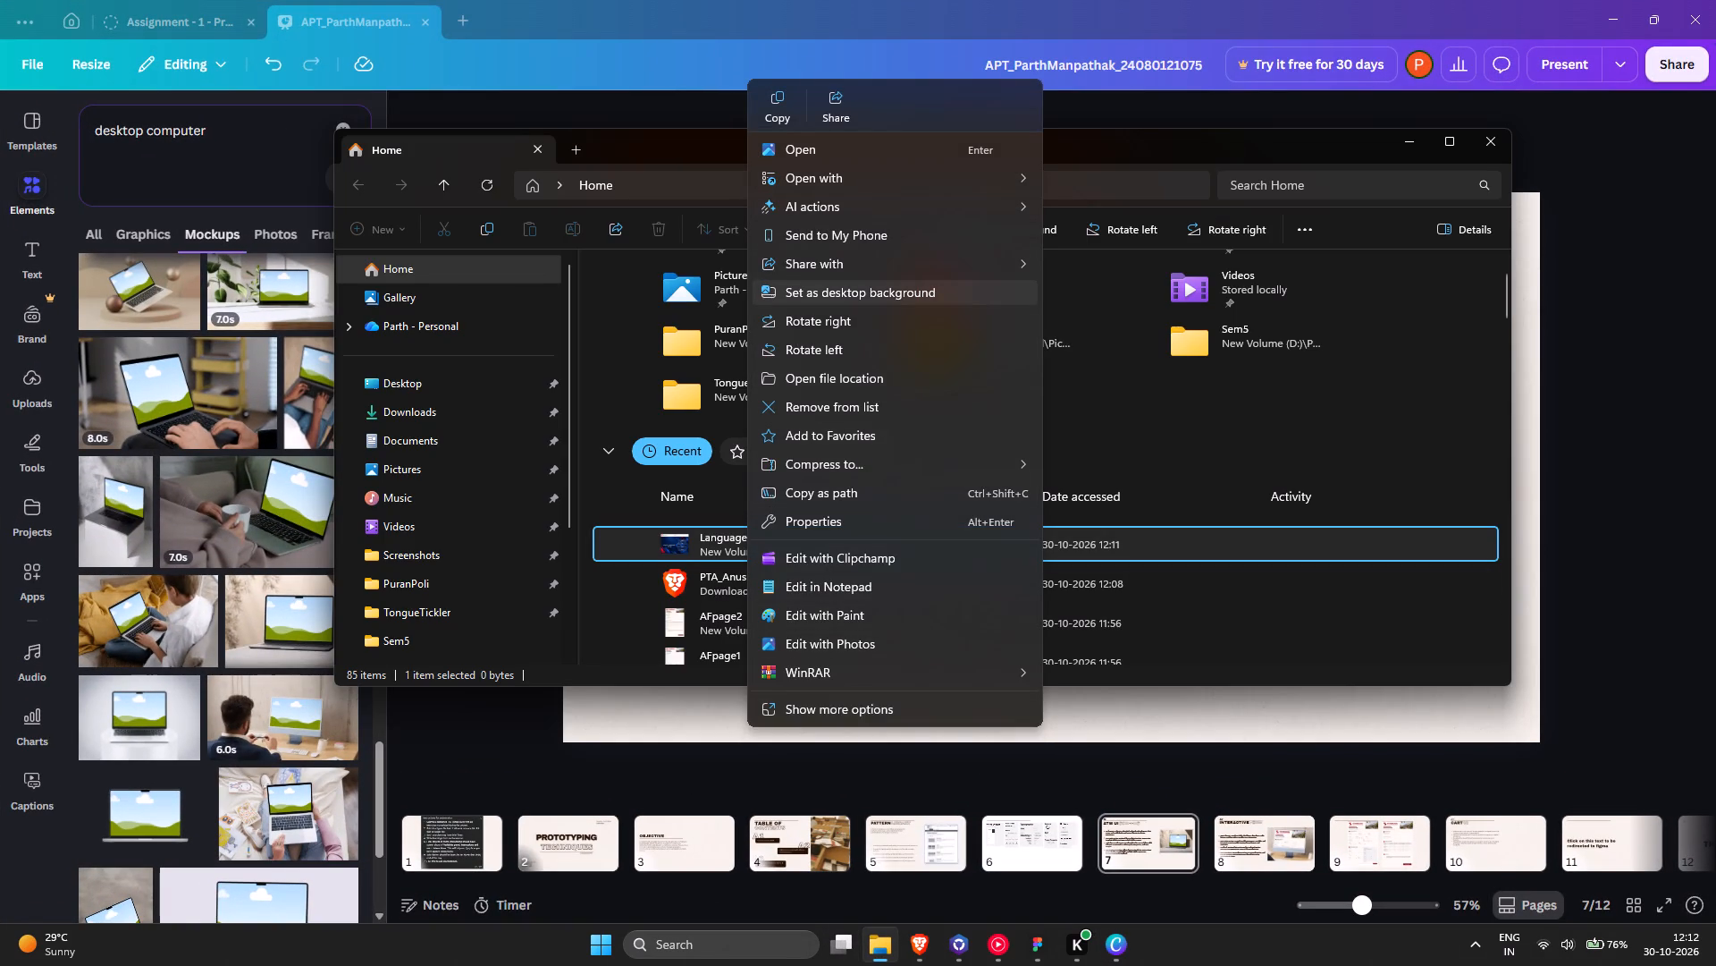
pyautogui.click(777, 115)
pyautogui.click(1507, 140)
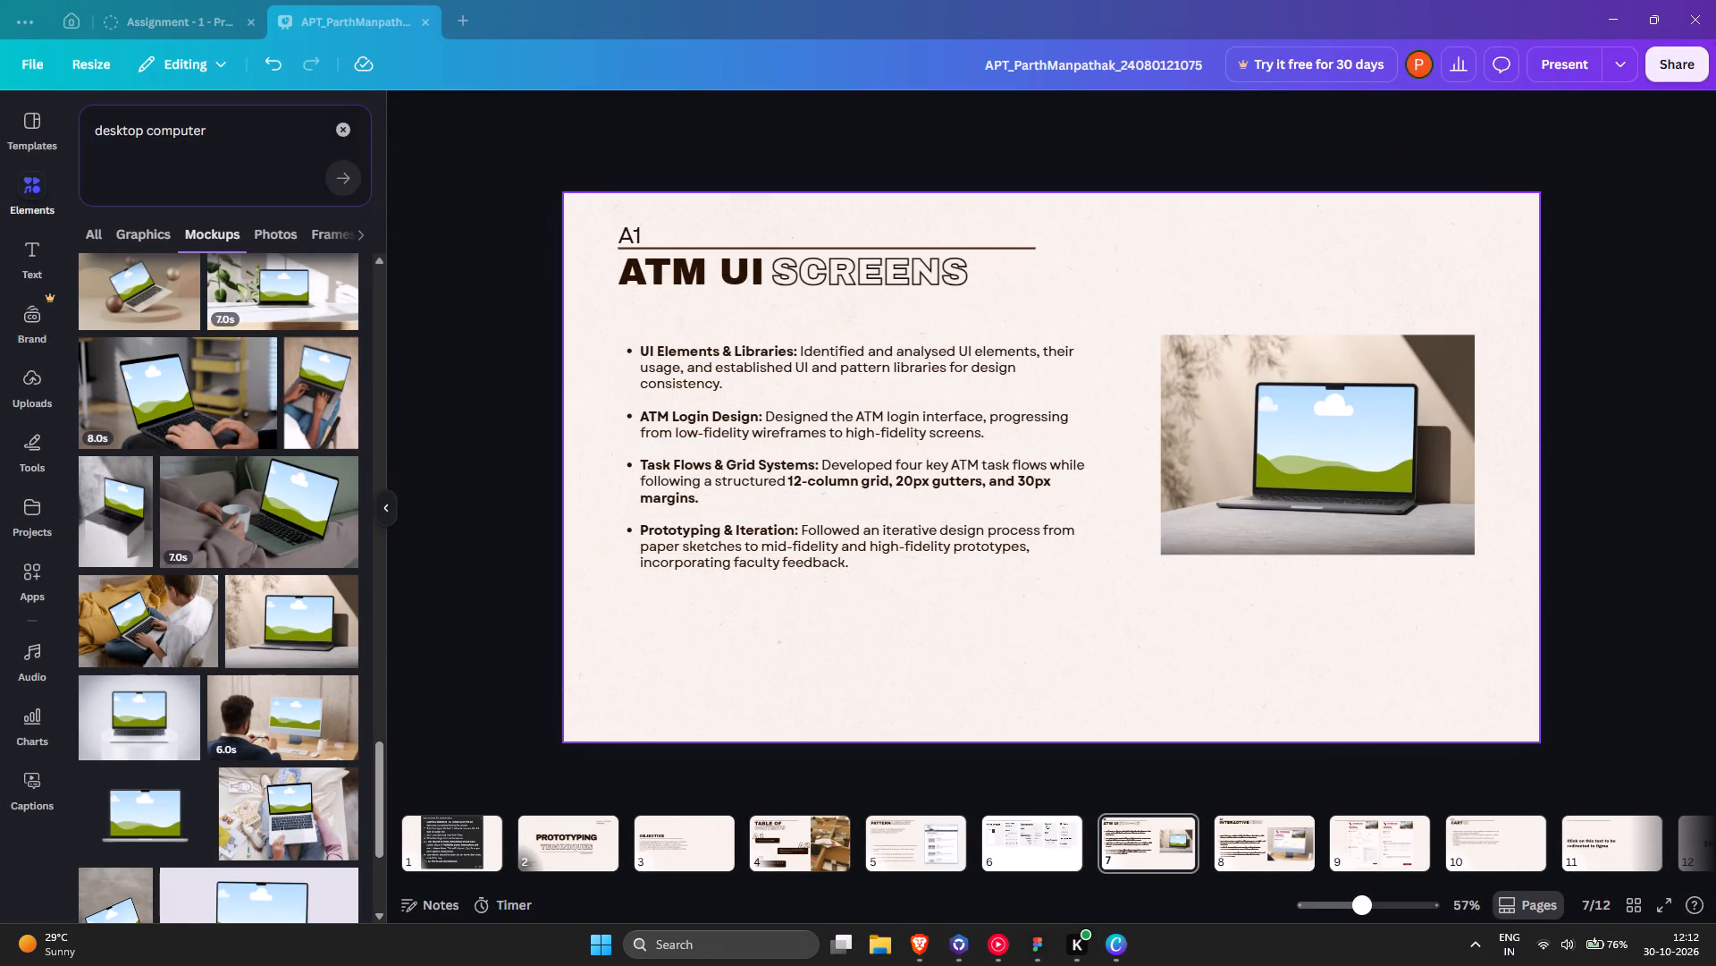
pyautogui.click(1455, 274)
pyautogui.hotkey('ctrl', 'v')
pyautogui.moveTo(1215, 482); pyautogui.dragTo(1291, 464)
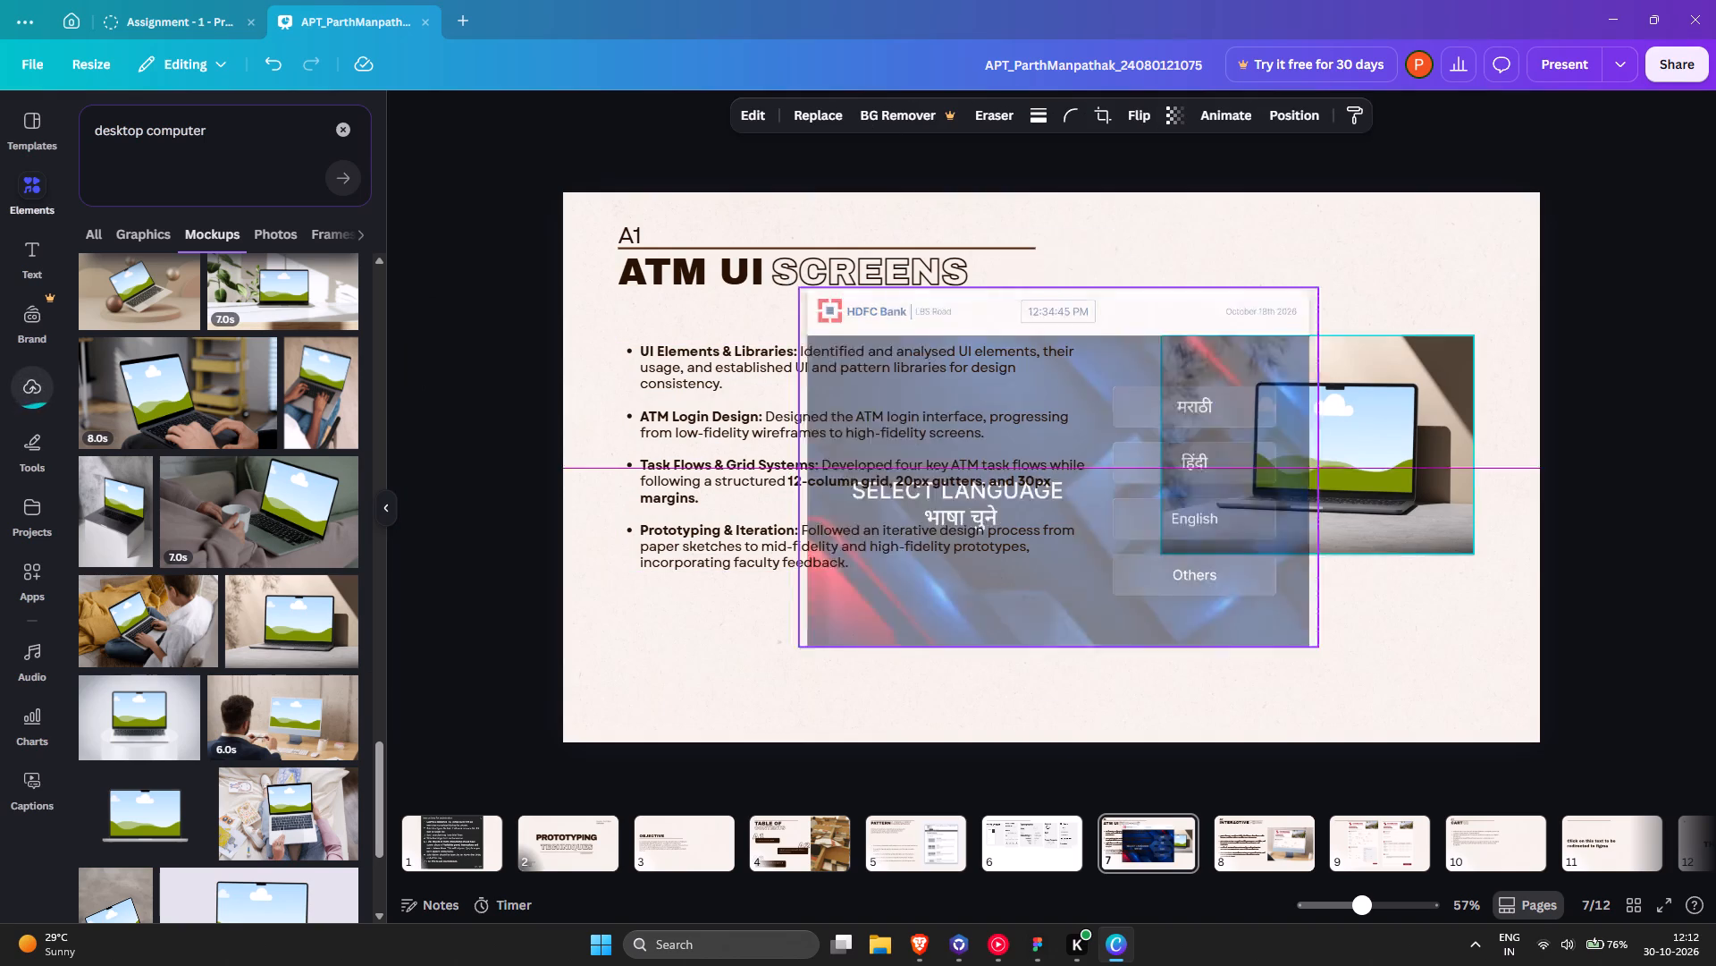
pyautogui.moveTo(1291, 464); pyautogui.dragTo(1369, 438)
# Enlarge the laptop mockup and position it beside the bullet text, close to the slide's right edge.
pyautogui.moveTo(1398, 433); pyautogui.dragTo(1337, 409)
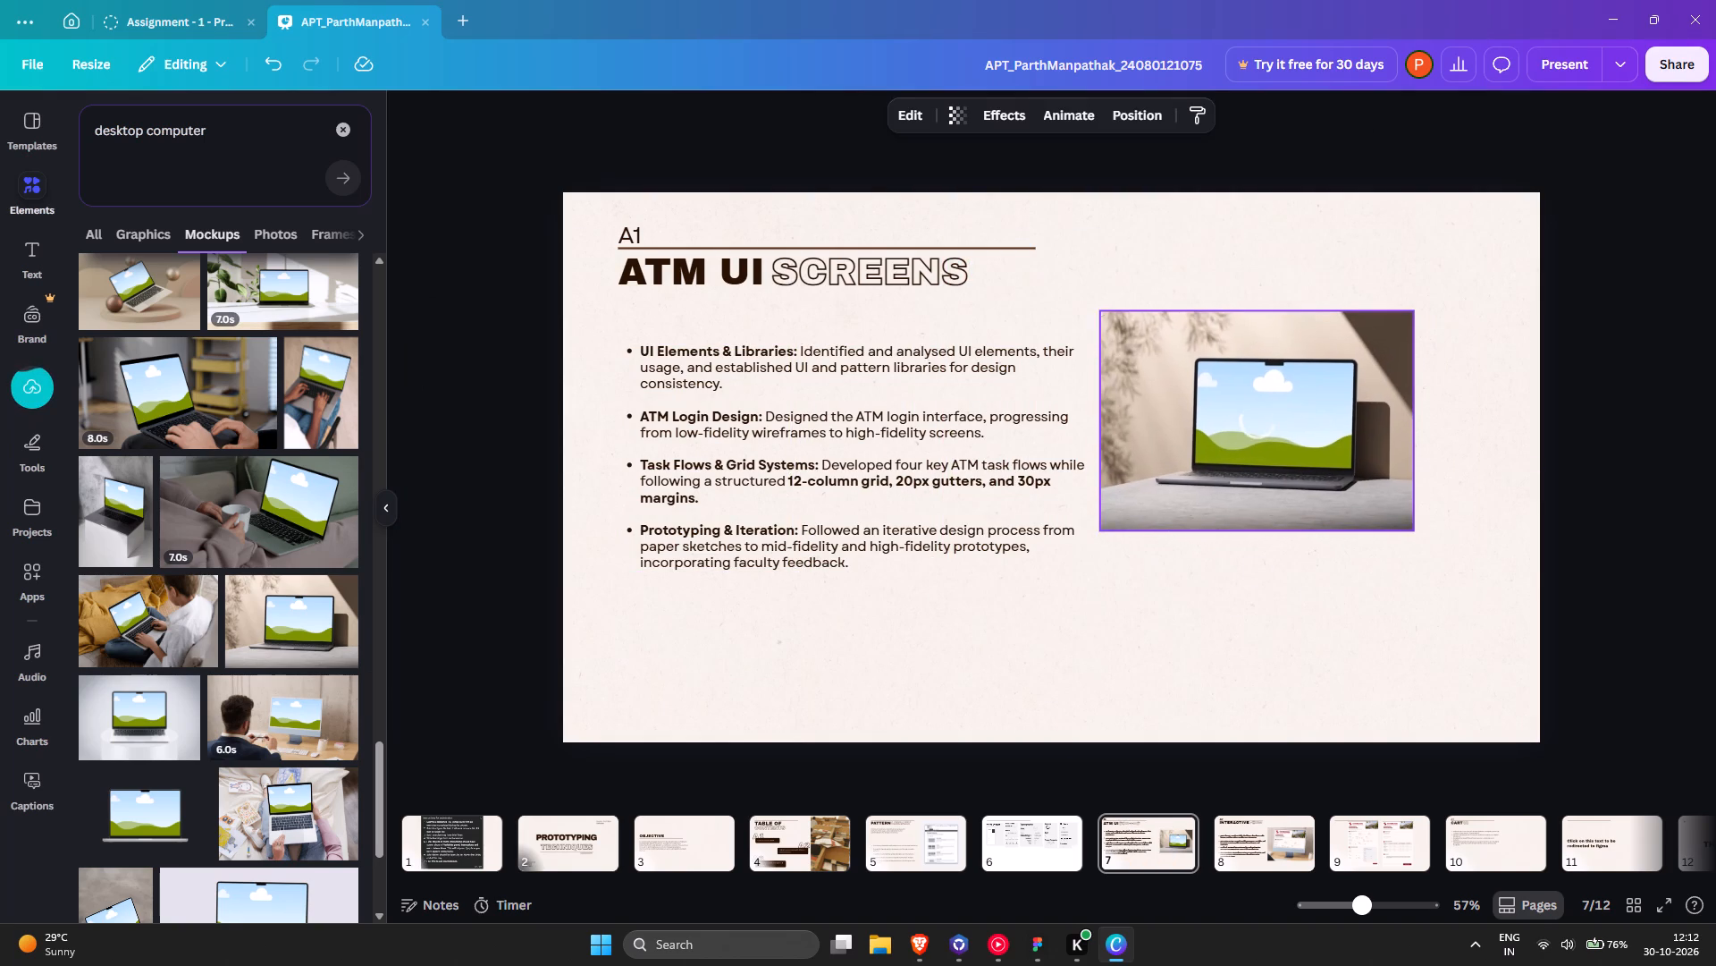
pyautogui.click(1419, 538)
pyautogui.click(1405, 520)
pyautogui.moveTo(1409, 526); pyautogui.dragTo(1483, 593)
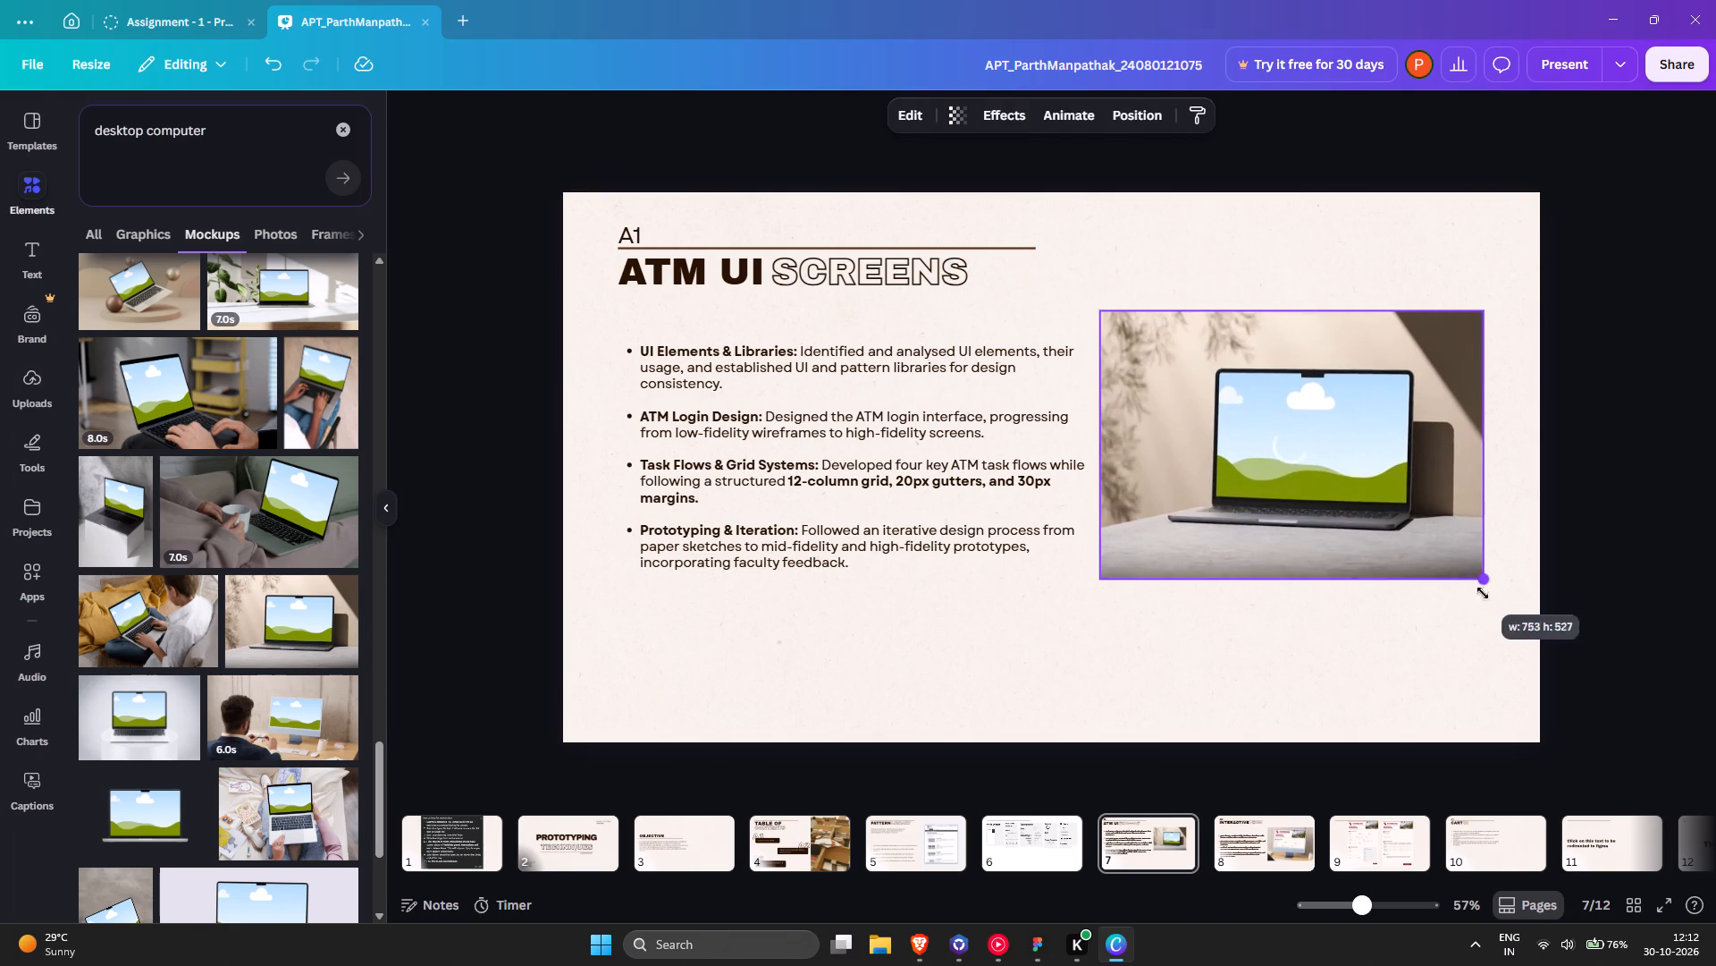
pyautogui.moveTo(1483, 593); pyautogui.dragTo(1515, 625)
pyautogui.moveTo(1473, 535); pyautogui.dragTo(1463, 555)
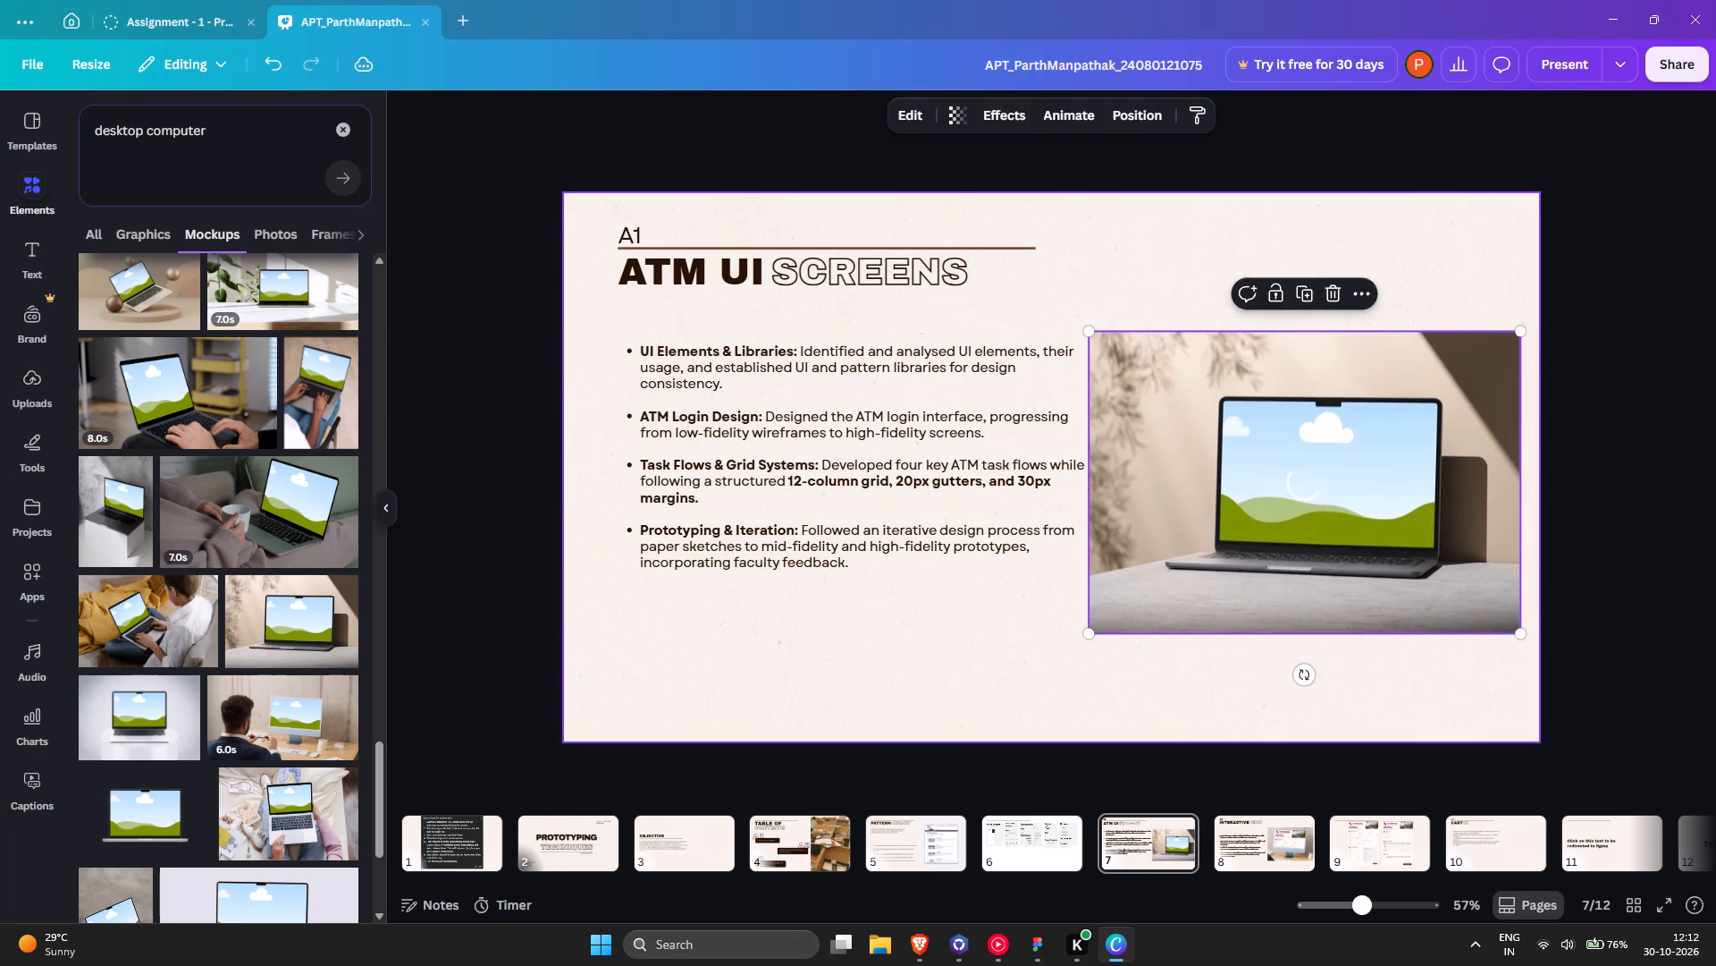
pyautogui.click(988, 665)
# Shift the bullet text block slightly left and down to leave a gap before the laptop mockup.
pyautogui.moveTo(946, 541); pyautogui.dragTo(922, 557)
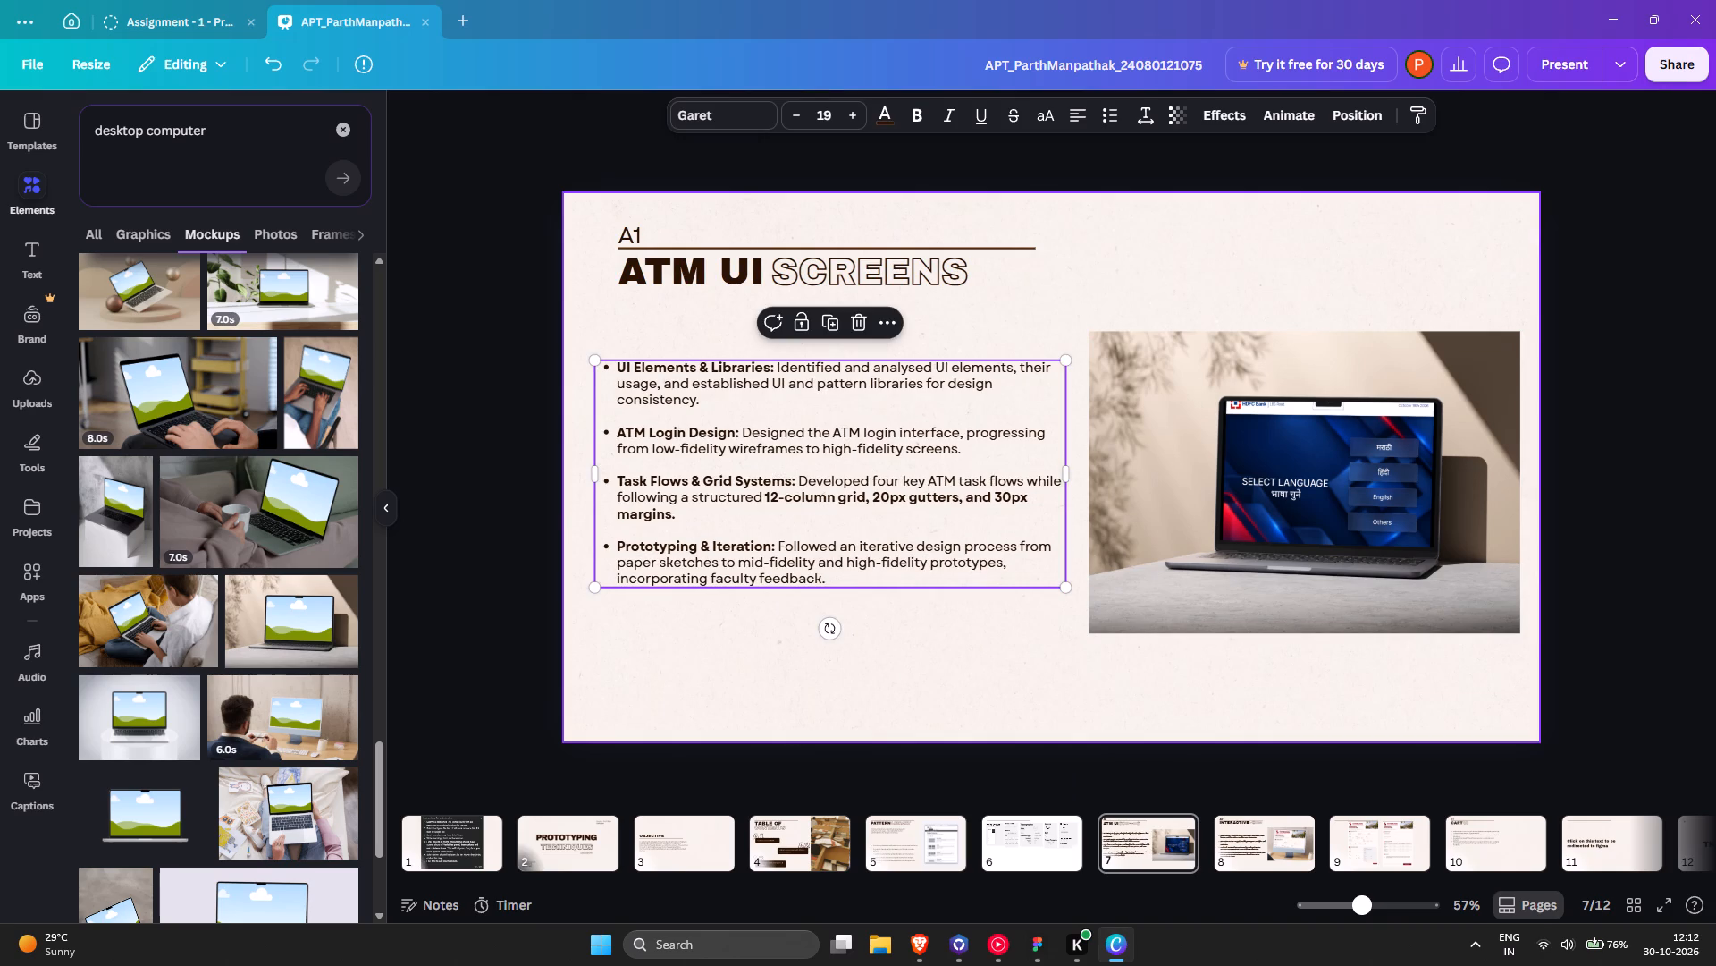
pyautogui.click(1222, 694)
# Shrink and recentre the Language image inside the laptop's screen area, and apply the changes to the mockup.
pyautogui.doubleClick(1281, 496)
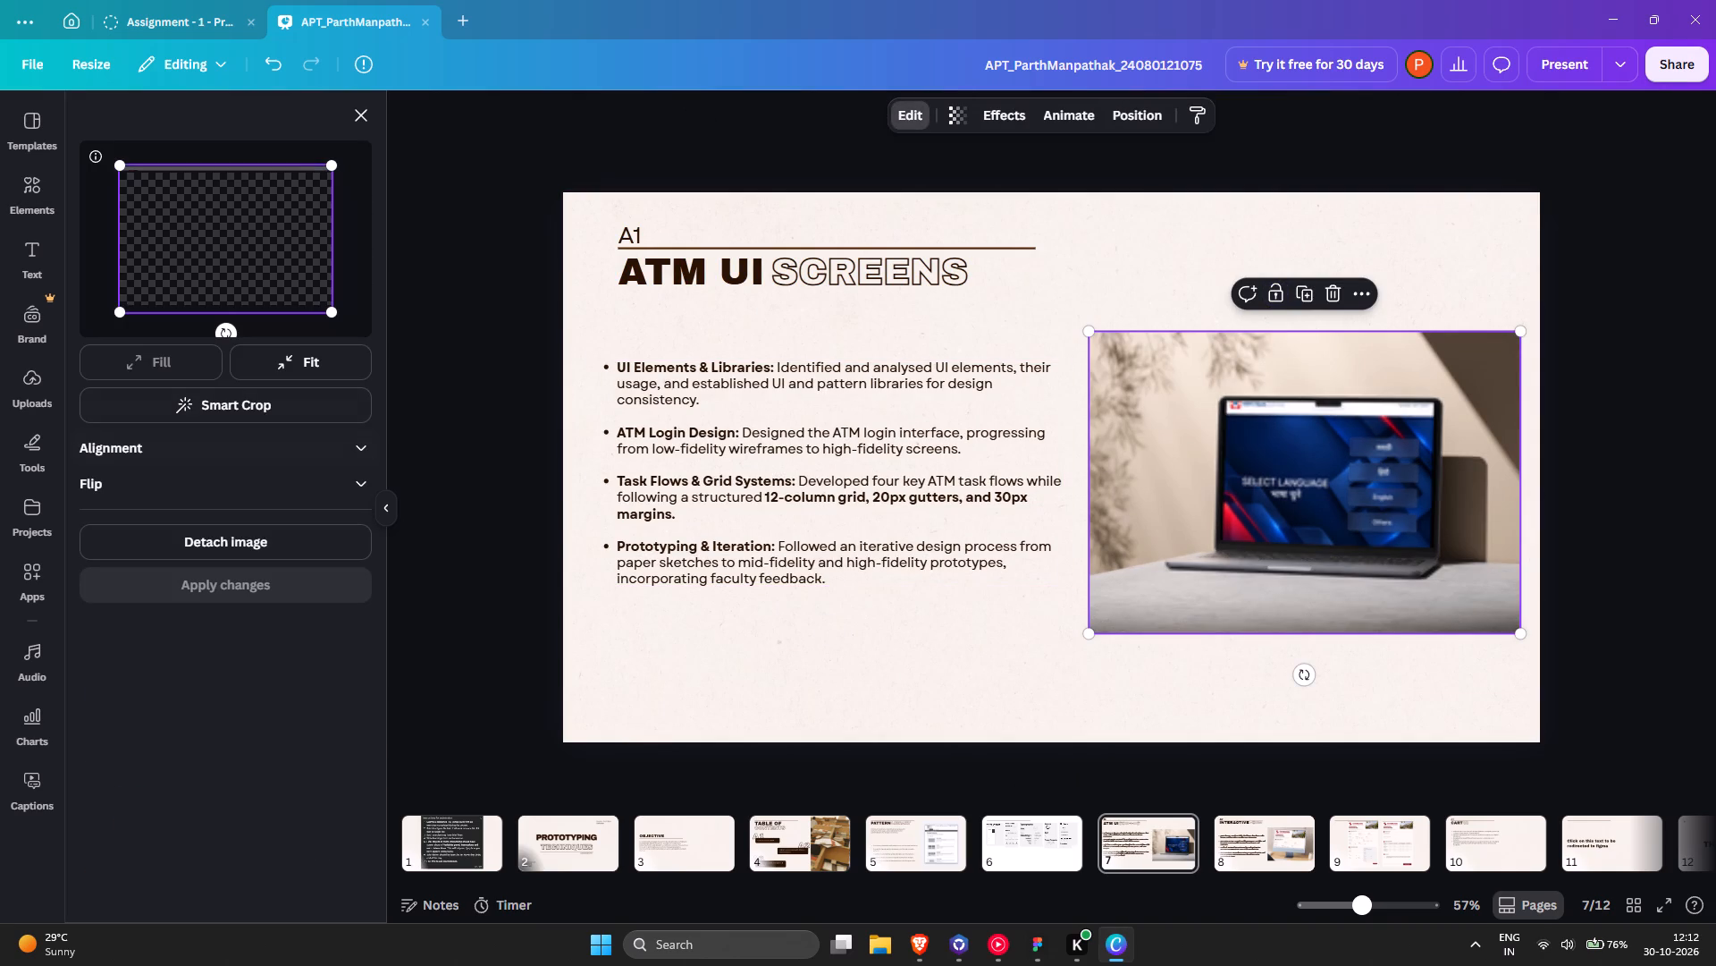
pyautogui.moveTo(331, 311); pyautogui.dragTo(319, 303)
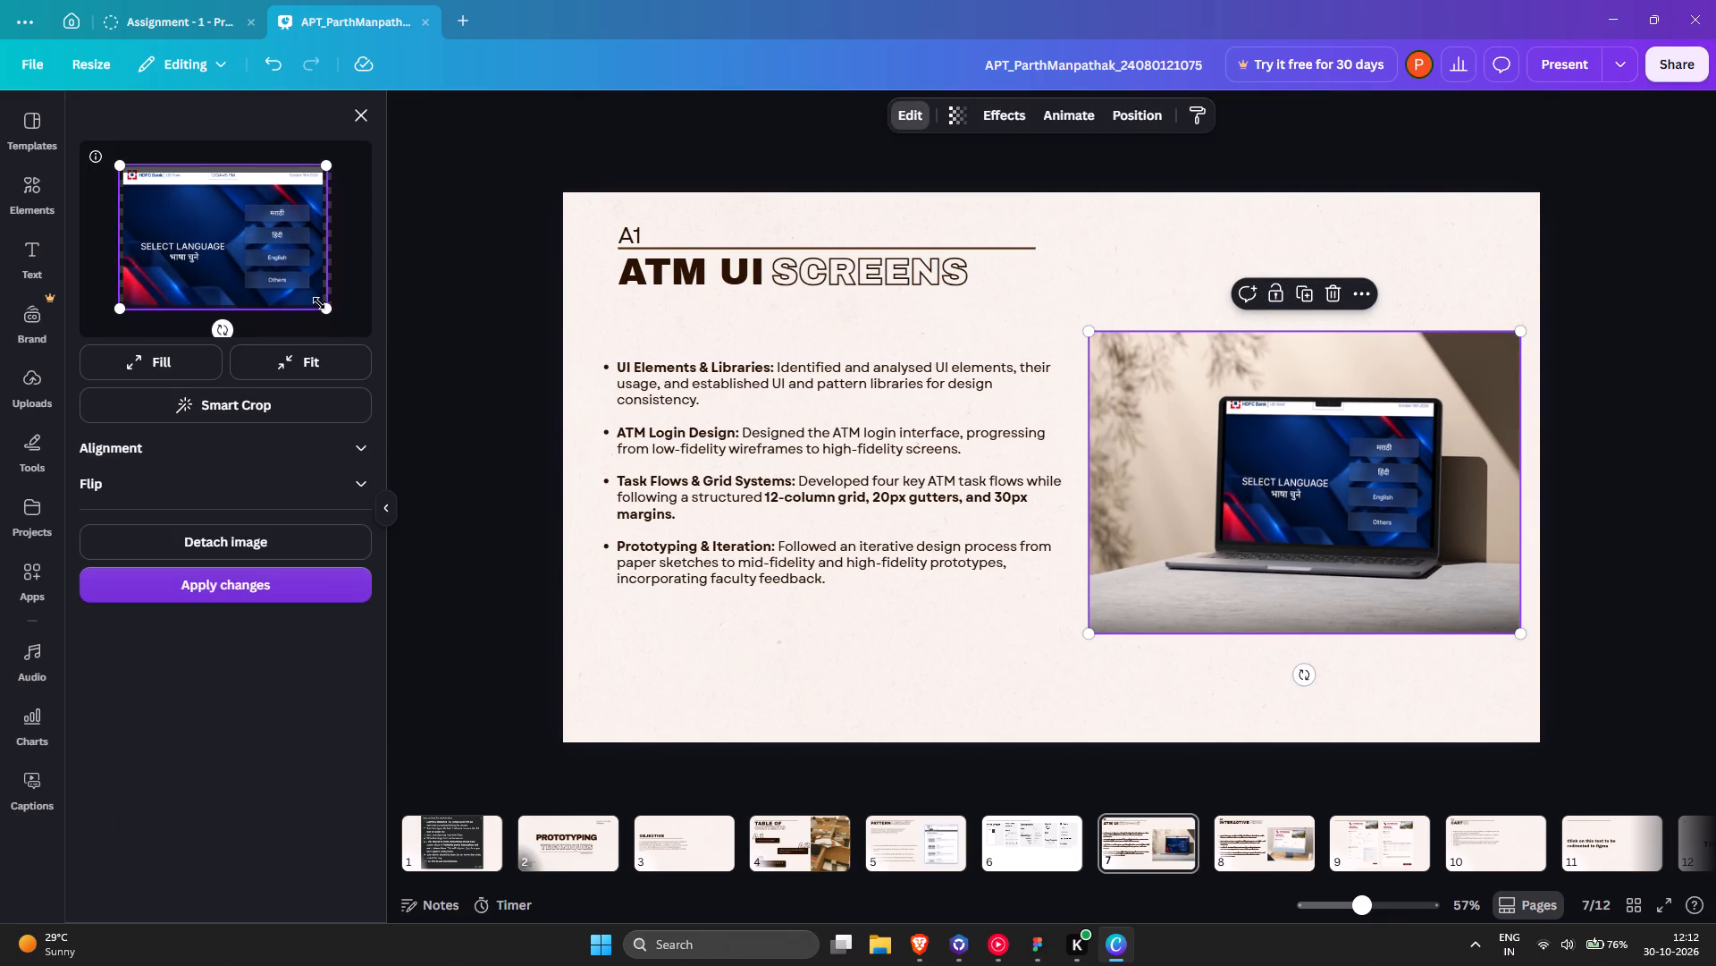
pyautogui.moveTo(319, 303); pyautogui.dragTo(311, 298)
pyautogui.moveTo(263, 269); pyautogui.dragTo(273, 275)
pyautogui.click(319, 300)
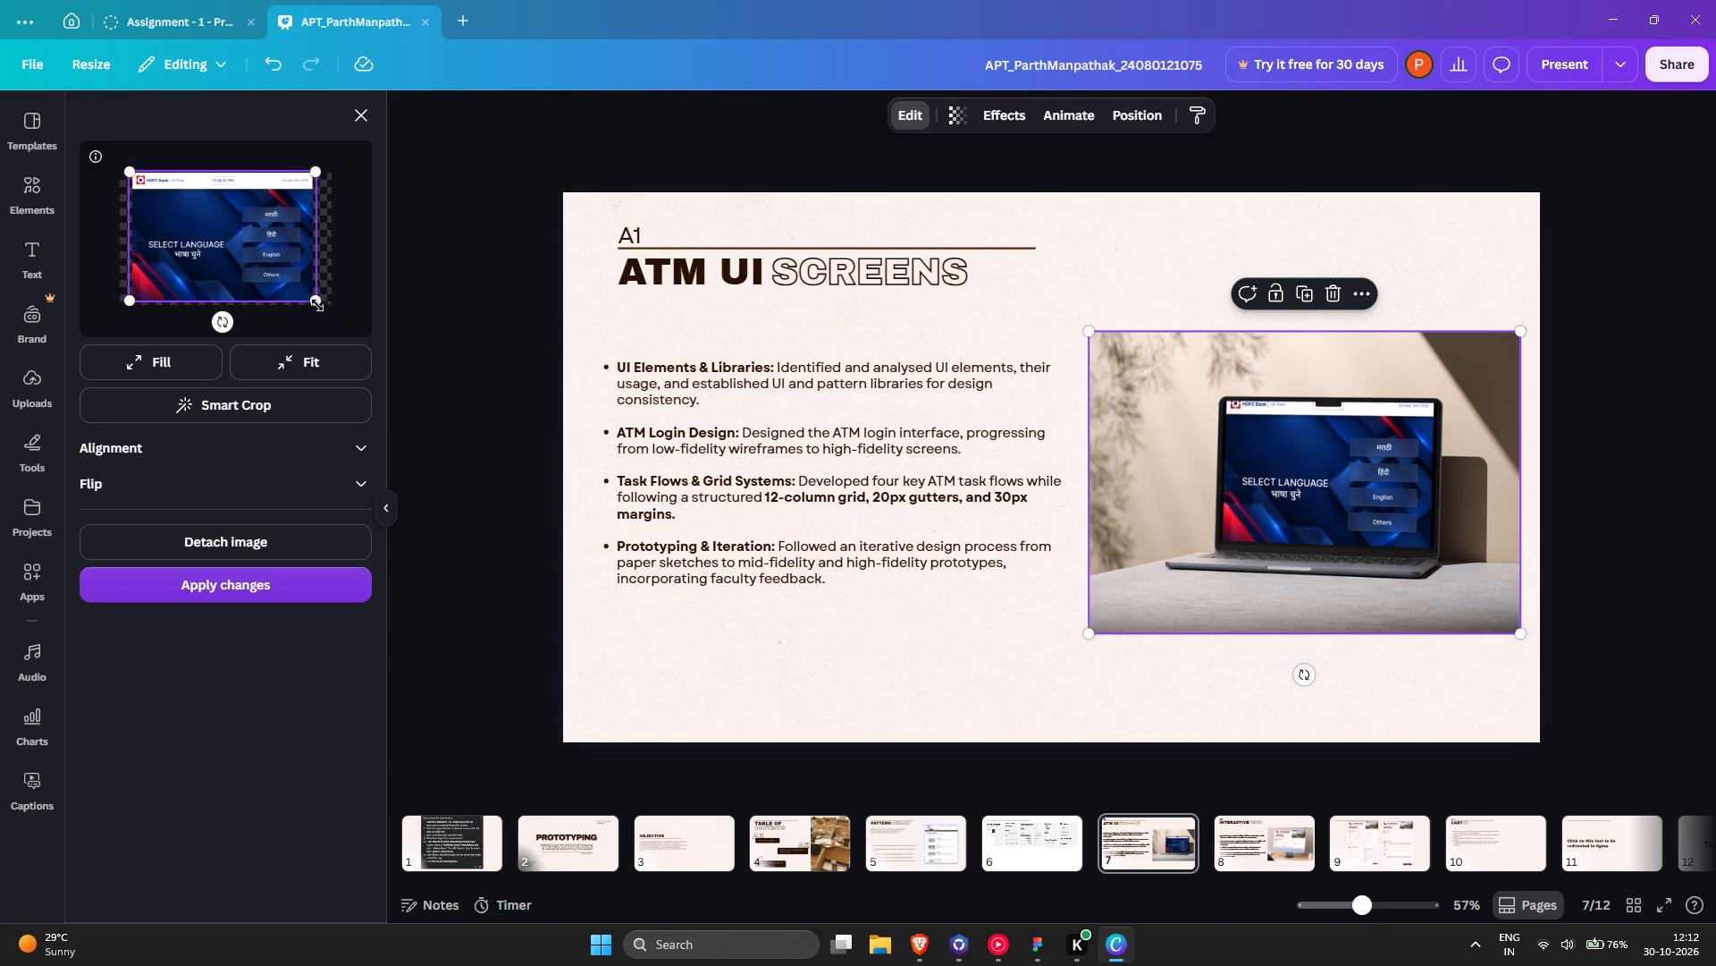
pyautogui.click(281, 265)
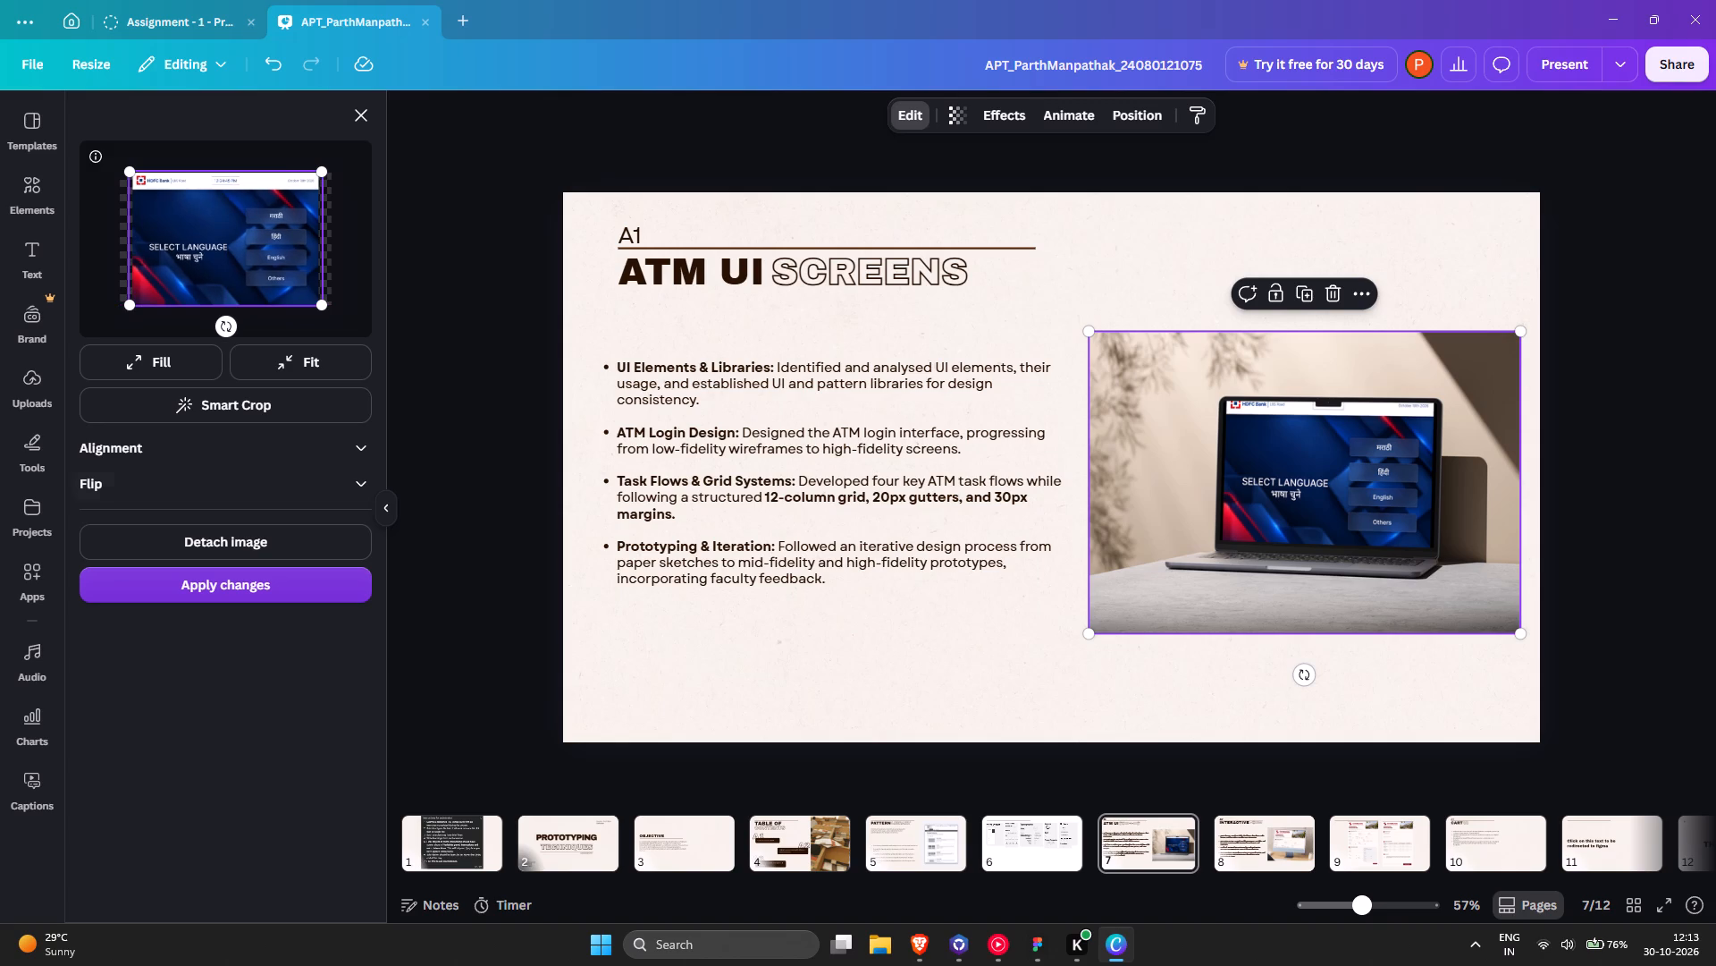
pyautogui.click(313, 583)
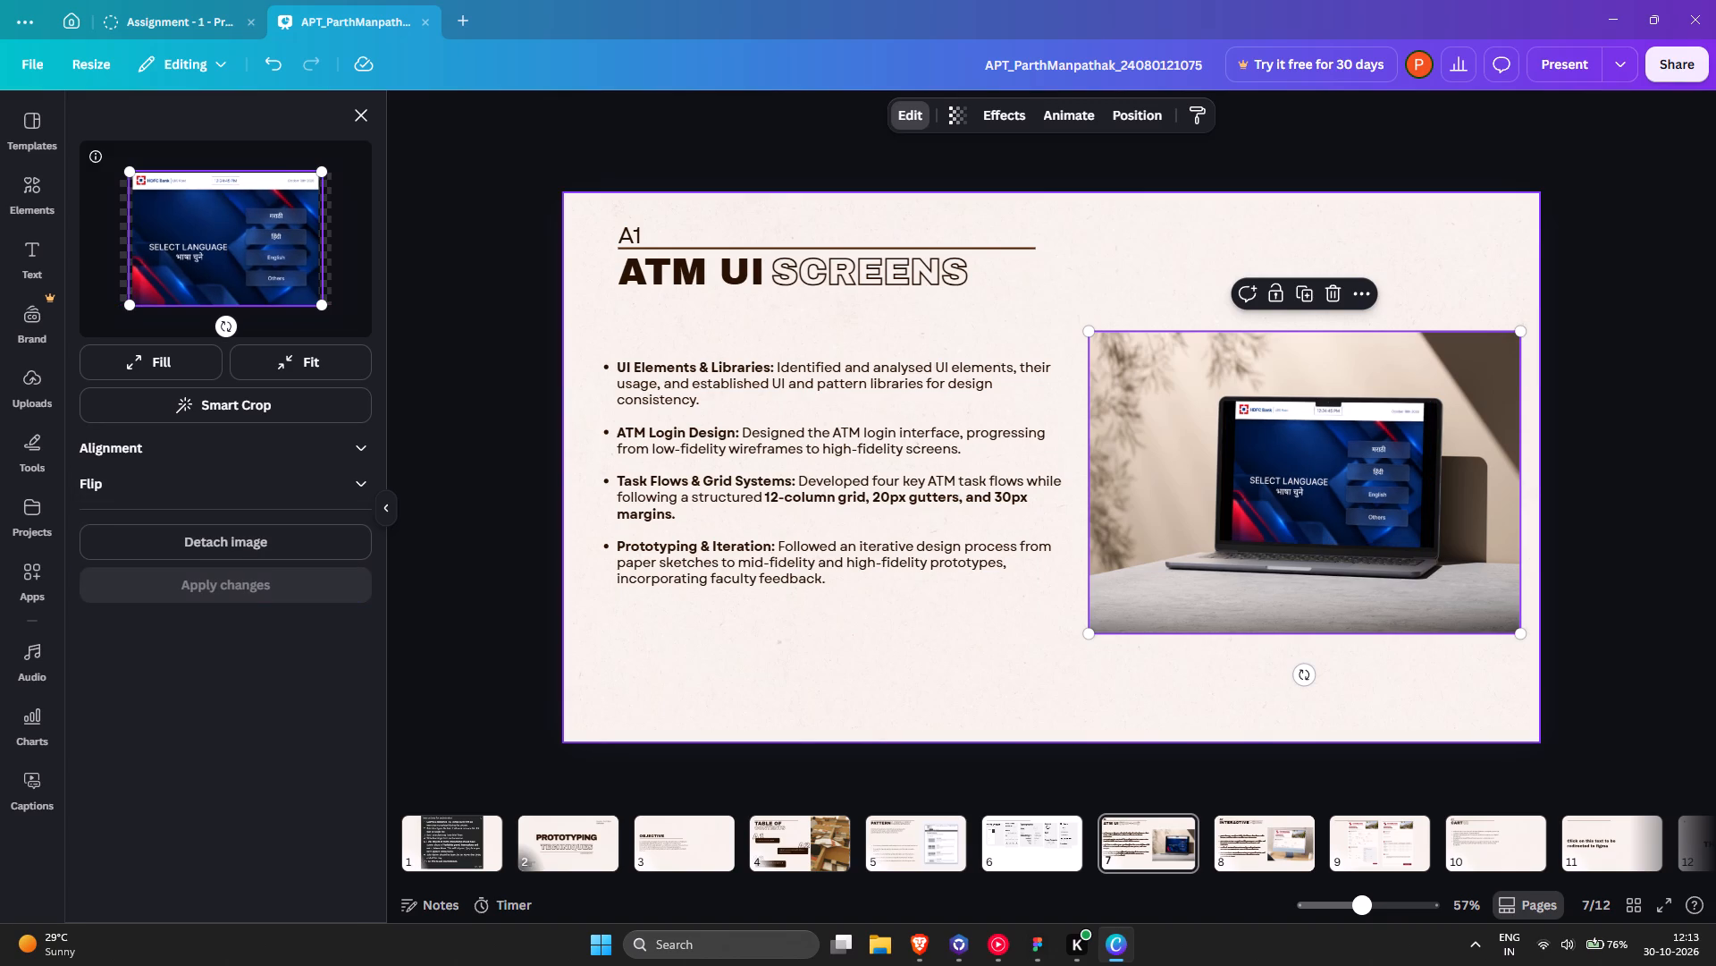
pyautogui.click(1417, 699)
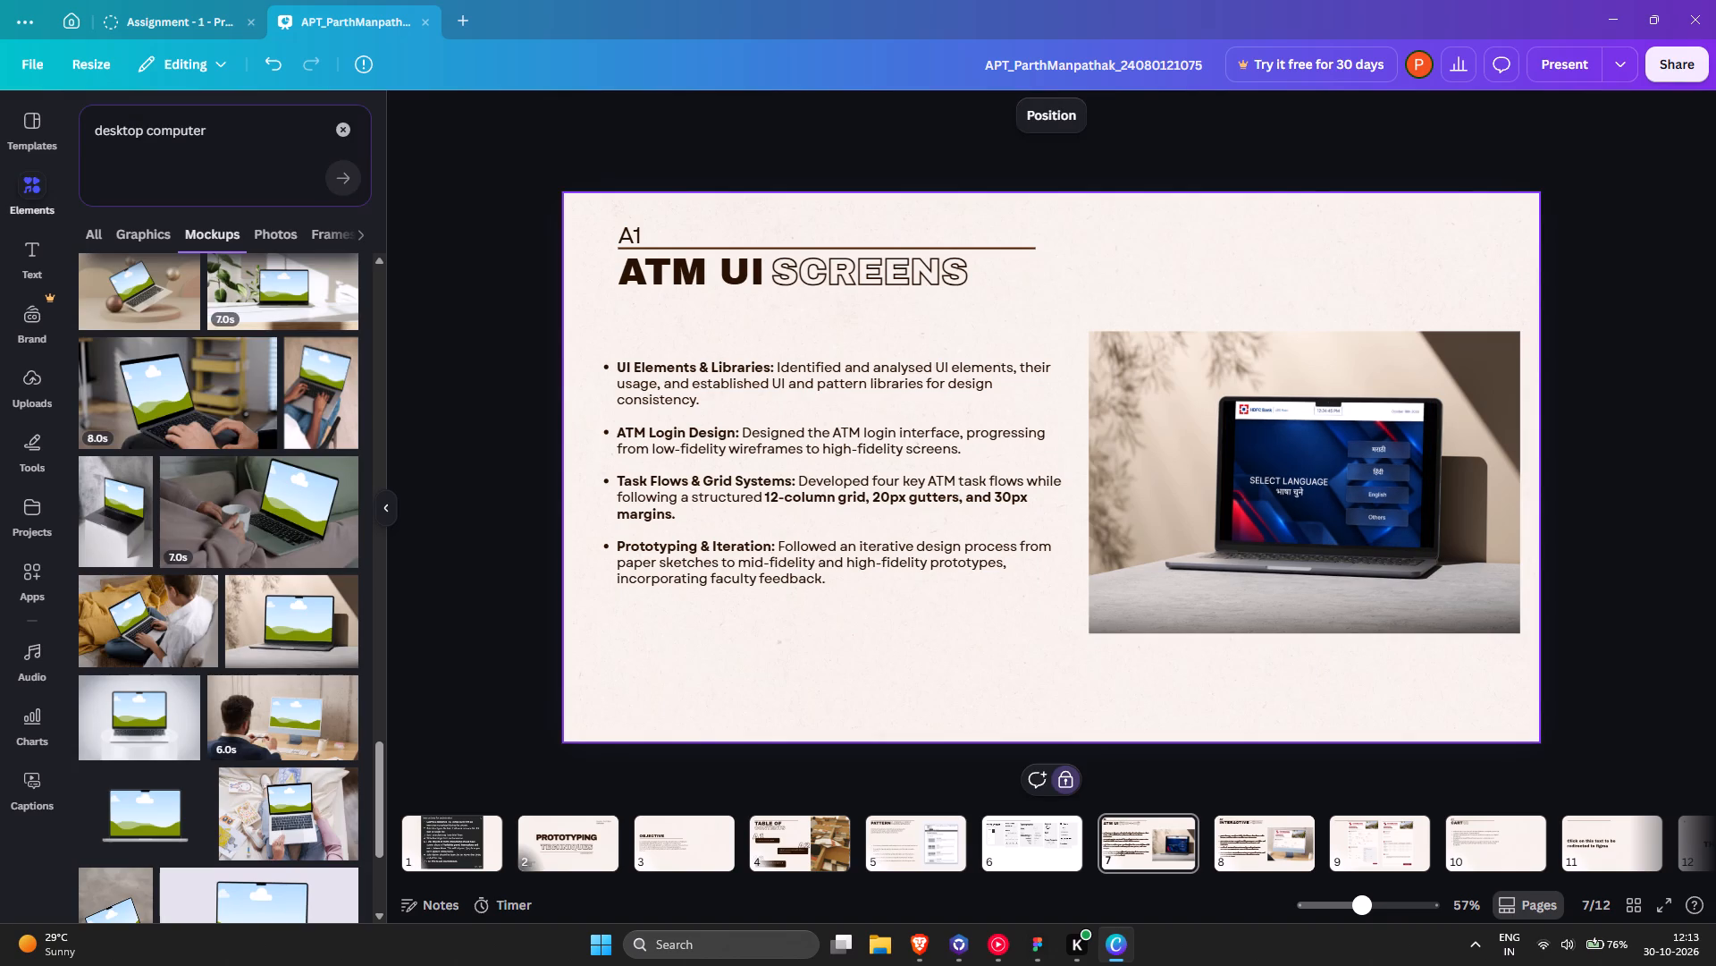
# Enlarge the laptop mockup slightly from its upper-left corner, towards the bullet text.
pyautogui.click(1324, 572)
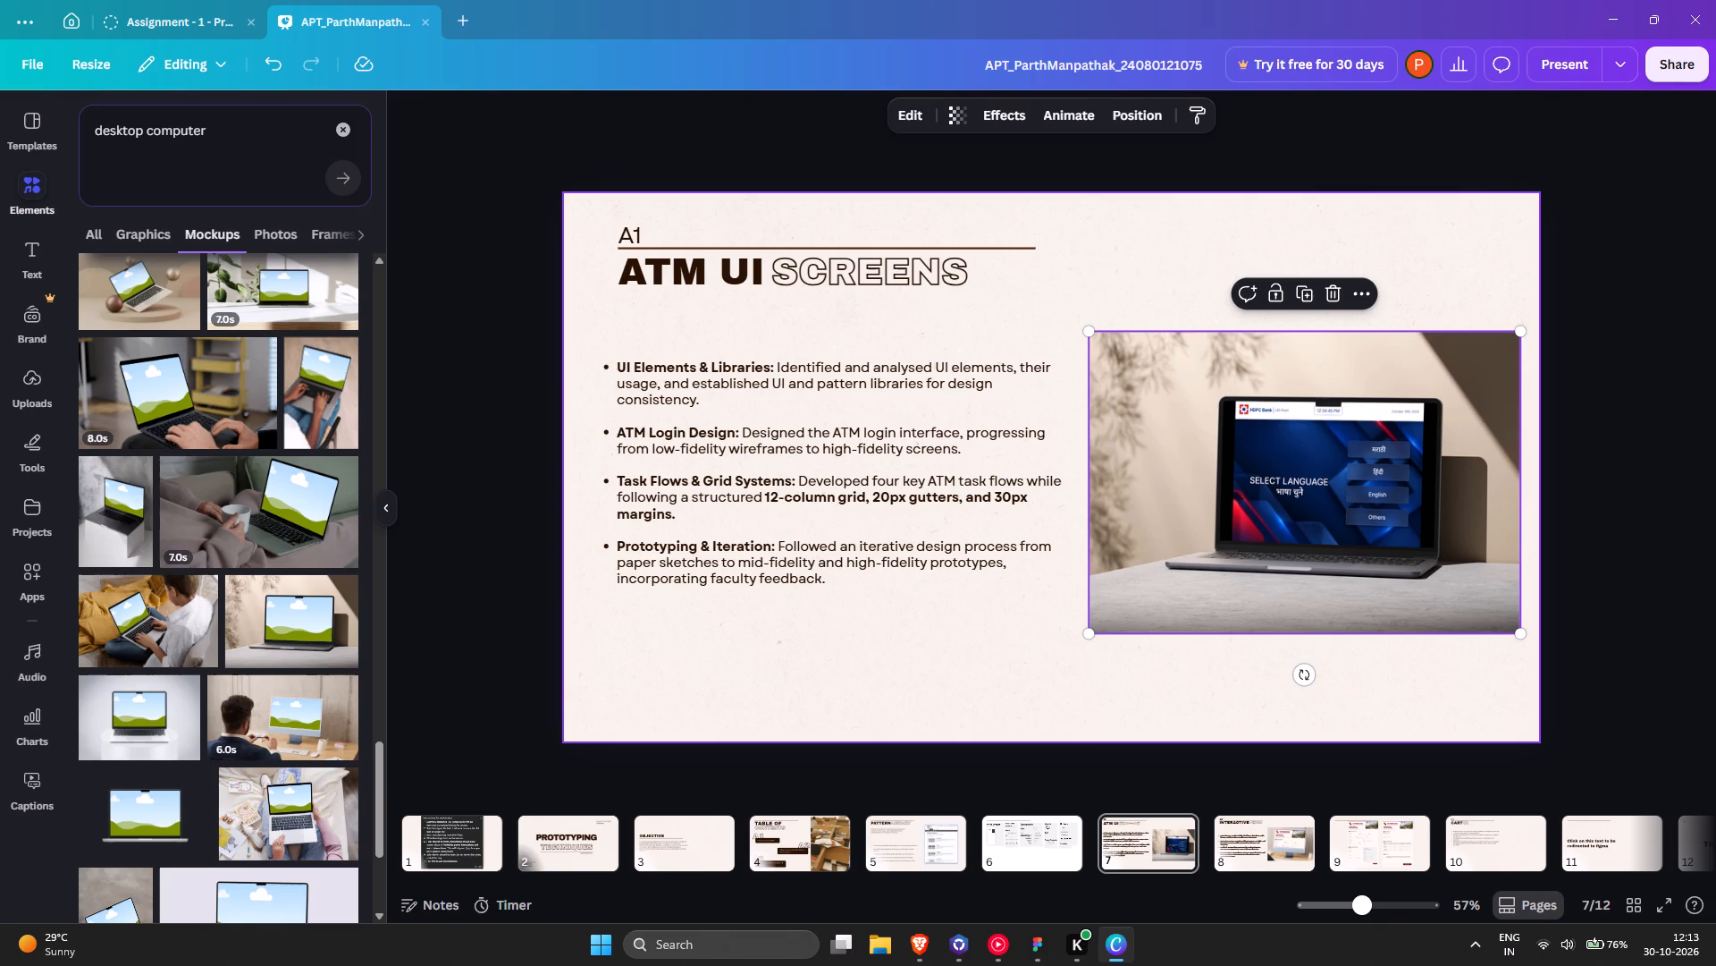
pyautogui.doubleClick(1123, 486)
pyautogui.click(355, 117)
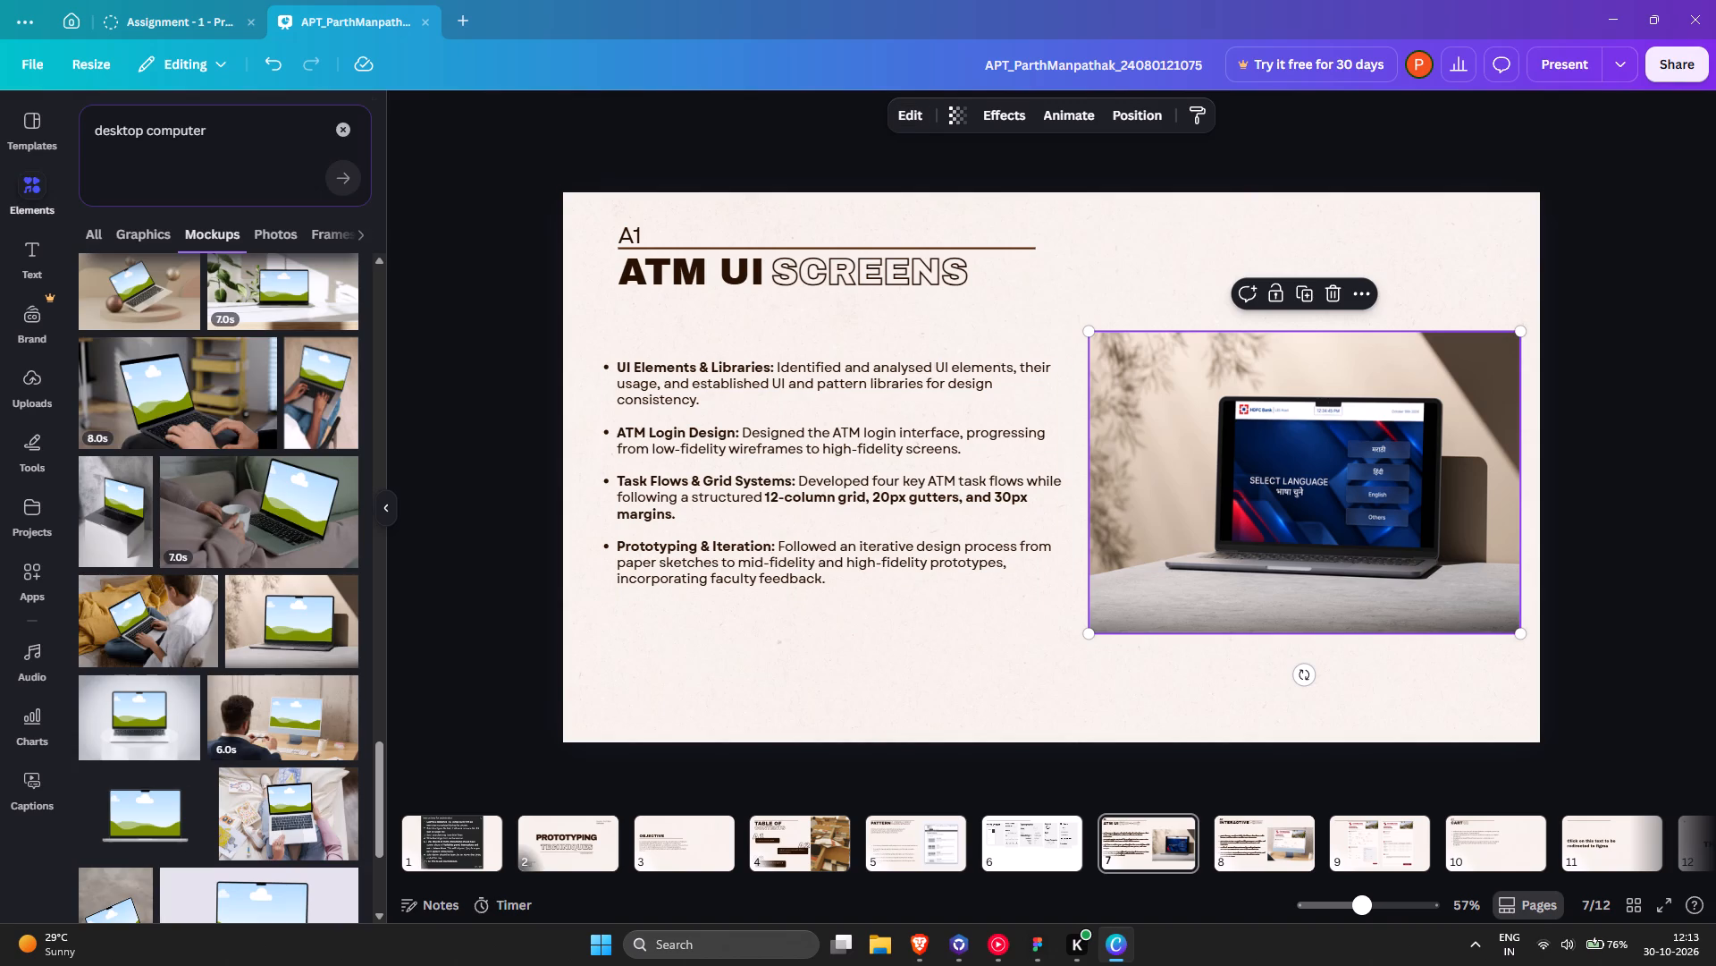
pyautogui.moveTo(1090, 327); pyautogui.dragTo(1080, 319)
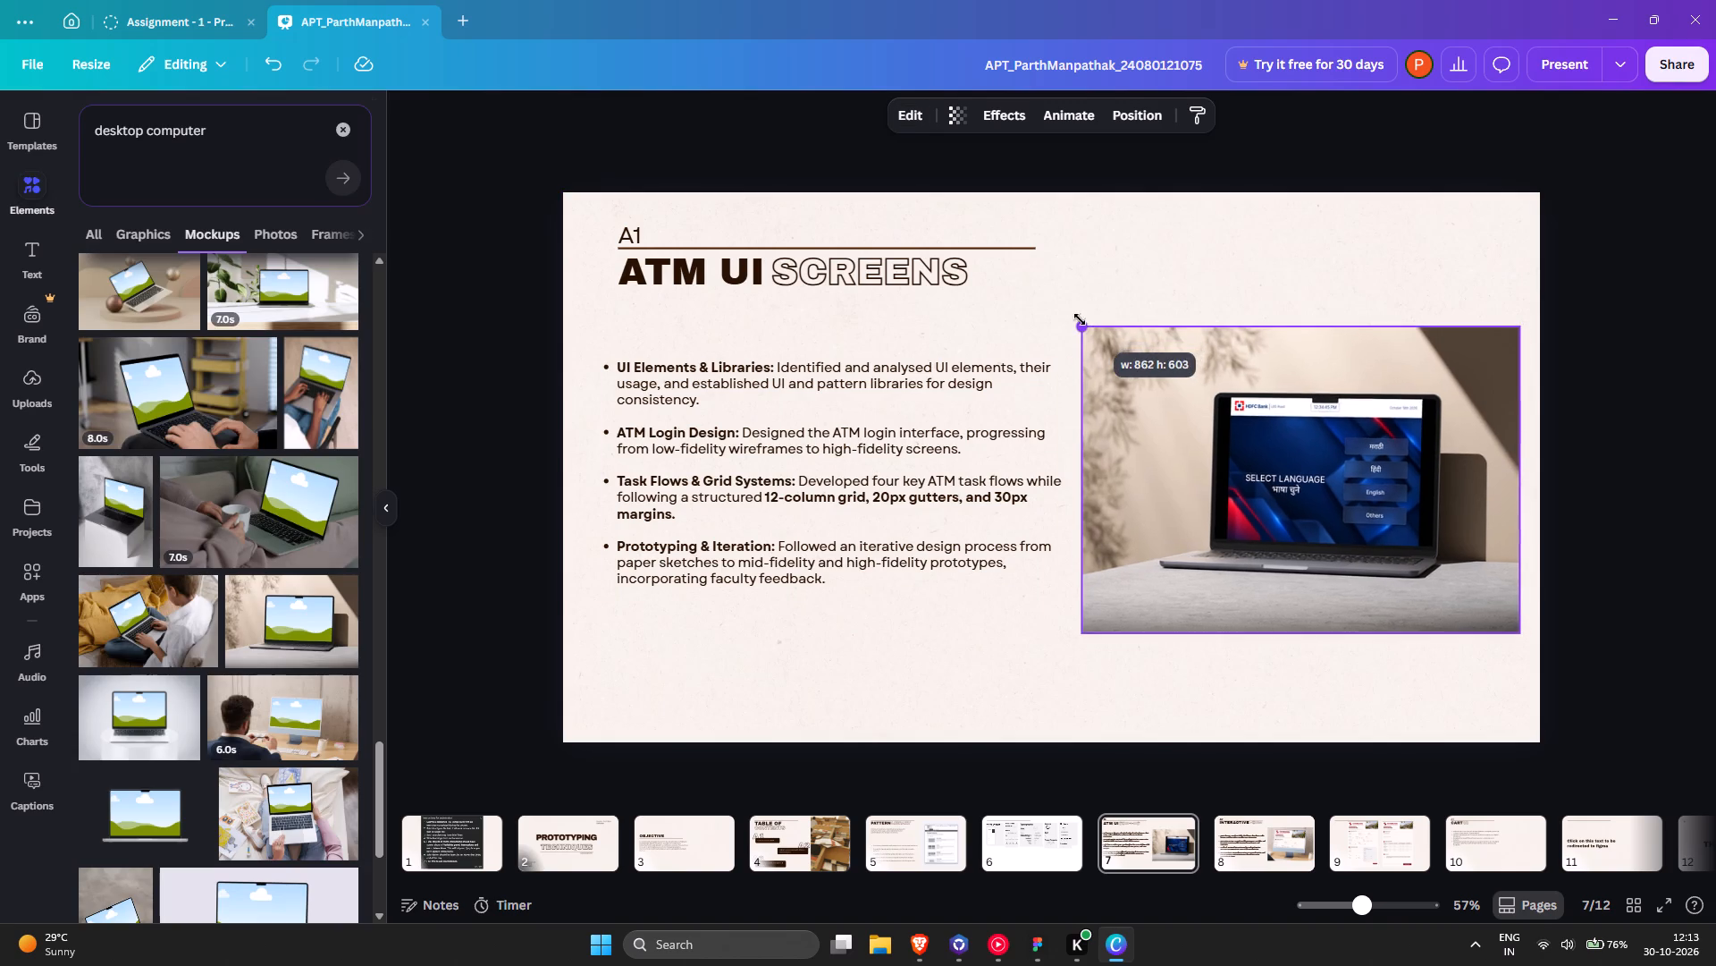
pyautogui.moveTo(1080, 319); pyautogui.dragTo(1111, 310)
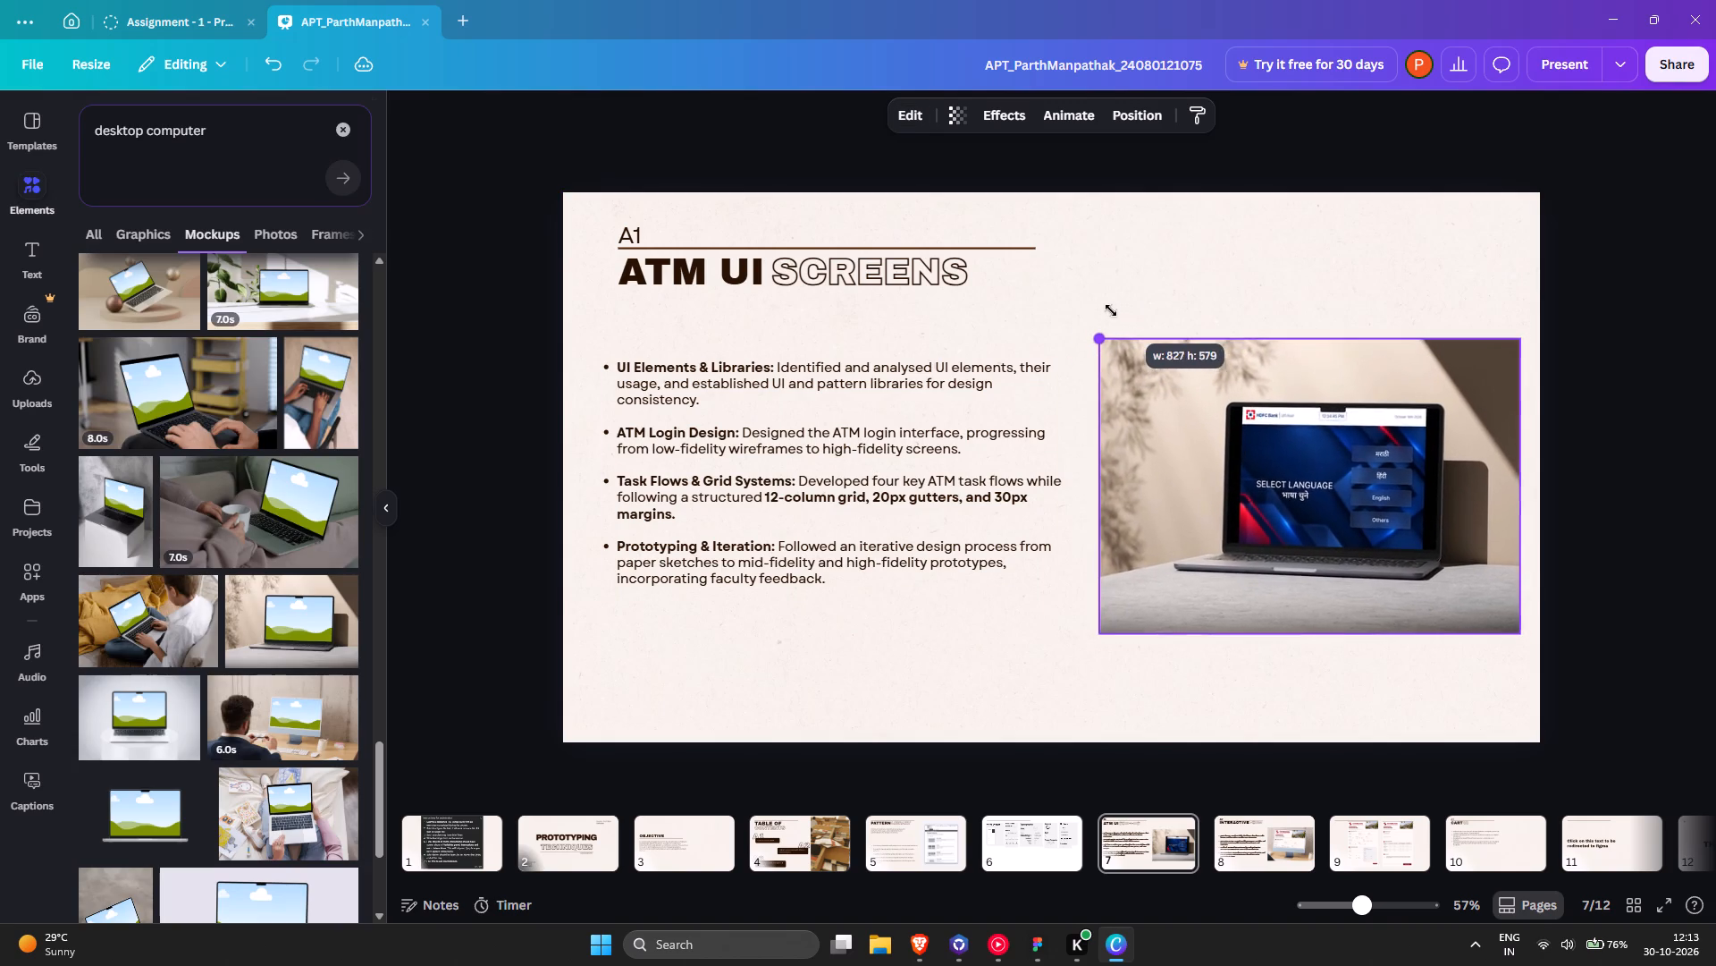
pyautogui.moveTo(1111, 310); pyautogui.dragTo(1097, 307)
pyautogui.click(1199, 284)
pyautogui.doubleClick(1277, 402)
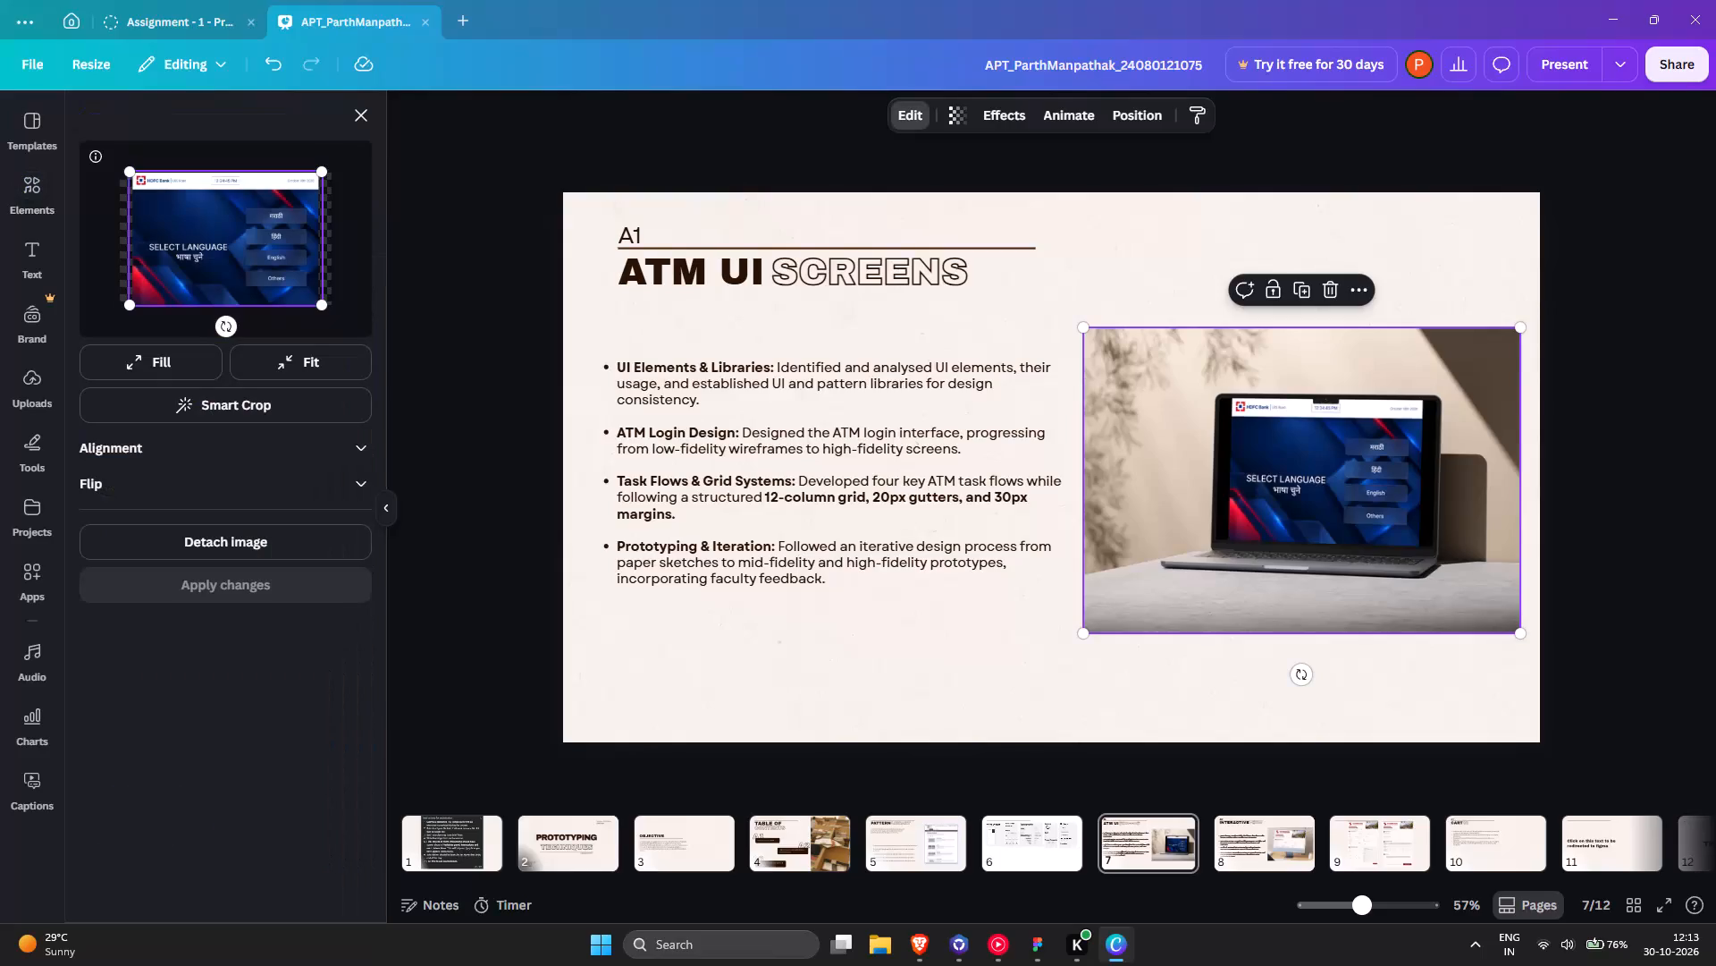
pyautogui.click(1356, 284)
pyautogui.click(1419, 301)
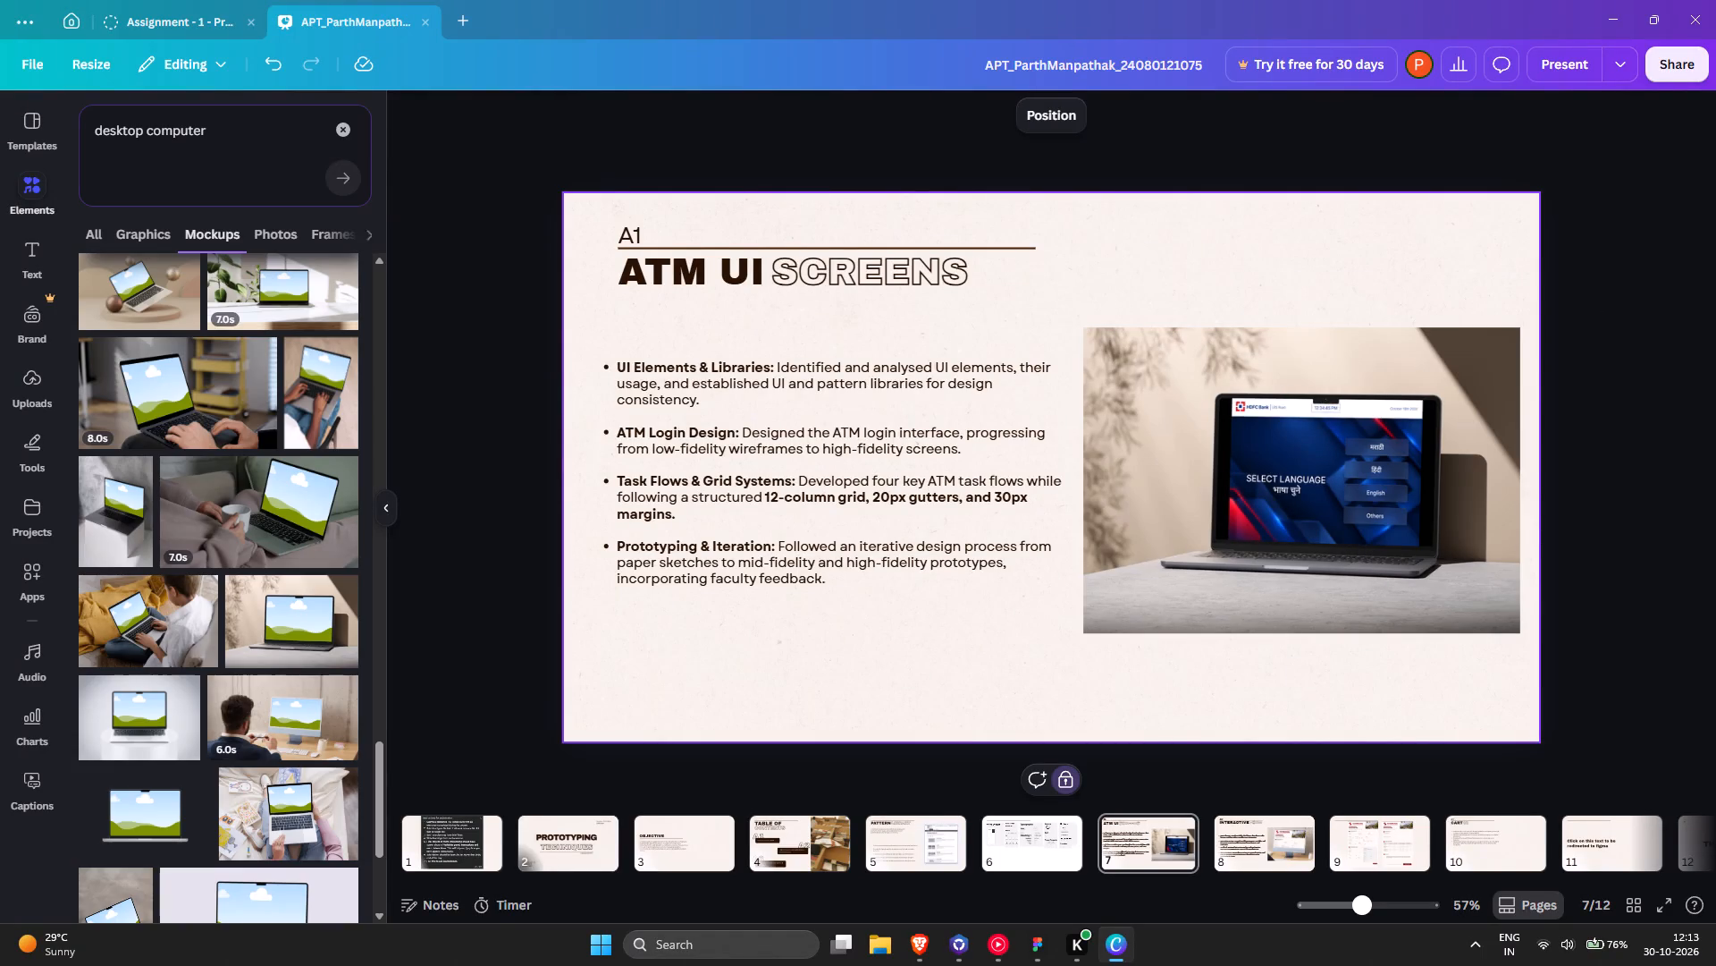
# Collapse the mockup search results to give the slide the full workspace.
pyautogui.click(435, 161)
pyautogui.click(381, 521)
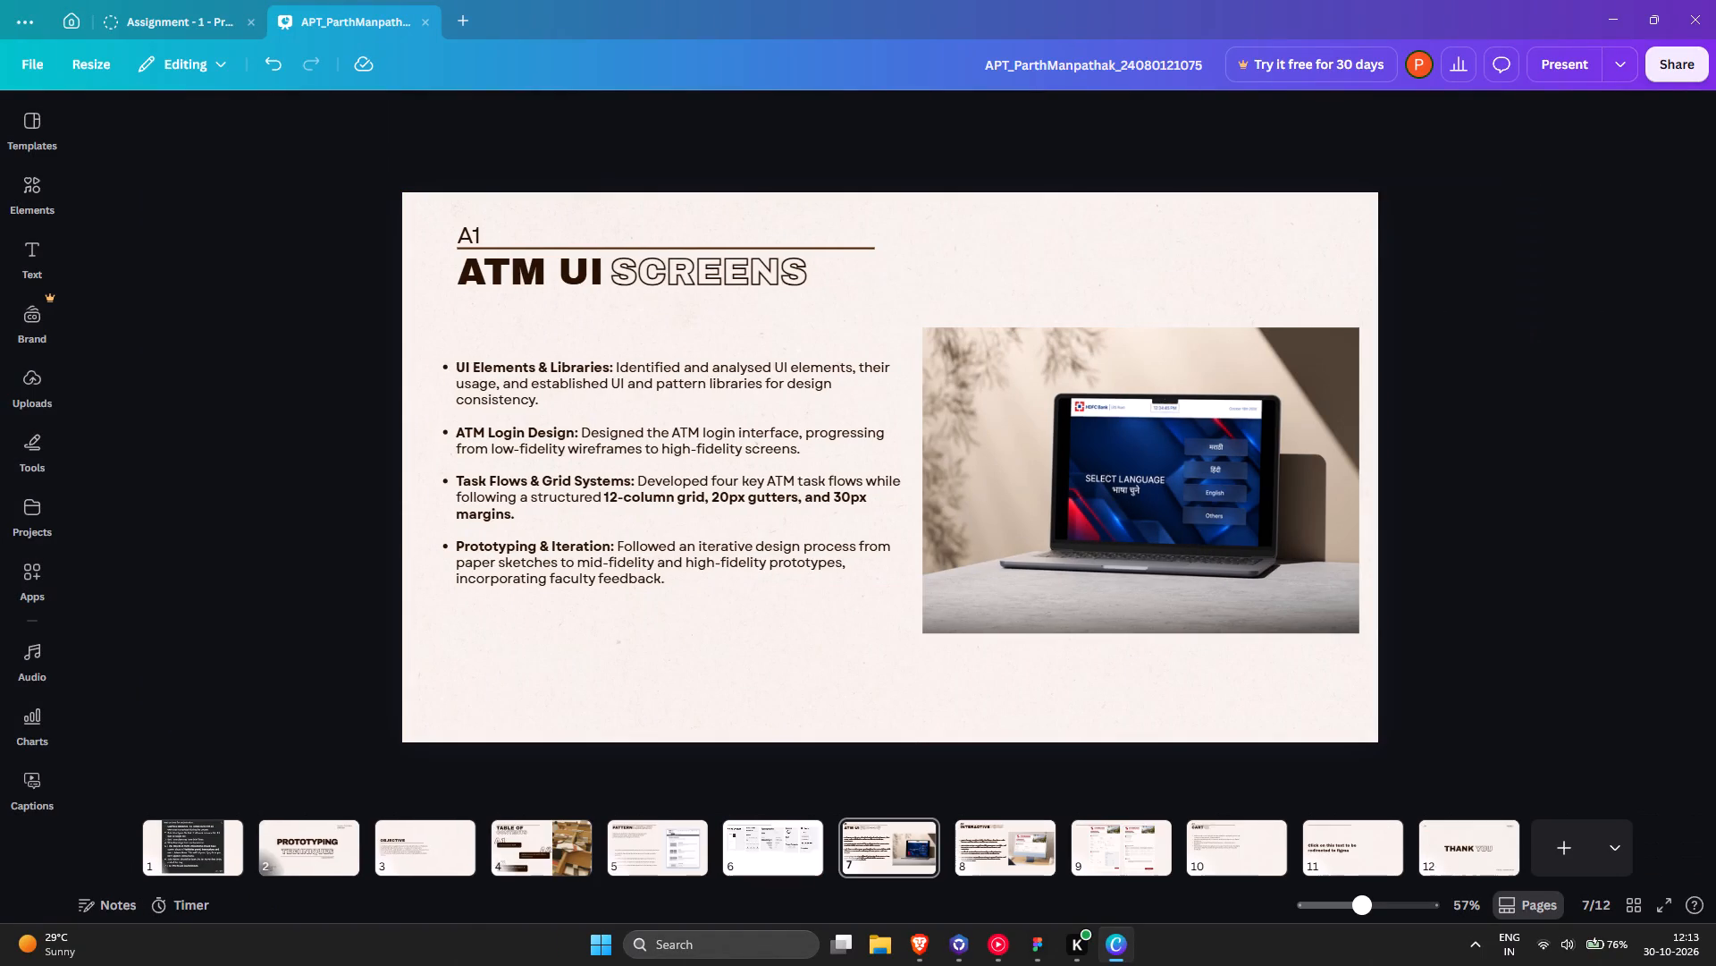
pyautogui.click(1204, 774)
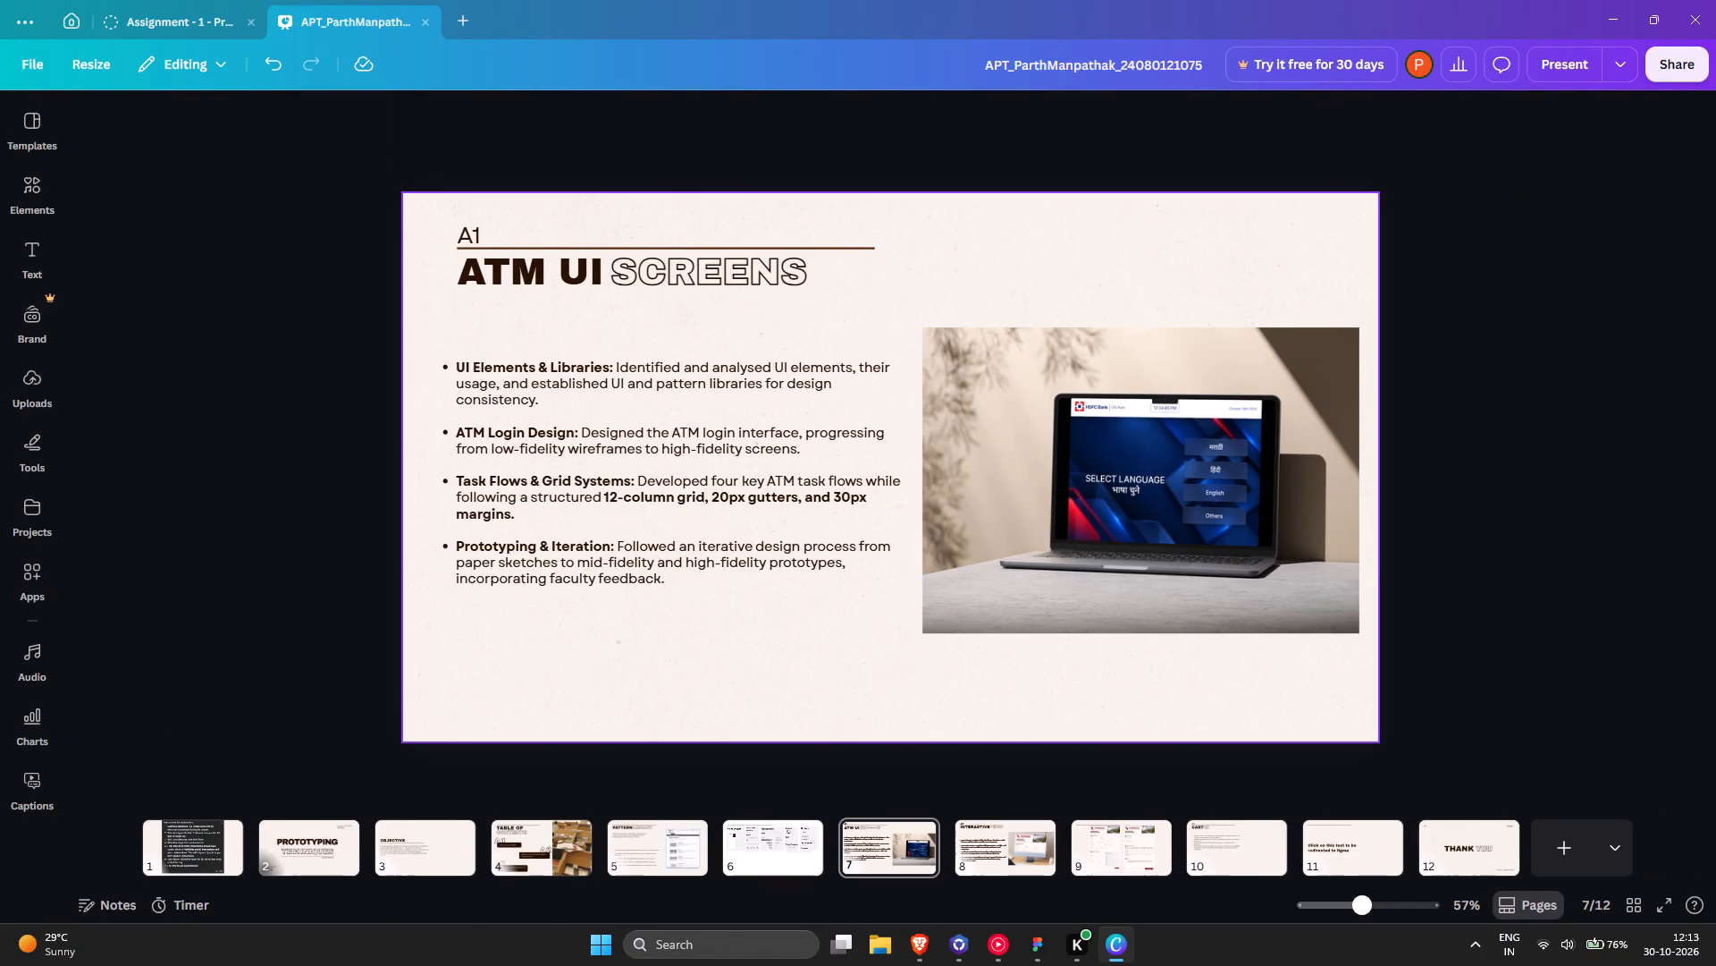